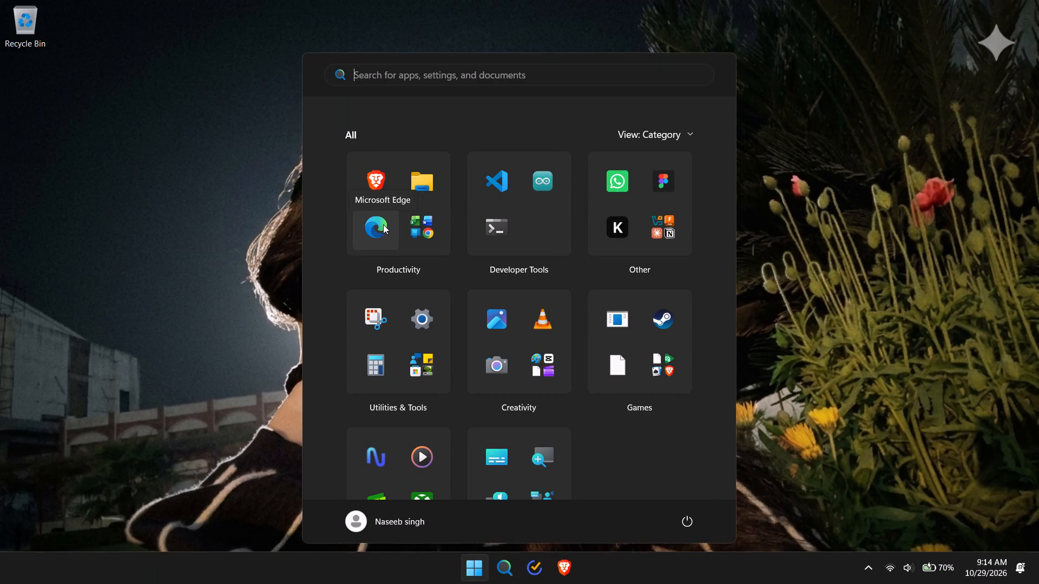
# Open Figma with the untitled flowchart design.
pyautogui.click(670, 180)
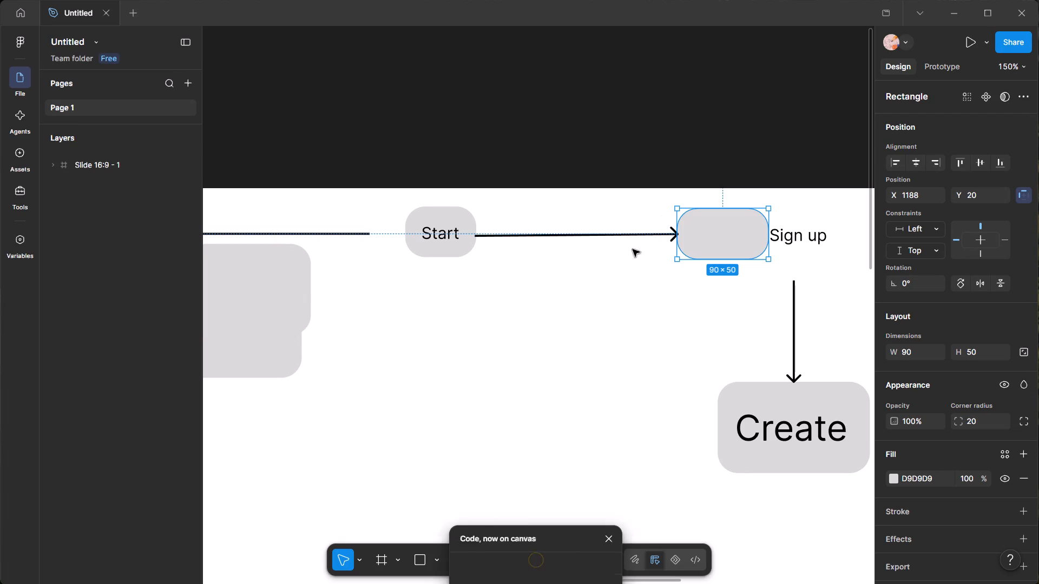
# Dismiss the "Code, now on canvas" announcement.
pyautogui.keyDown('ctrl'); pyautogui.scroll(-6, 586, 291); pyautogui.keyUp('ctrl')
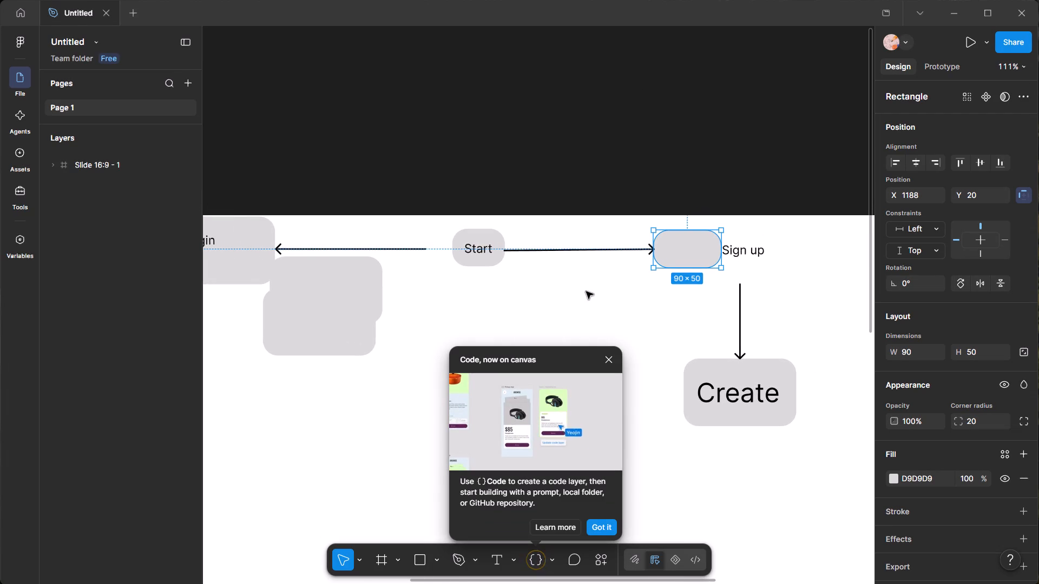
pyautogui.click(608, 358)
# Nudge the empty rounded rectangle beside the Sign up text to X 1189, Y 21, against the arrowhead.
pyautogui.keyDown('ctrl'); pyautogui.scroll(-4, 440, 351); pyautogui.keyUp('ctrl')
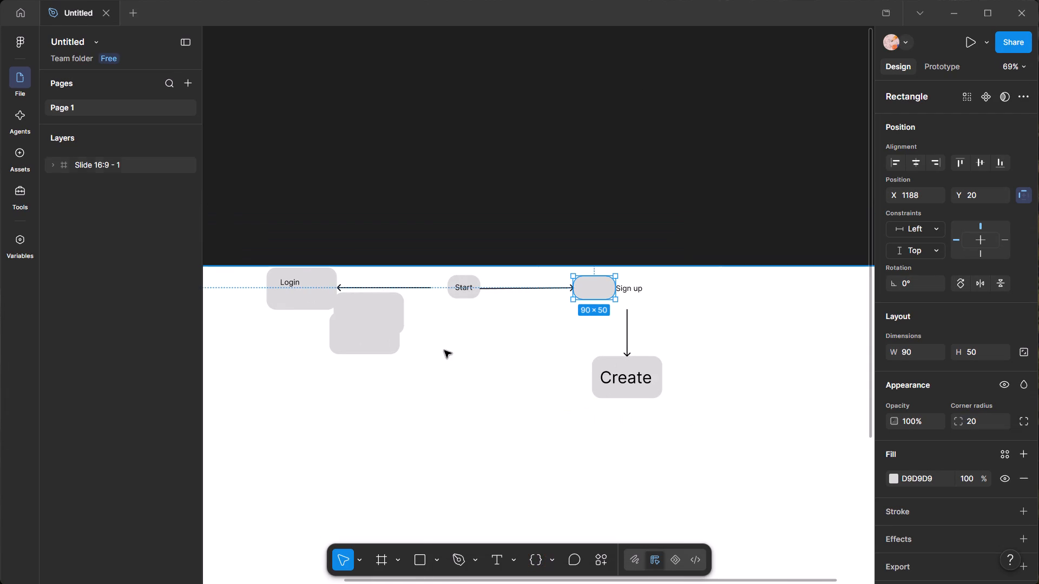
pyautogui.keyDown('ctrl'); pyautogui.scroll(17, 568, 313); pyautogui.keyUp('ctrl')
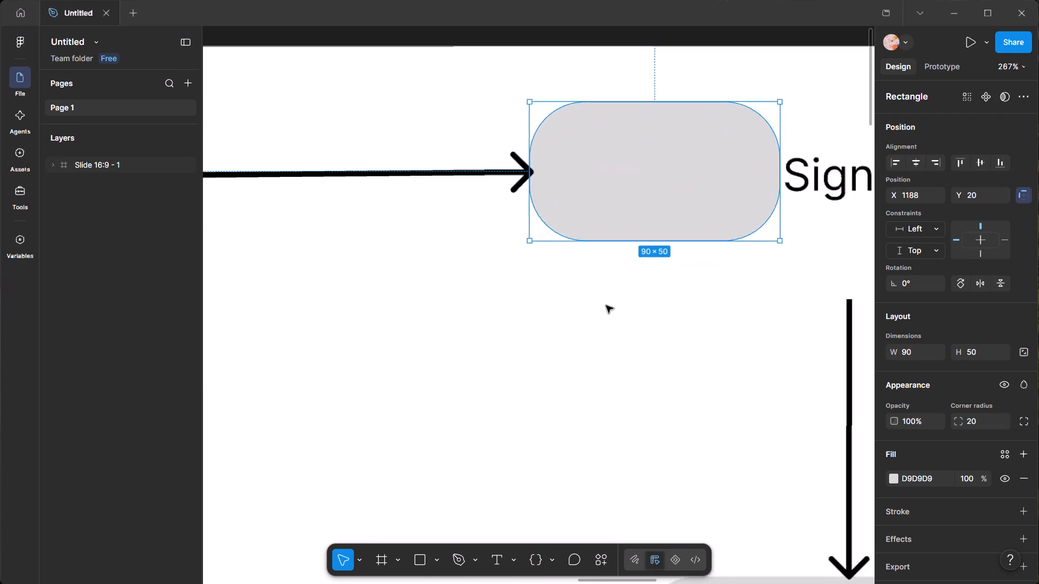
pyautogui.keyDown('ctrl'); pyautogui.scroll(11, 606, 306); pyautogui.keyUp('ctrl')
pyautogui.moveTo(489, 89); pyautogui.dragTo(516, 487, button='middle')
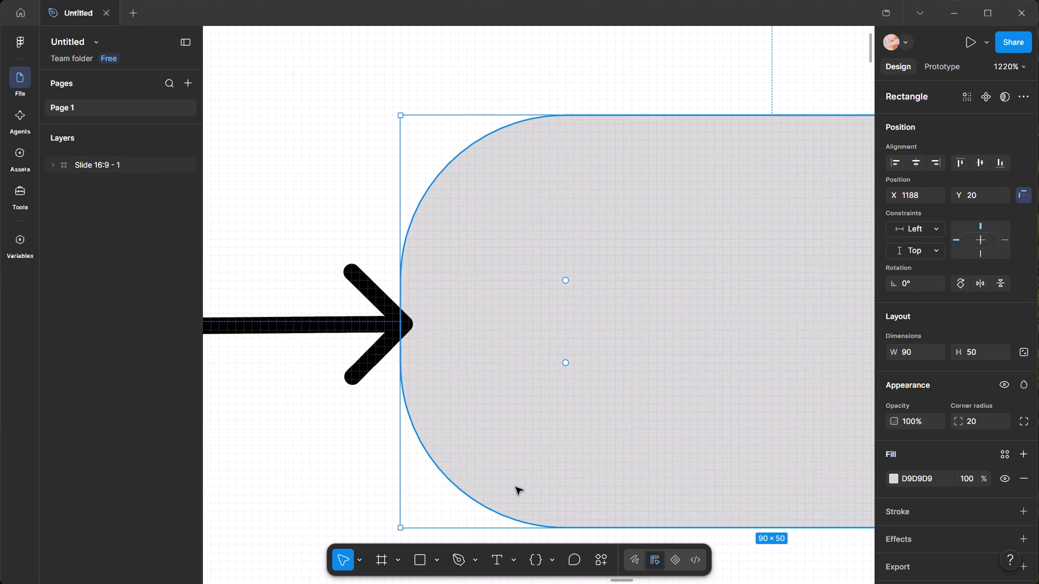
pyautogui.moveTo(492, 394); pyautogui.dragTo(502, 389)
pyautogui.click(502, 389)
pyautogui.moveTo(502, 389); pyautogui.dragTo(505, 402)
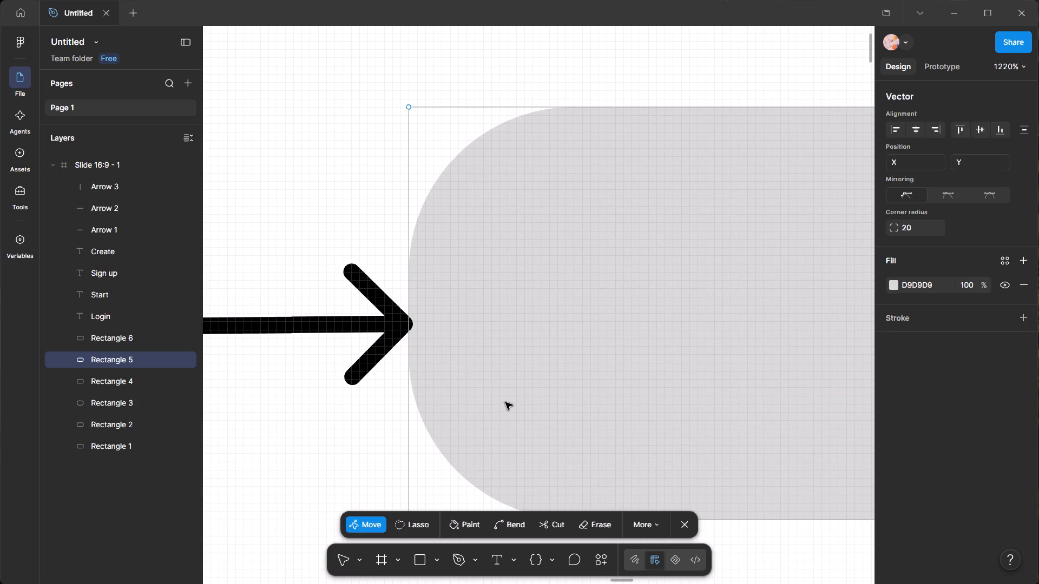
pyautogui.moveTo(505, 402); pyautogui.dragTo(505, 403)
pyautogui.click(338, 430)
pyautogui.doubleClick(297, 448)
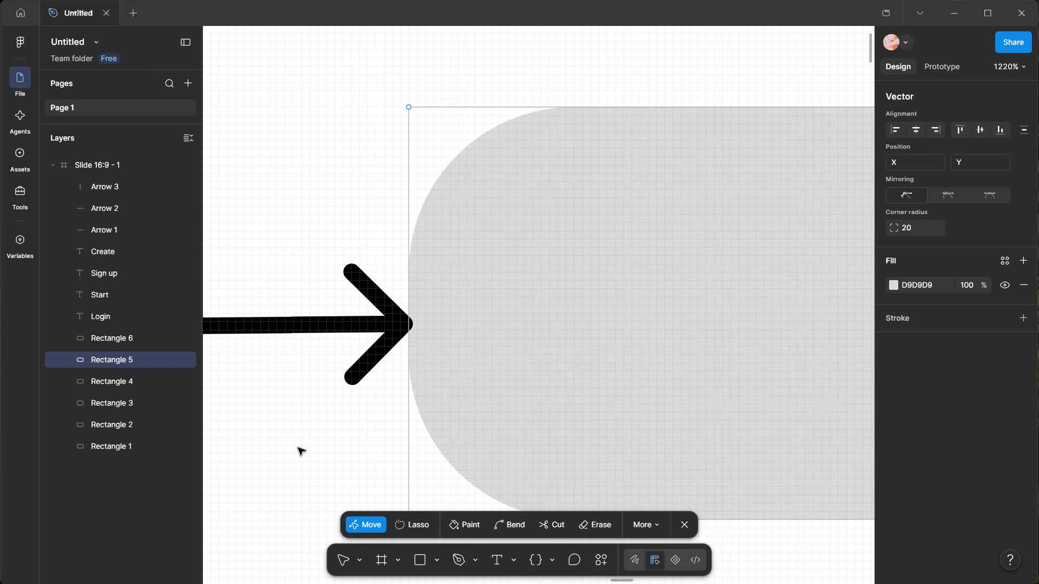
pyautogui.moveTo(541, 301); pyautogui.dragTo(545, 317)
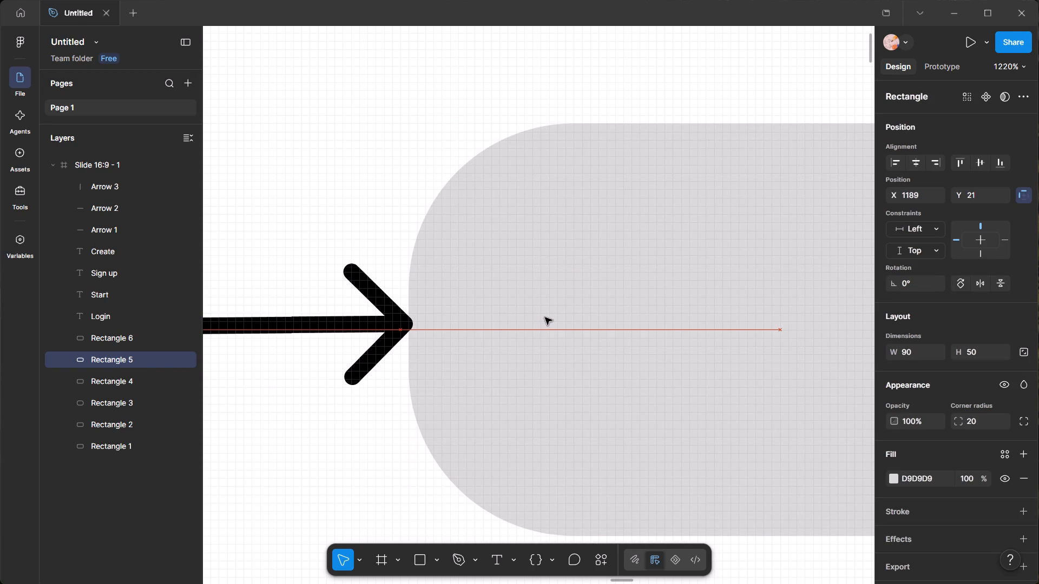
pyautogui.moveTo(545, 317); pyautogui.dragTo(544, 317)
# Move the Sign up text onto its rounded rectangle and centre it there at X 1205, Y 36.
pyautogui.keyDown('ctrl'); pyautogui.scroll(-10, 465, 347); pyautogui.keyUp('ctrl')
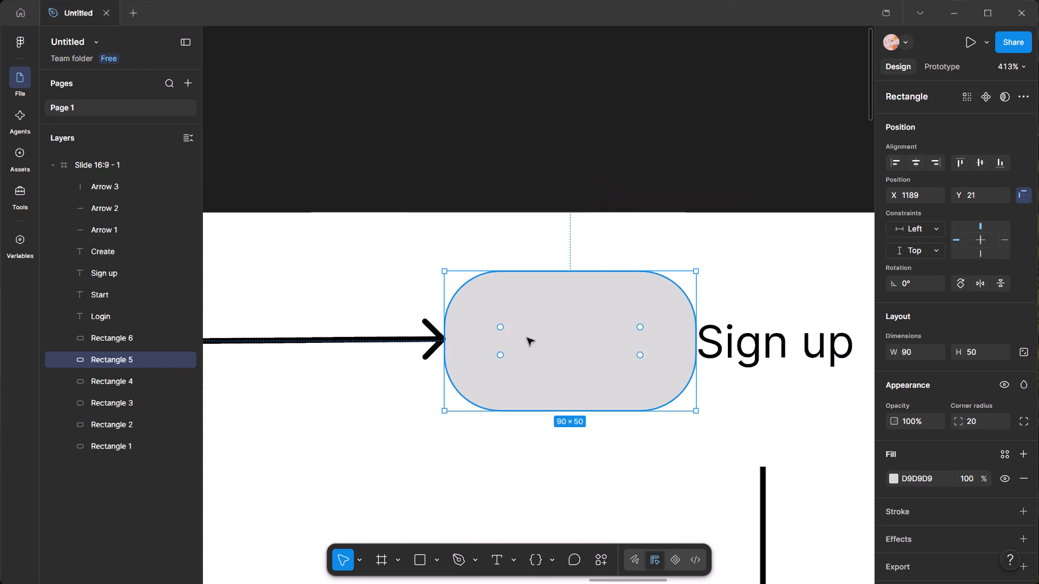
pyautogui.moveTo(810, 348); pyautogui.dragTo(597, 349)
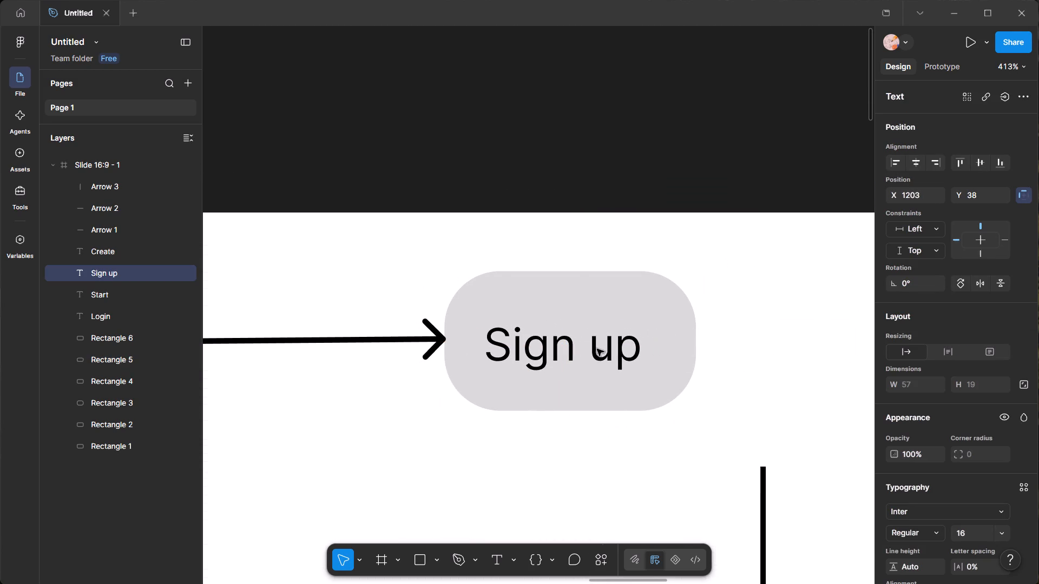
pyautogui.moveTo(597, 349); pyautogui.dragTo(602, 342)
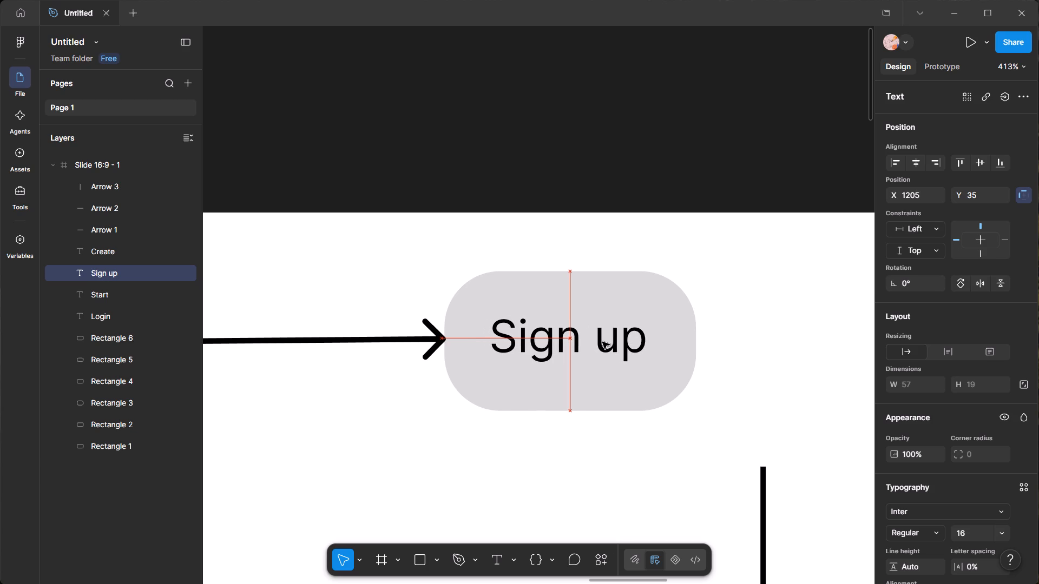
pyautogui.moveTo(602, 342); pyautogui.dragTo(611, 343)
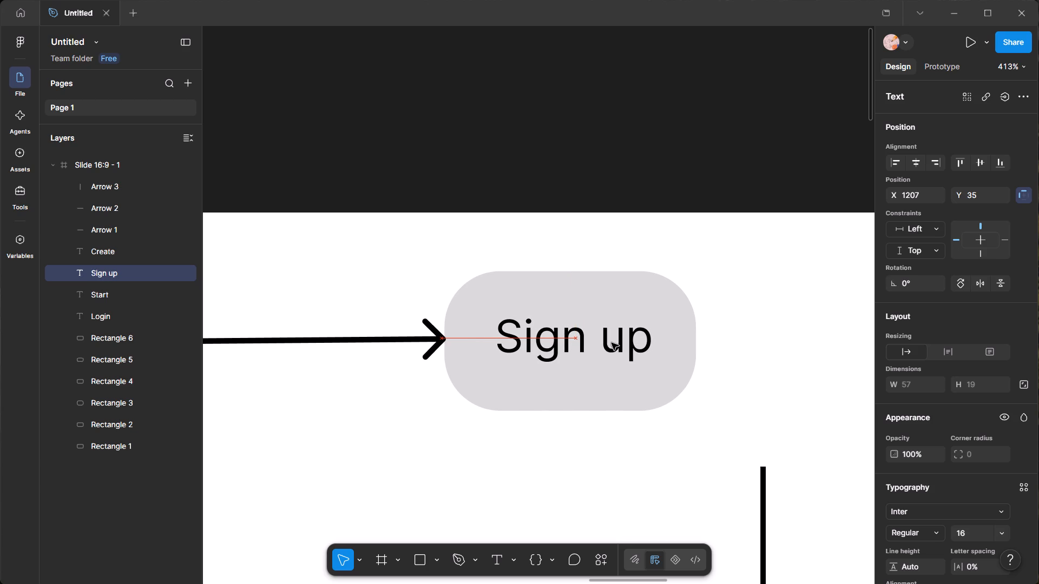
pyautogui.moveTo(611, 343); pyautogui.dragTo(605, 344)
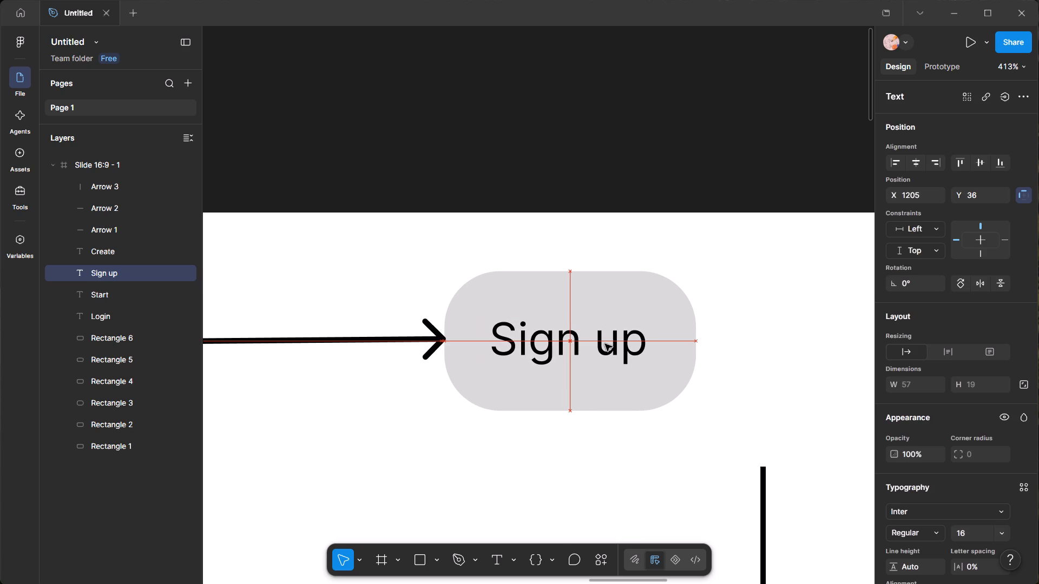
pyautogui.click(774, 399)
# Straighten the arrow from Start to Sign up, placing its tail on the Start box's edge at X 990, Y 45.
pyautogui.keyDown('ctrl'); pyautogui.scroll(-9, 404, 362); pyautogui.keyUp('ctrl')
pyautogui.moveTo(334, 404); pyautogui.dragTo(674, 349, button='middle')
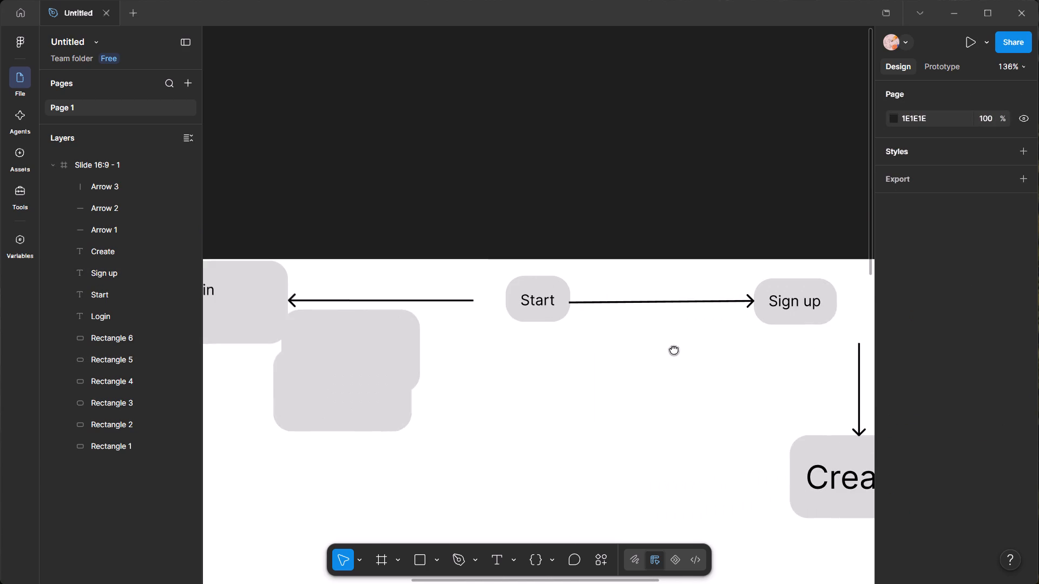
pyautogui.moveTo(674, 349); pyautogui.dragTo(627, 340, button='middle')
pyautogui.keyDown('ctrl'); pyautogui.scroll(11, 508, 331); pyautogui.keyUp('ctrl')
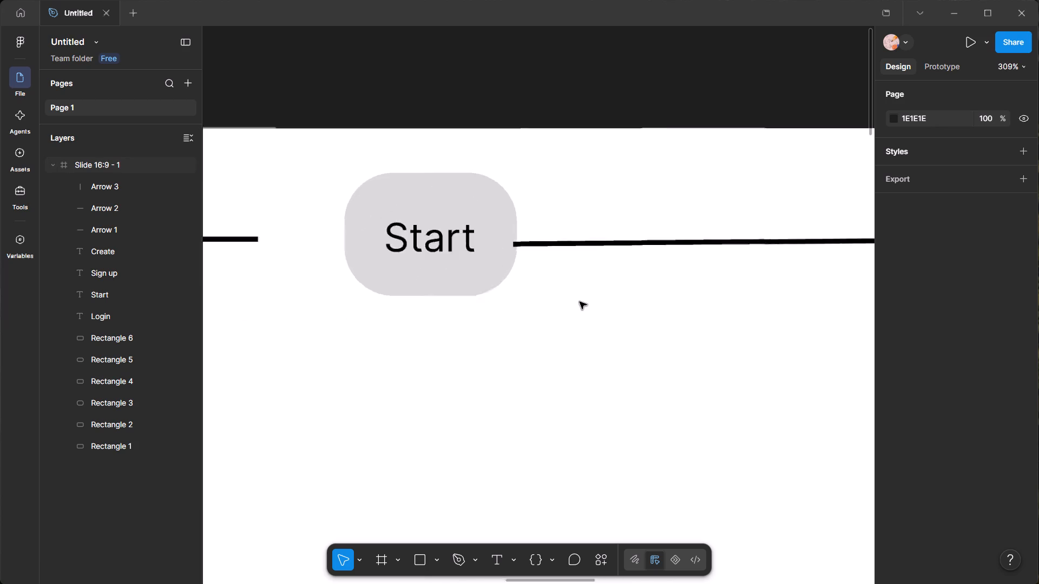
pyautogui.keyDown('ctrl'); pyautogui.scroll(3, 580, 302); pyautogui.keyUp('ctrl')
pyautogui.keyDown('ctrl'); pyautogui.scroll(7, 455, 224); pyautogui.keyUp('ctrl')
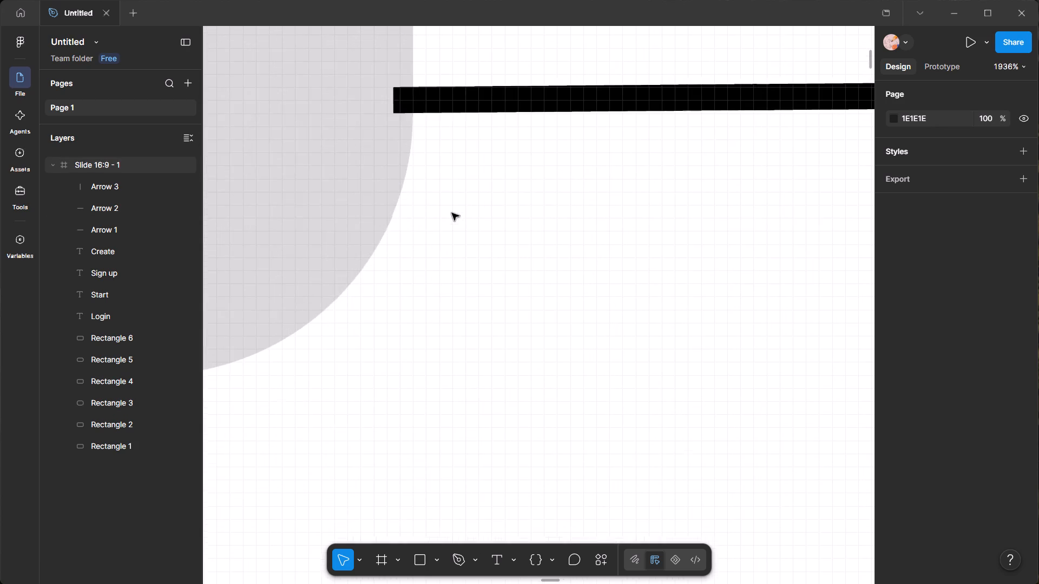
pyautogui.scroll(1, 449, 163)
pyautogui.moveTo(449, 163); pyautogui.dragTo(481, 323, button='middle')
pyautogui.click(470, 263)
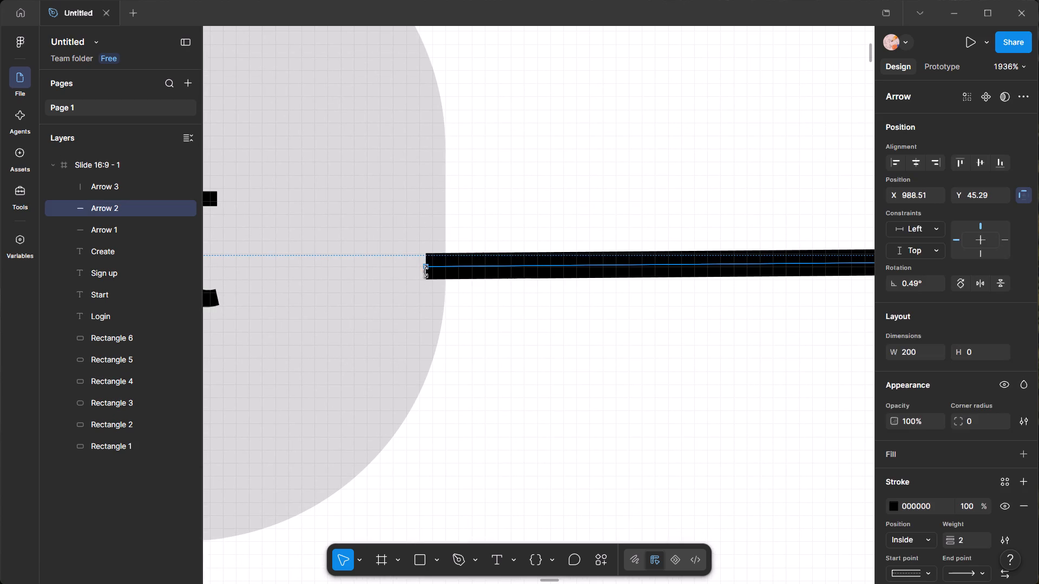
pyautogui.moveTo(424, 266); pyautogui.dragTo(427, 255)
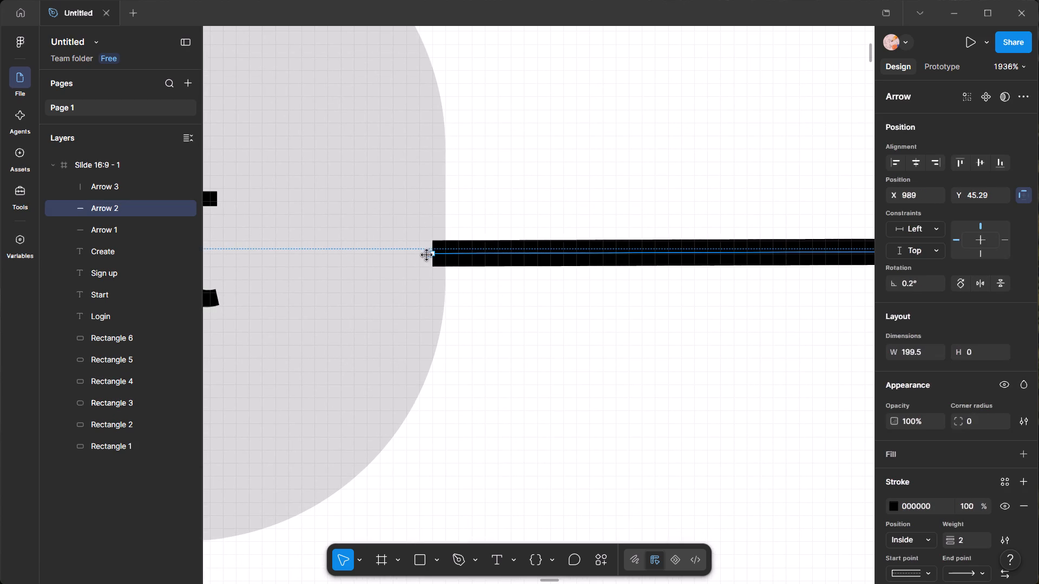
pyautogui.moveTo(427, 255); pyautogui.dragTo(445, 231)
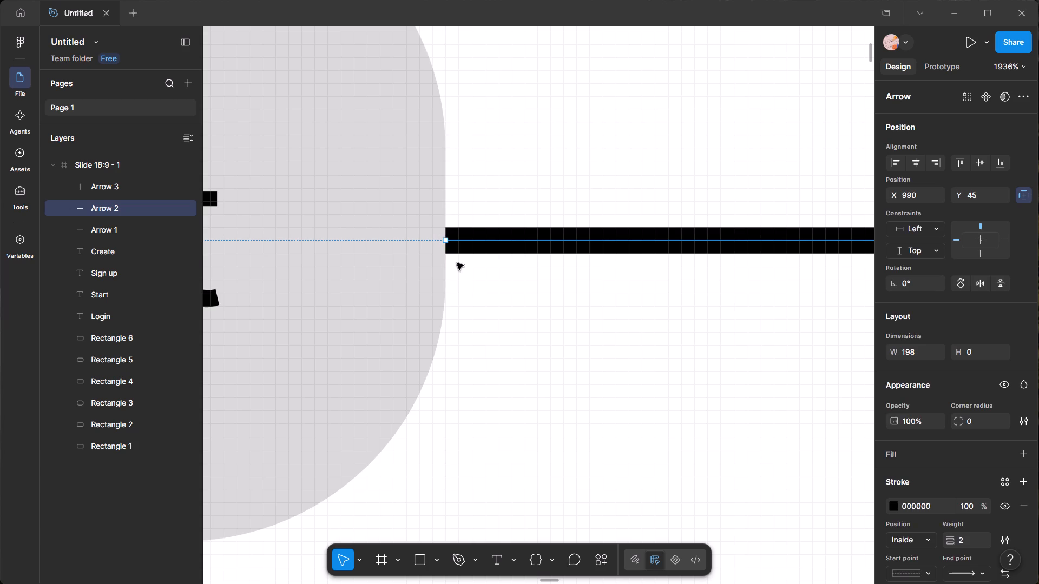
# Move the arrow pointing towards Login so that its tail meets the Start box, at X 720, Y 44.
pyautogui.keyDown('ctrl'); pyautogui.scroll(-7, 522, 300); pyautogui.keyUp('ctrl')
pyautogui.moveTo(711, 326); pyautogui.dragTo(132, 361, button='middle')
pyautogui.scroll(1, 609, 375)
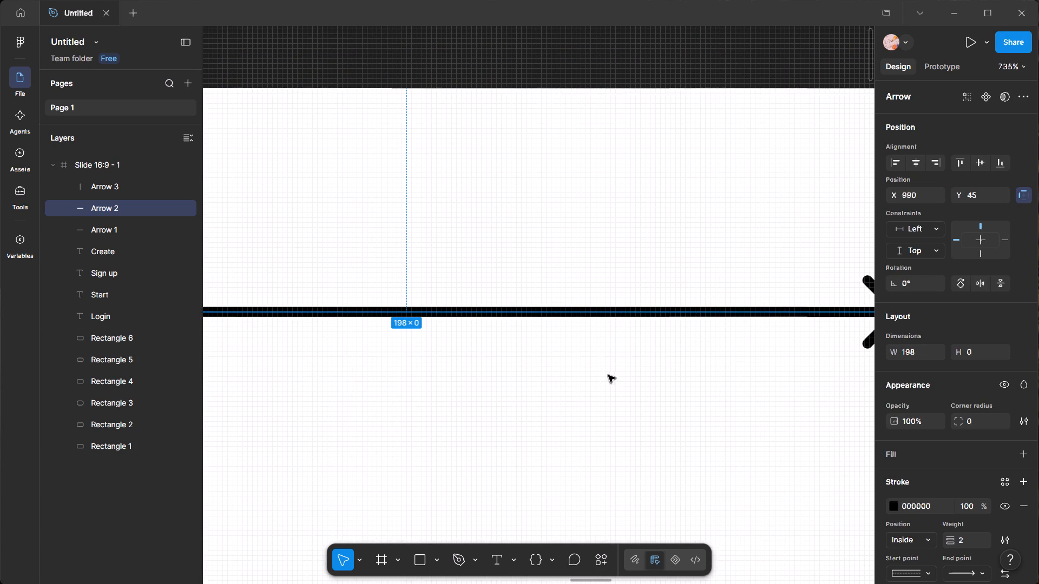
pyautogui.moveTo(603, 375); pyautogui.dragTo(1038, 200, button='middle')
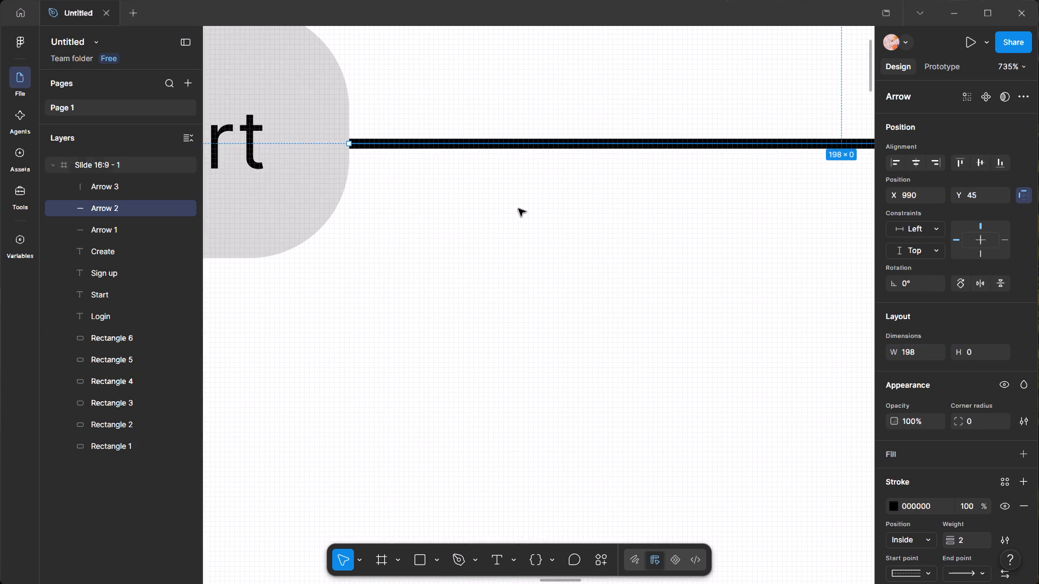
pyautogui.keyDown('ctrl'); pyautogui.scroll(-6, 510, 205); pyautogui.keyUp('ctrl')
pyautogui.keyDown('ctrl'); pyautogui.scroll(-5, 334, 257); pyautogui.keyUp('ctrl')
pyautogui.keyDown('ctrl'); pyautogui.moveTo(302, 265); pyautogui.dragTo(667, 249, button='middle'); pyautogui.keyUp('ctrl')
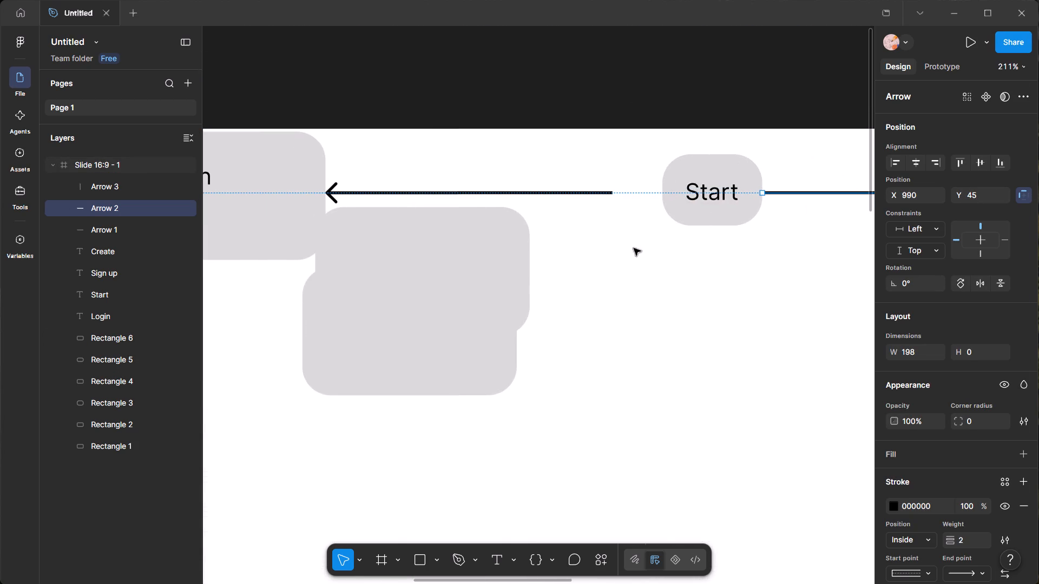
pyautogui.moveTo(594, 248); pyautogui.dragTo(528, 349, button='middle')
pyautogui.keyDown('ctrl'); pyautogui.scroll(12, 528, 349); pyautogui.keyUp('ctrl')
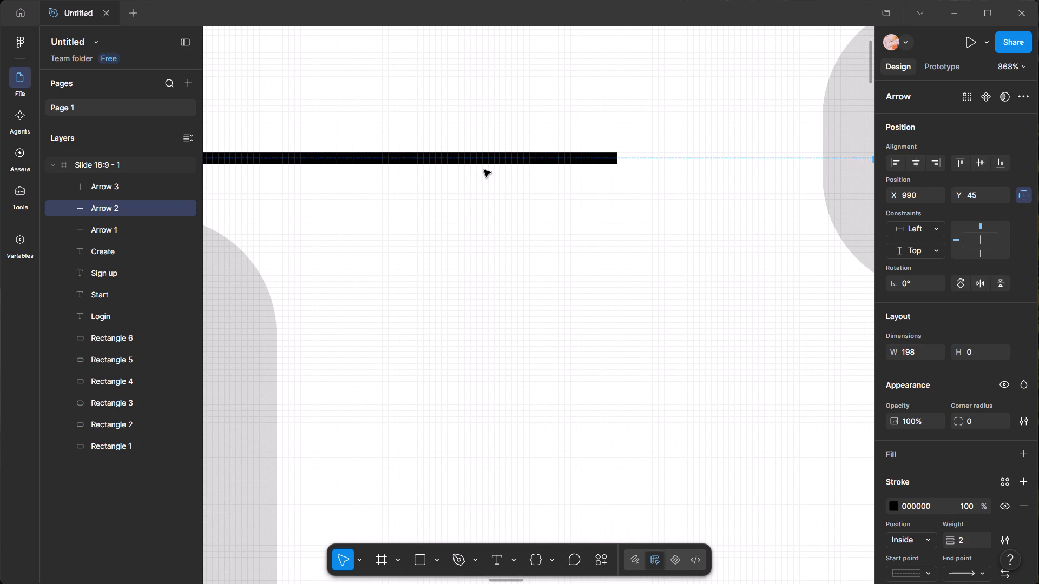
pyautogui.moveTo(476, 160); pyautogui.dragTo(676, 158)
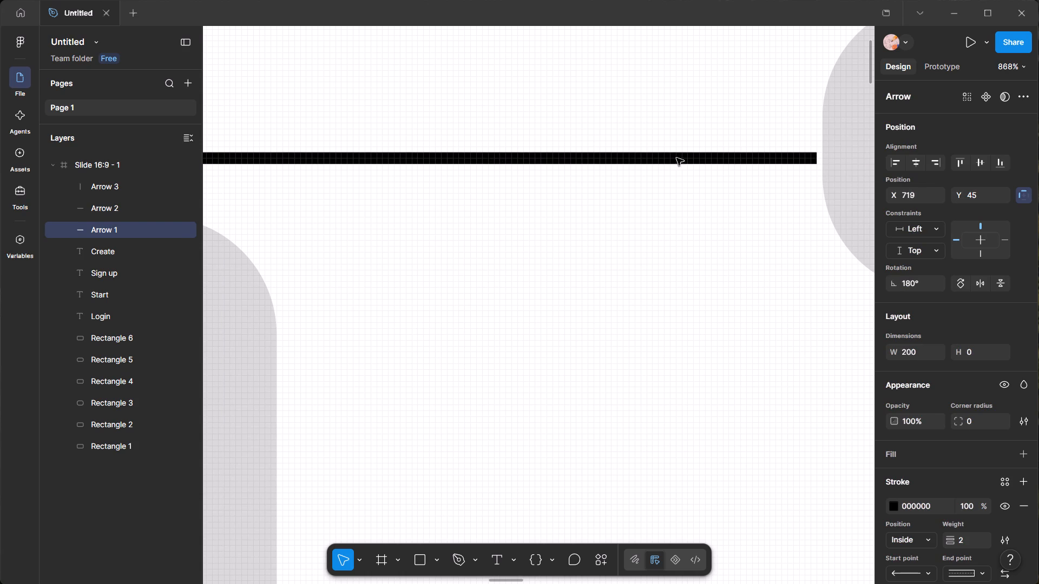
pyautogui.moveTo(676, 158); pyautogui.dragTo(682, 155)
pyautogui.keyDown('ctrl'); pyautogui.scroll(-10, 683, 214); pyautogui.keyUp('ctrl')
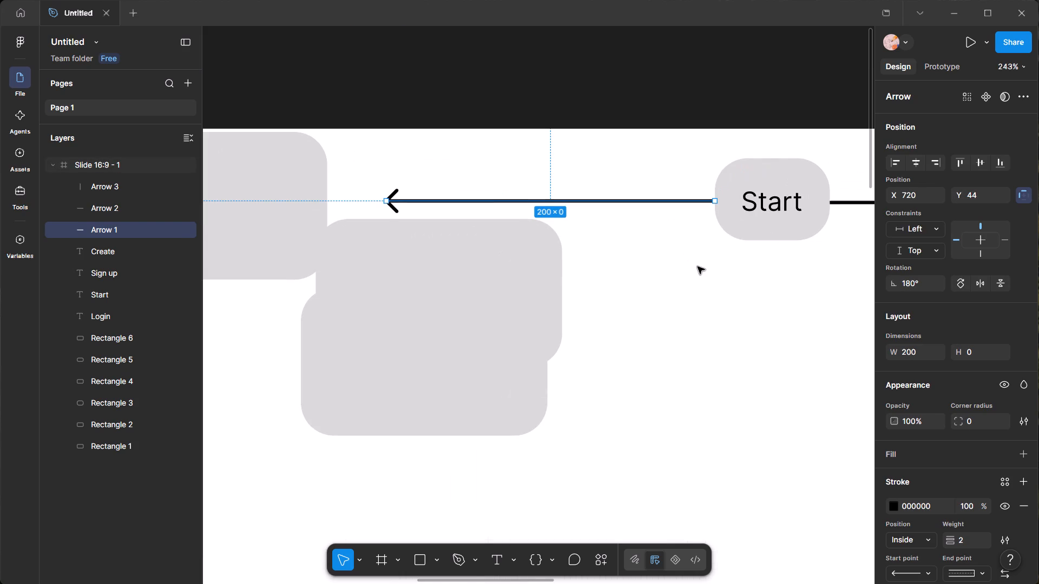
pyautogui.click(694, 263)
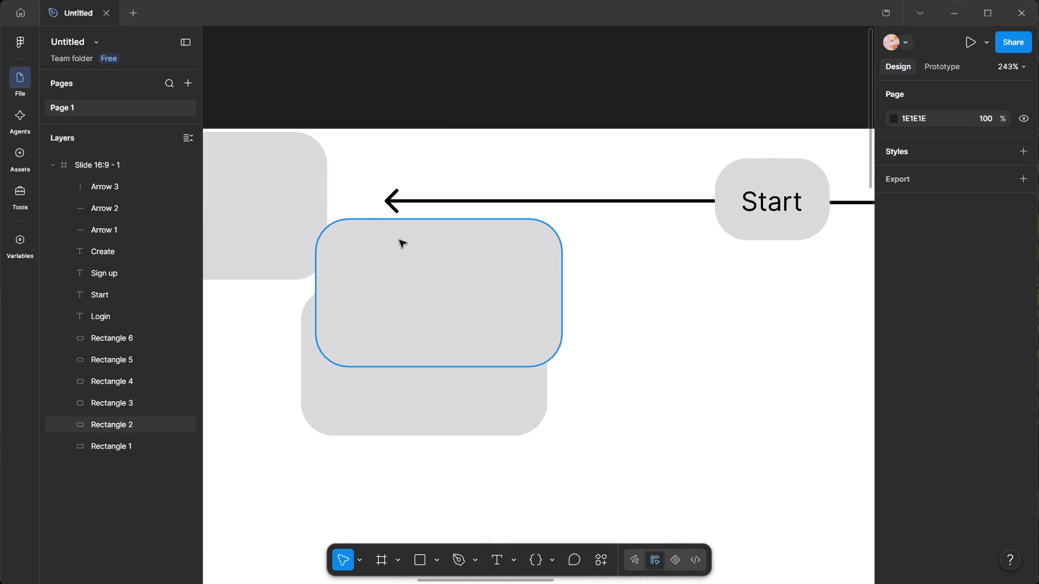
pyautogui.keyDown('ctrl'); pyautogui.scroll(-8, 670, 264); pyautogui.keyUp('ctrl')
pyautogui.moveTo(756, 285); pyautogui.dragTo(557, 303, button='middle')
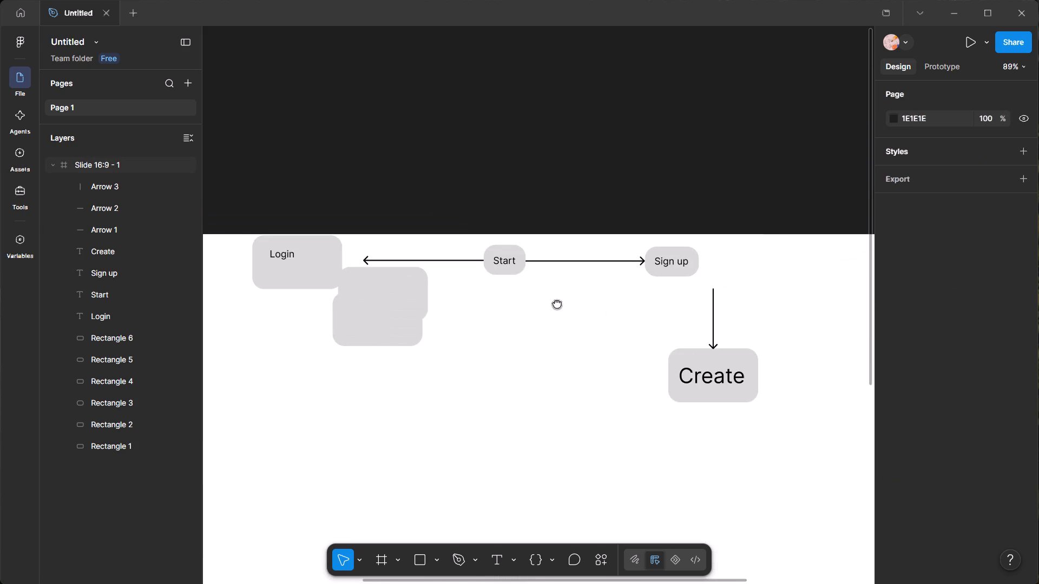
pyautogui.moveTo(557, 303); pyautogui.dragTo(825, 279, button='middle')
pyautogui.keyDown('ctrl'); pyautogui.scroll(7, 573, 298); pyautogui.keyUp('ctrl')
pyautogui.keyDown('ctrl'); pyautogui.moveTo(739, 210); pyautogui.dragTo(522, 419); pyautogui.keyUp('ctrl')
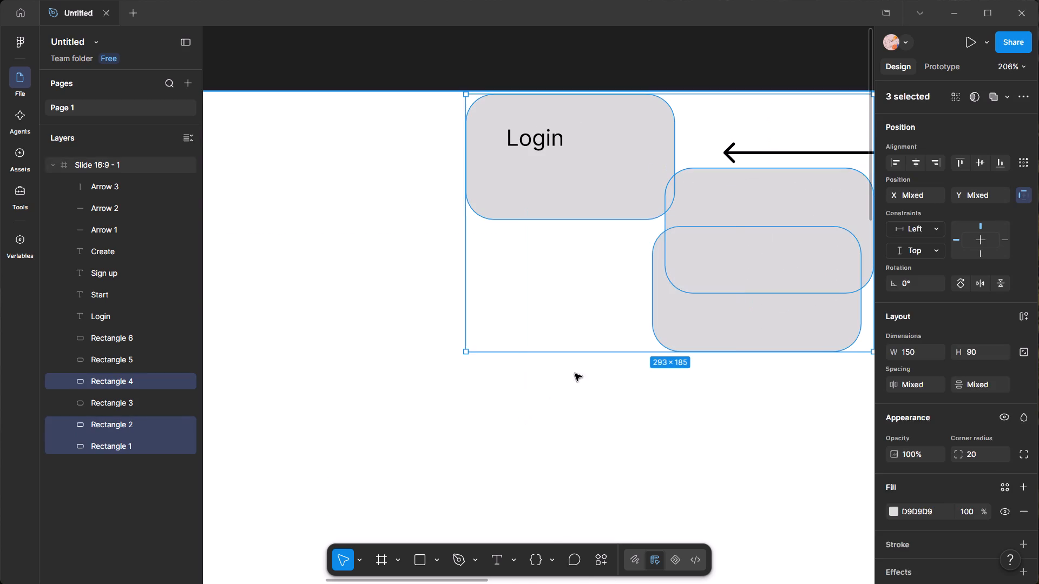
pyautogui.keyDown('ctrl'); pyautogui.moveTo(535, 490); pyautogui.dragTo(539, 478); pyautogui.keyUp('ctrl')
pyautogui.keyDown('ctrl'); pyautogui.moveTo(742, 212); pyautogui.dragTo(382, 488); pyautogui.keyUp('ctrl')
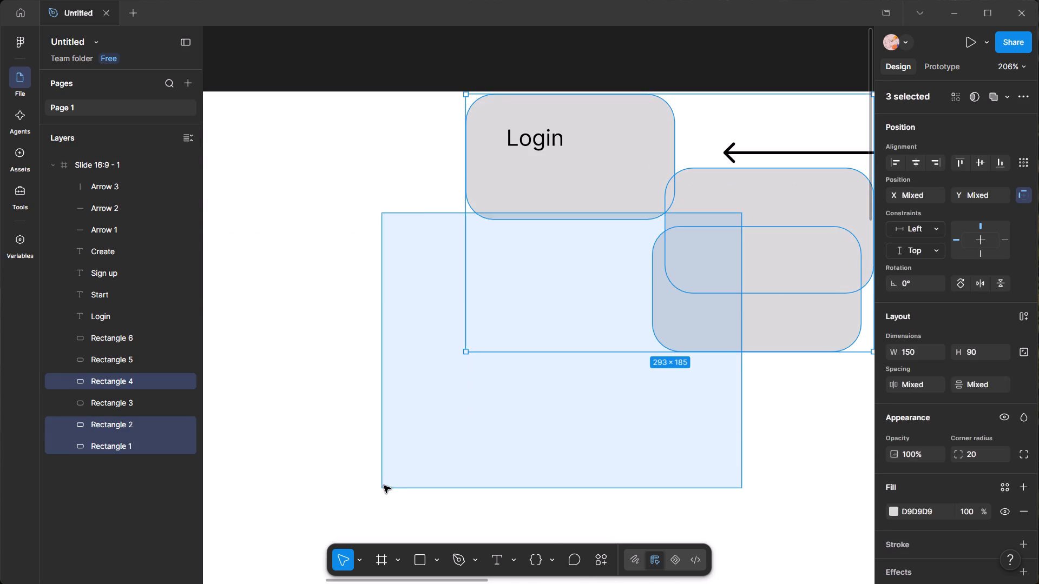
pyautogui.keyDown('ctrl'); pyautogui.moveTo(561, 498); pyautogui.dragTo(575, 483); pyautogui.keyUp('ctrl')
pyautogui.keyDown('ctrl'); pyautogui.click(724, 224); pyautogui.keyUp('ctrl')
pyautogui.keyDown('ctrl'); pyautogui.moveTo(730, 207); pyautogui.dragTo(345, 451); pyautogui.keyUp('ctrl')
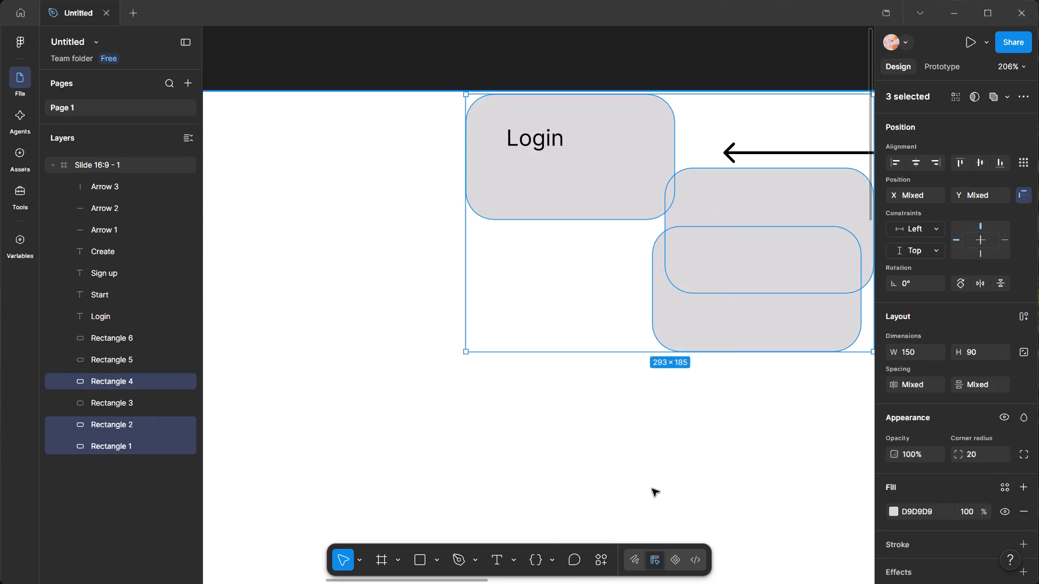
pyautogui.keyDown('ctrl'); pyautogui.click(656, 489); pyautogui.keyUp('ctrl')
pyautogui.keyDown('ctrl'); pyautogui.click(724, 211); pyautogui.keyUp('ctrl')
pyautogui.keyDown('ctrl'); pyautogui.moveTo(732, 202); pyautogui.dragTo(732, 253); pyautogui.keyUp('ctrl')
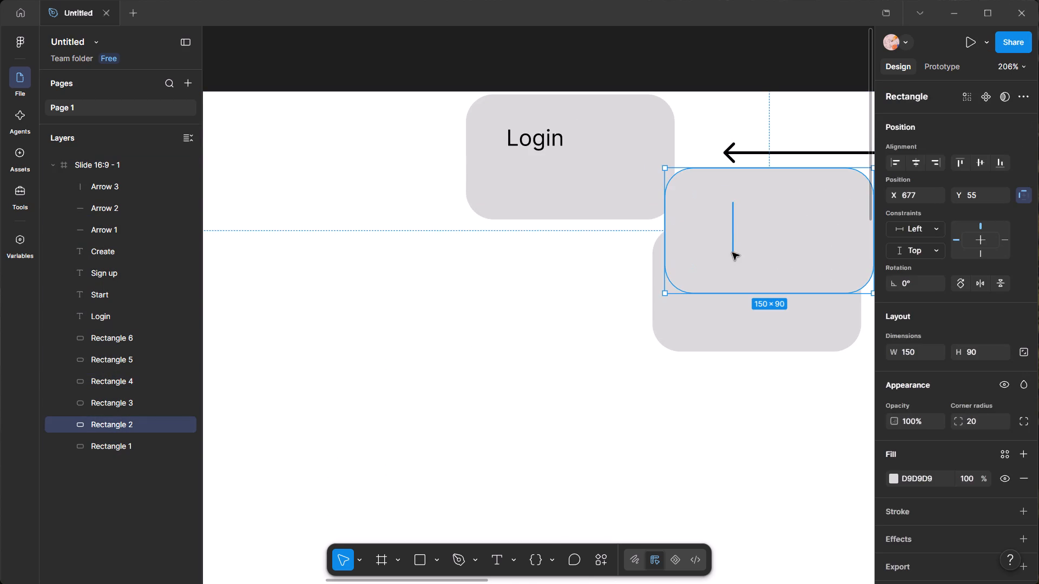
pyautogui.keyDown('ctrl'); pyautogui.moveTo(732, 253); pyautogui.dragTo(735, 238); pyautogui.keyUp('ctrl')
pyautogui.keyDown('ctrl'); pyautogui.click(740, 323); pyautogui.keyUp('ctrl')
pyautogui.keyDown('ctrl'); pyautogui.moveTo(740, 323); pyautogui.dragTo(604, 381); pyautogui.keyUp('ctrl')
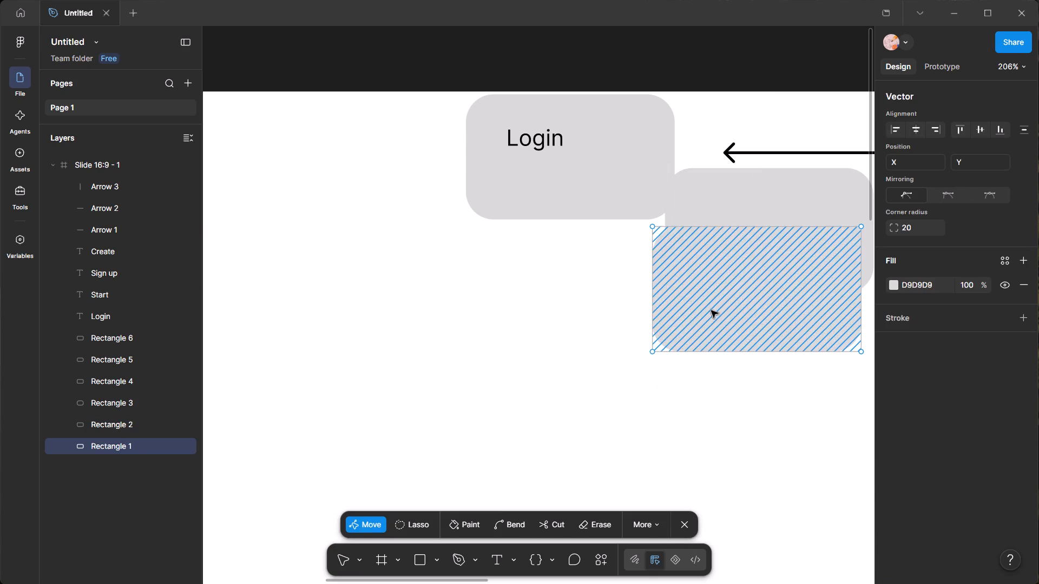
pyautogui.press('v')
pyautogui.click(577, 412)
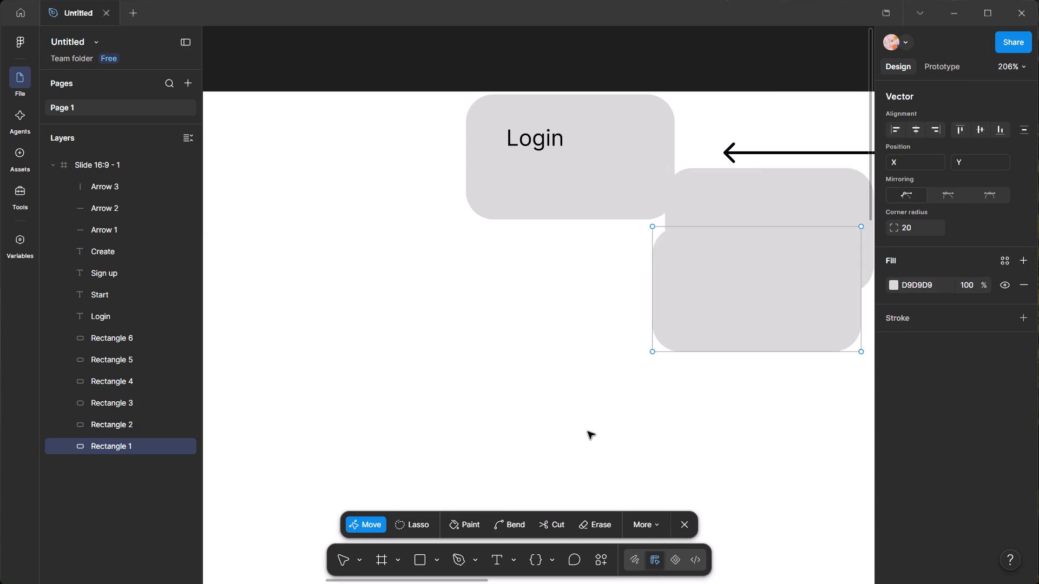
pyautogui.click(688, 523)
# Move the two overlapping empty rounded rectangles apart into the free space below Login, placing the second at X 609, Y 201.
pyautogui.moveTo(711, 333); pyautogui.dragTo(676, 360)
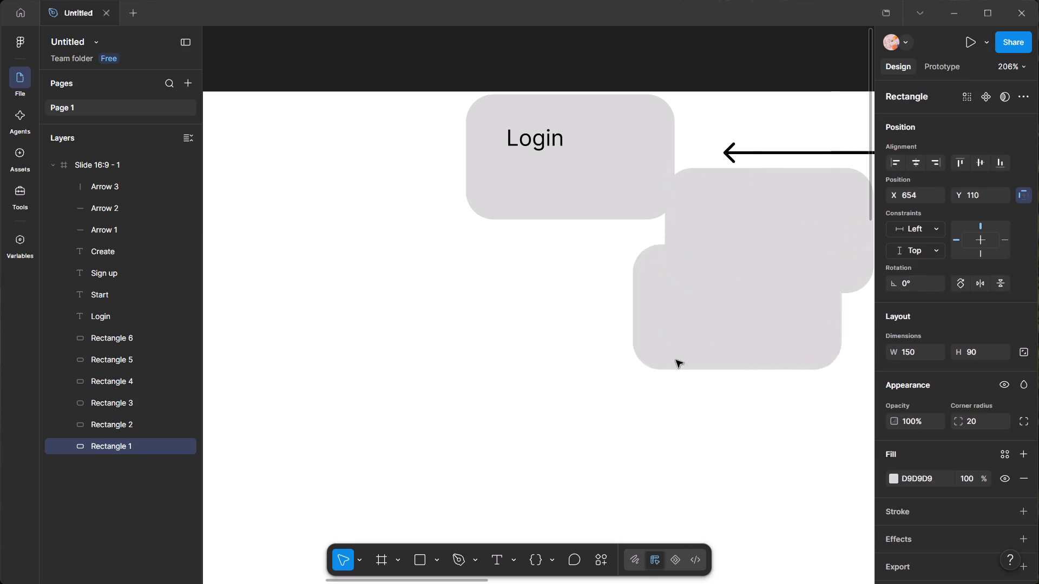
pyautogui.moveTo(676, 360); pyautogui.dragTo(330, 466)
pyautogui.moveTo(749, 248); pyautogui.dragTo(656, 457)
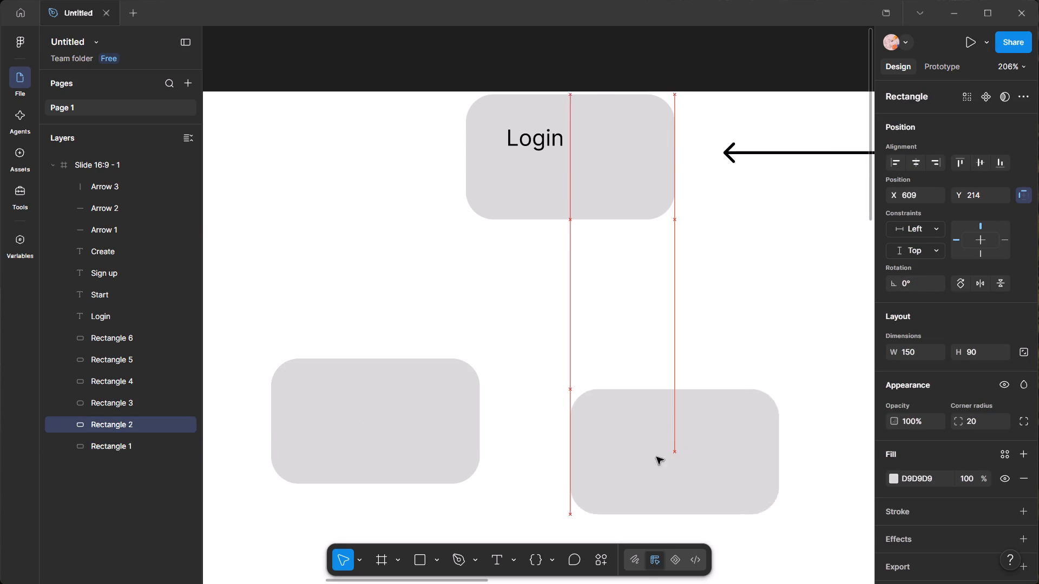
pyautogui.moveTo(656, 457); pyautogui.dragTo(655, 450)
# Check the Sign up rectangle's dimensions and resize the Login rectangle to match, width 90 and height 50.
pyautogui.keyDown('ctrl'); pyautogui.scroll(3, 721, 208); pyautogui.keyUp('ctrl')
pyautogui.moveTo(731, 193); pyautogui.dragTo(630, 324, button='middle')
pyautogui.click(496, 277)
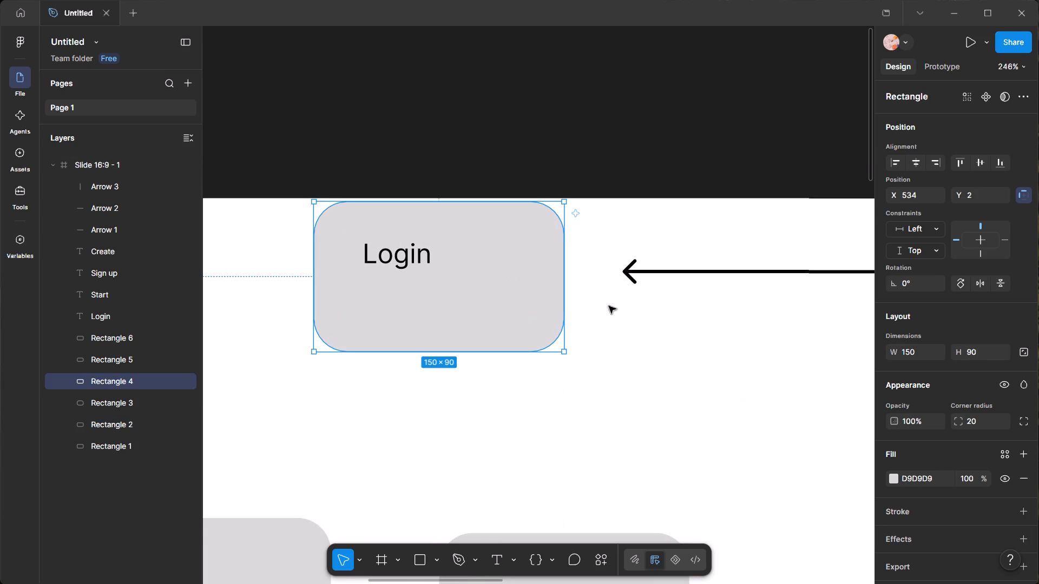
pyautogui.moveTo(821, 377); pyautogui.dragTo(22, 417, button='middle')
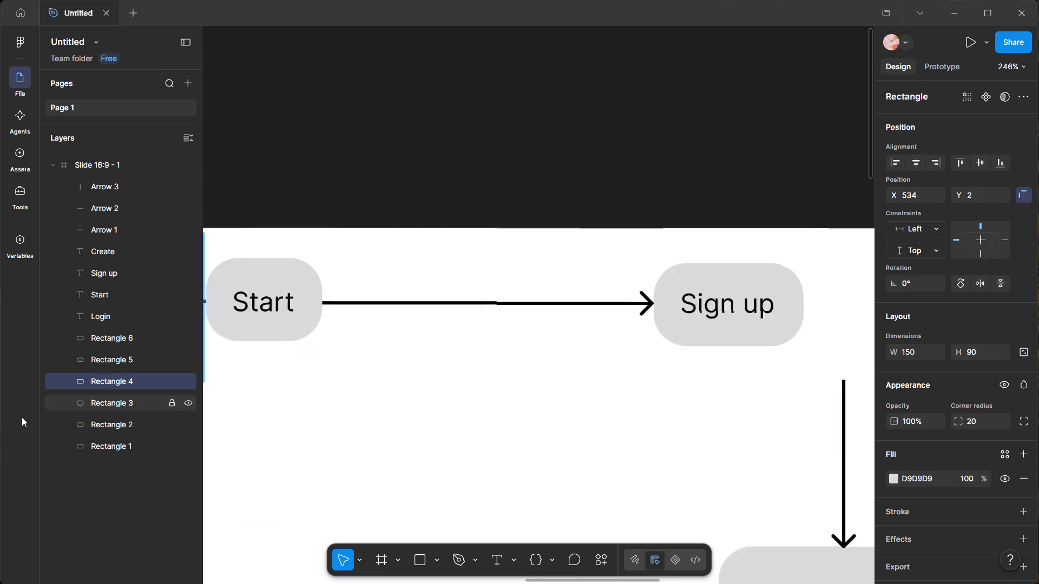
pyautogui.moveTo(22, 417); pyautogui.dragTo(10, 419, button='middle')
pyautogui.click(686, 356)
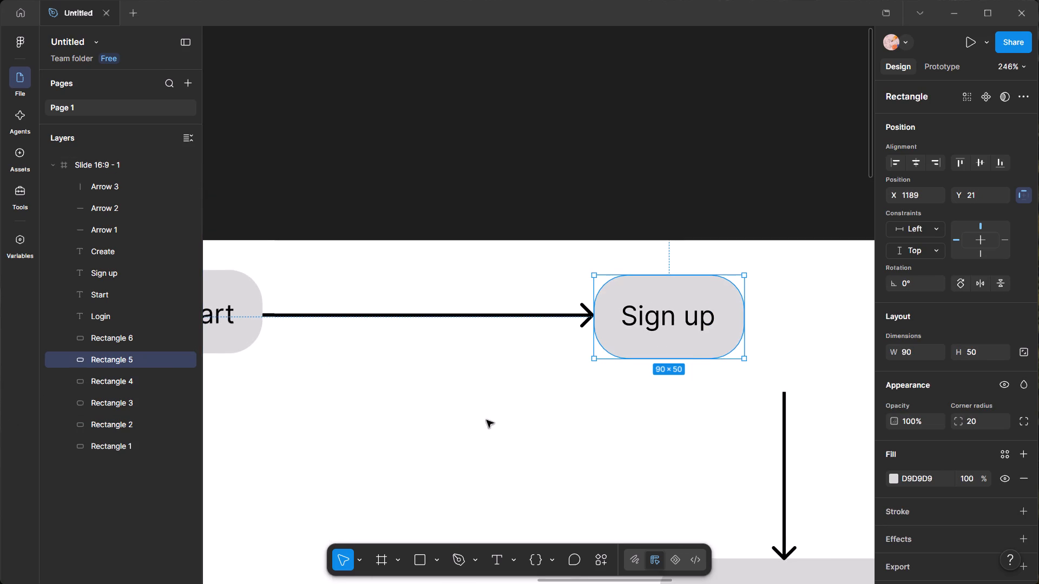
pyautogui.moveTo(360, 407); pyautogui.dragTo(1038, 334, button='middle')
pyautogui.moveTo(485, 347); pyautogui.dragTo(549, 358, button='middle')
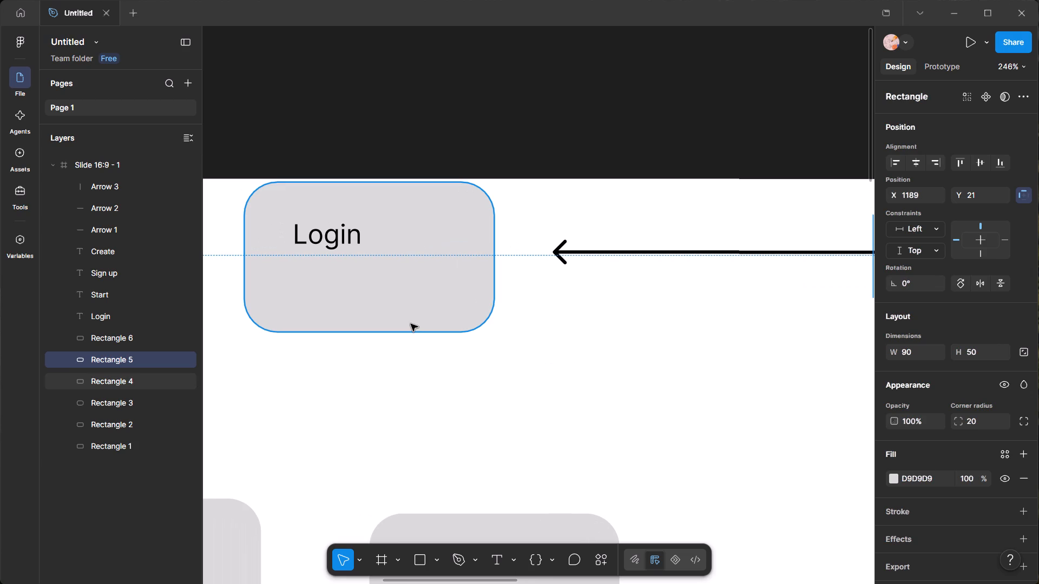
pyautogui.click(405, 326)
pyautogui.click(924, 349)
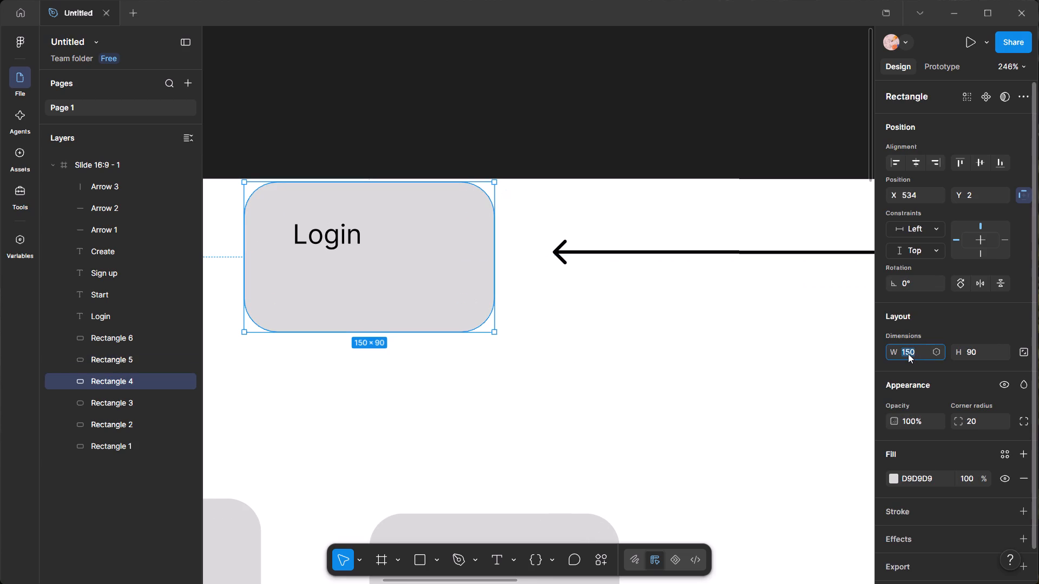
pyautogui.write('90')
pyautogui.press('Return')
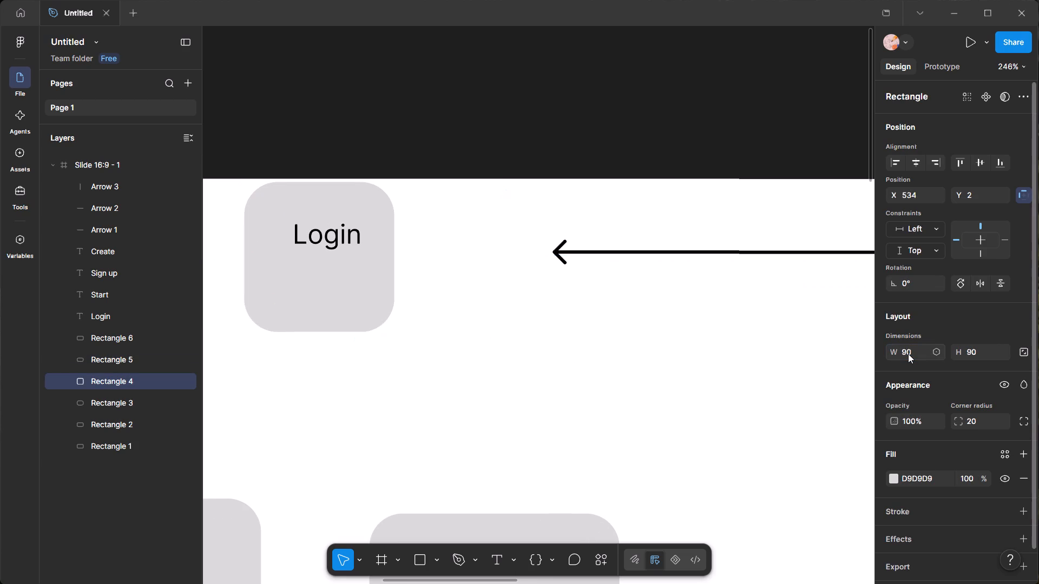
pyautogui.moveTo(975, 343); pyautogui.dragTo(520, 304)
pyautogui.click(979, 348)
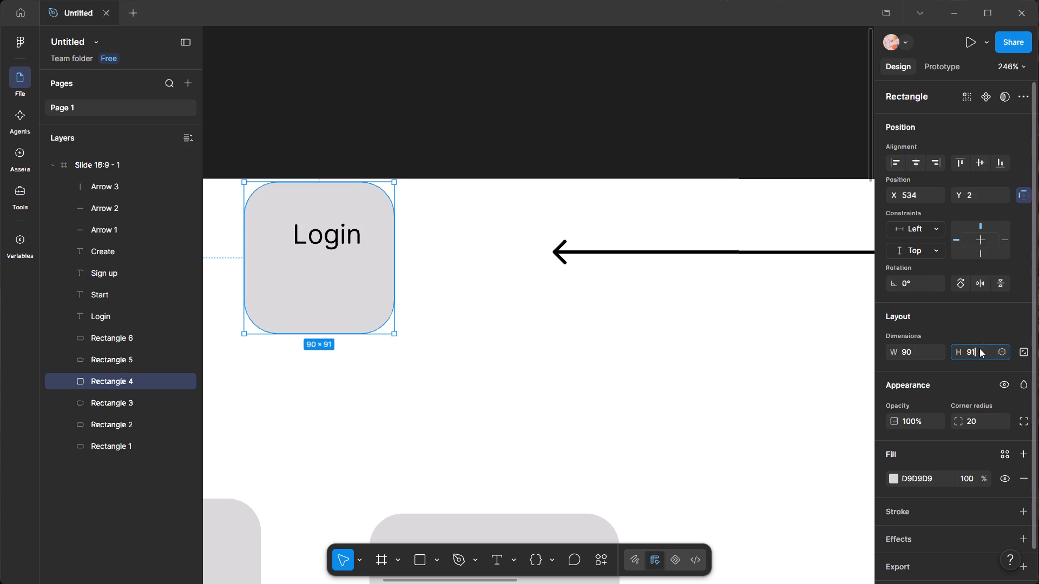
pyautogui.write('50')
pyautogui.press('Return')
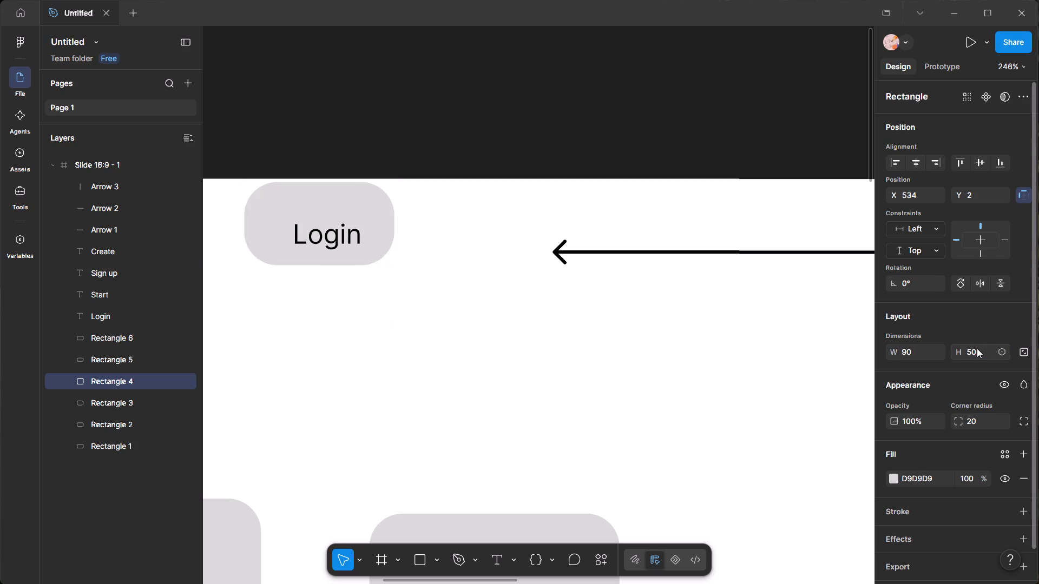
# Move the resized Login rectangle so its edge just meets the arrowhead from Start, at about X 629, Y 19.
pyautogui.moveTo(305, 208); pyautogui.dragTo(462, 233)
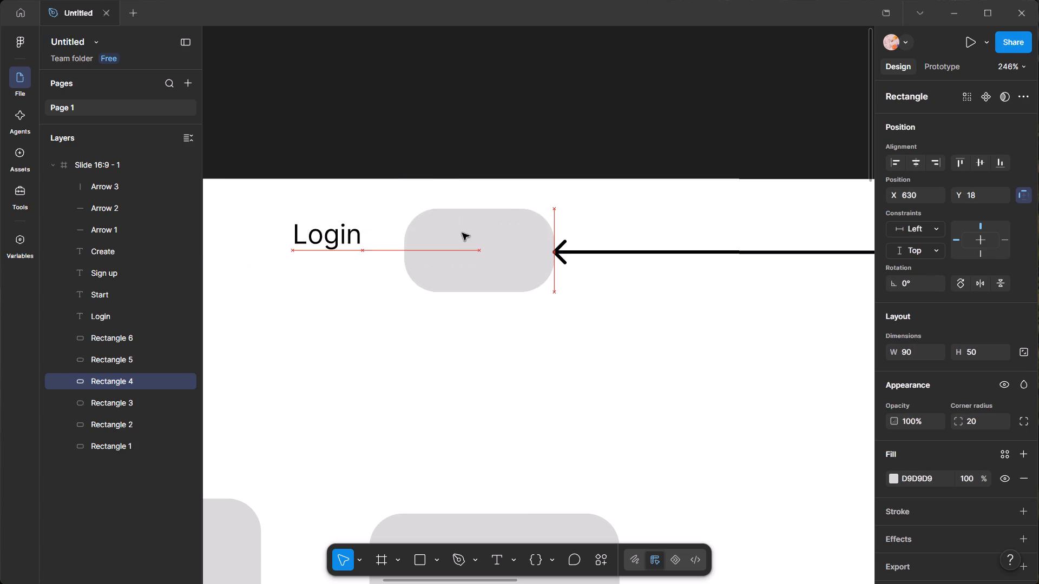
pyautogui.moveTo(462, 233); pyautogui.dragTo(461, 236)
pyautogui.click(475, 401)
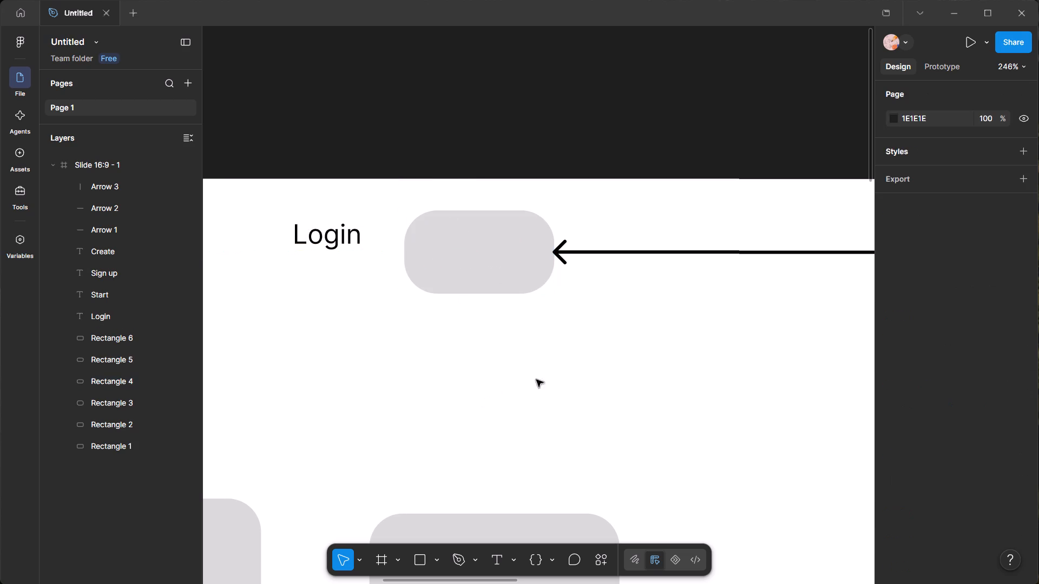
pyautogui.keyDown('ctrl'); pyautogui.scroll(14, 562, 290); pyautogui.keyUp('ctrl')
pyautogui.keyDown('ctrl'); pyautogui.scroll(4, 522, 209); pyautogui.keyUp('ctrl')
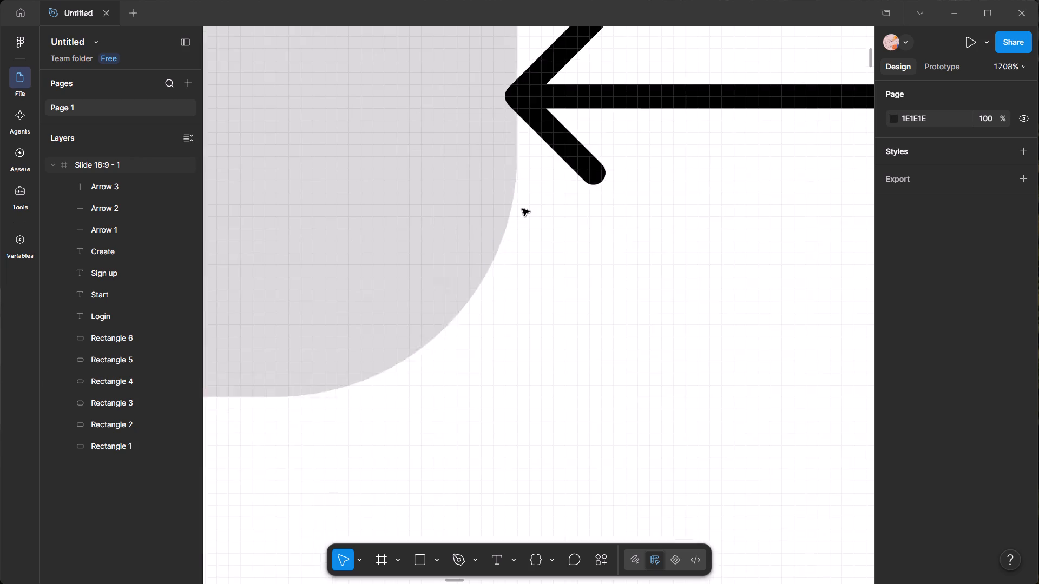
pyautogui.keyDown('ctrl'); pyautogui.scroll(2, 522, 209); pyautogui.keyUp('ctrl')
pyautogui.moveTo(526, 163); pyautogui.dragTo(560, 488, button='middle')
pyautogui.moveTo(512, 467); pyautogui.dragTo(491, 457)
pyautogui.keyDown('ctrl'); pyautogui.click(553, 474); pyautogui.keyUp('ctrl')
pyautogui.keyDown('ctrl'); pyautogui.scroll(-15, 587, 453); pyautogui.keyUp('ctrl')
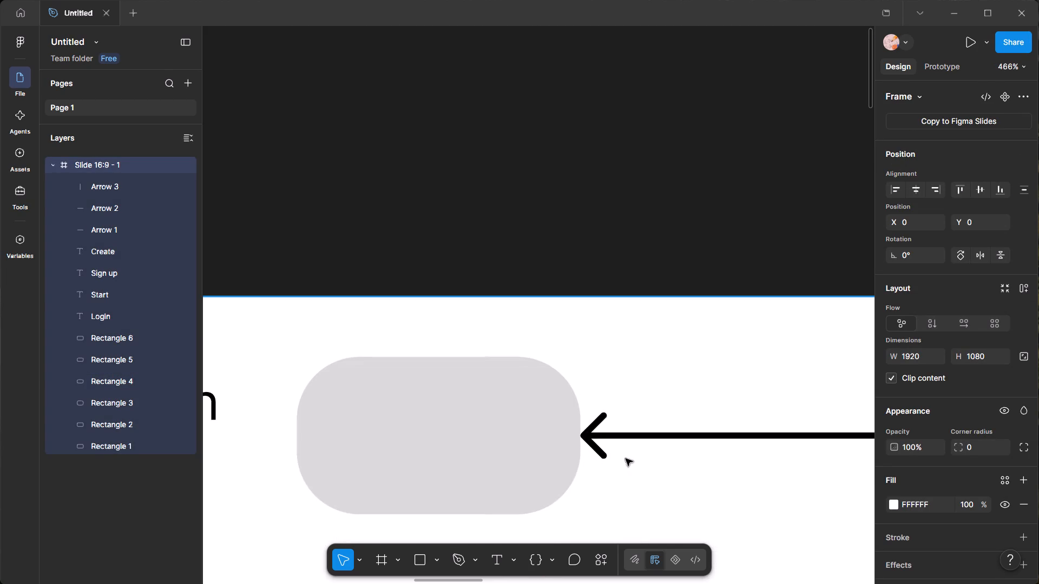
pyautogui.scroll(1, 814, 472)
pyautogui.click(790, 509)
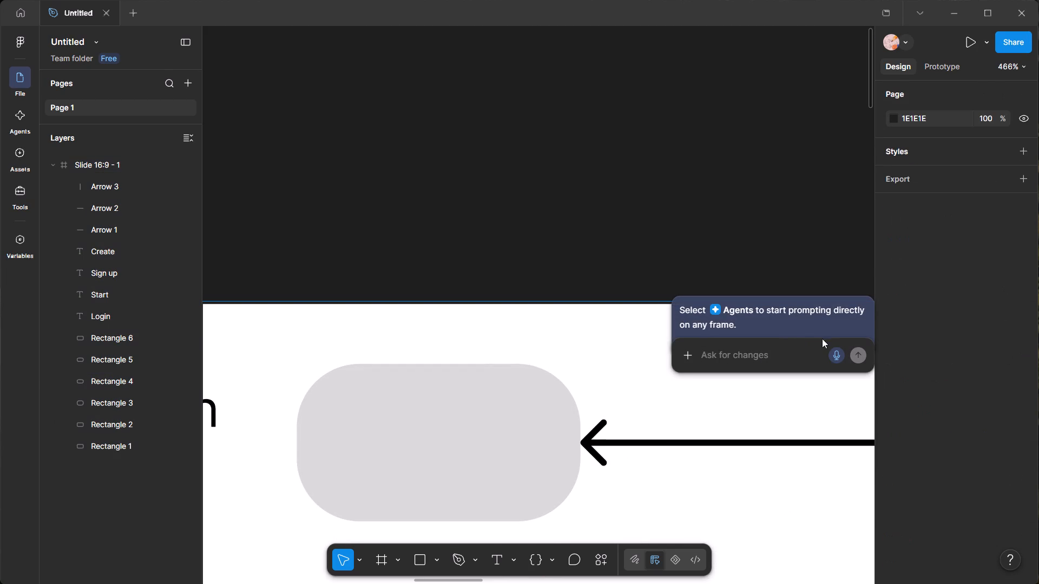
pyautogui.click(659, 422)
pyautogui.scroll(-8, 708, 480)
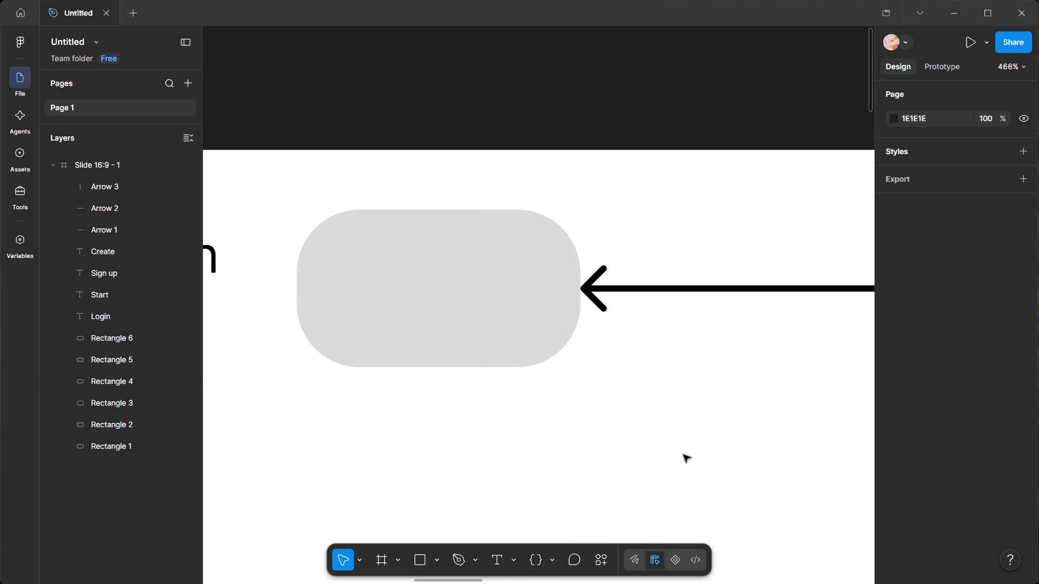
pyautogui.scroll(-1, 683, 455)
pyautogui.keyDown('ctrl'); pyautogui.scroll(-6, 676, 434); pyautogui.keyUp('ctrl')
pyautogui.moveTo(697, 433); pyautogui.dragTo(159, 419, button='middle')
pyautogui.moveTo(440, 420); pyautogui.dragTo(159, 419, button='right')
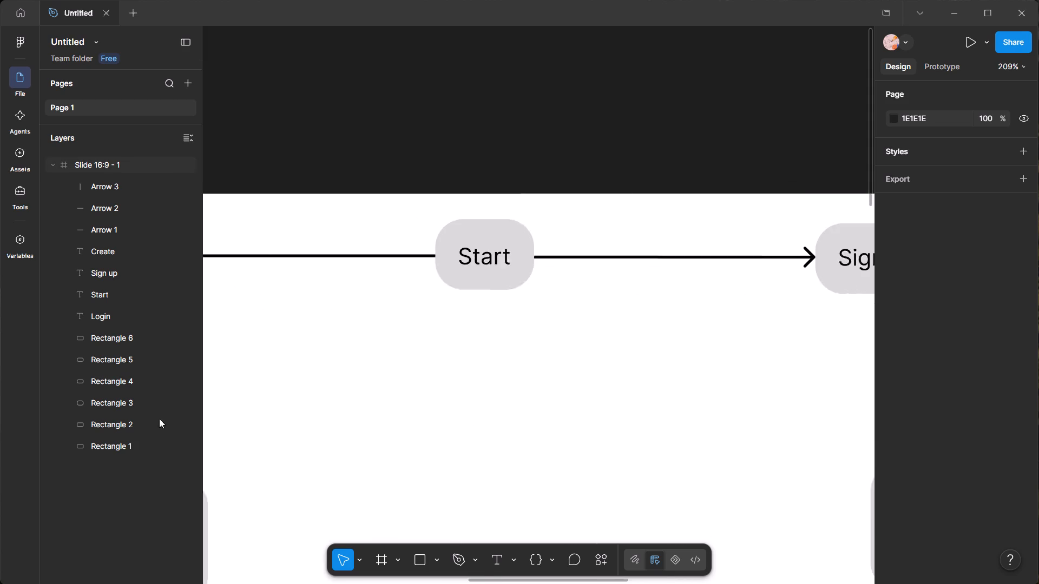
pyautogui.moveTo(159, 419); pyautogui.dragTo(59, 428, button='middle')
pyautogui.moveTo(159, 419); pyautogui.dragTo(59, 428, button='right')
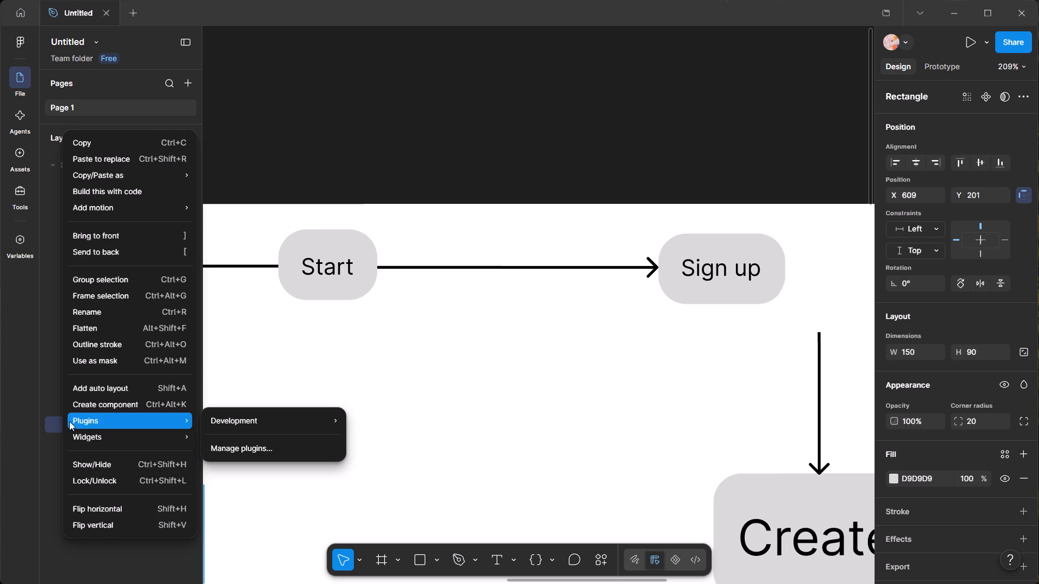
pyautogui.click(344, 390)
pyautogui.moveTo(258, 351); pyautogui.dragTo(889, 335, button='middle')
# Move the Login text onto its rounded rectangle and centre it there at X 653, Y 34.
pyautogui.keyDown('ctrl'); pyautogui.scroll(5, 683, 311); pyautogui.keyUp('ctrl')
pyautogui.moveTo(279, 163); pyautogui.dragTo(504, 210)
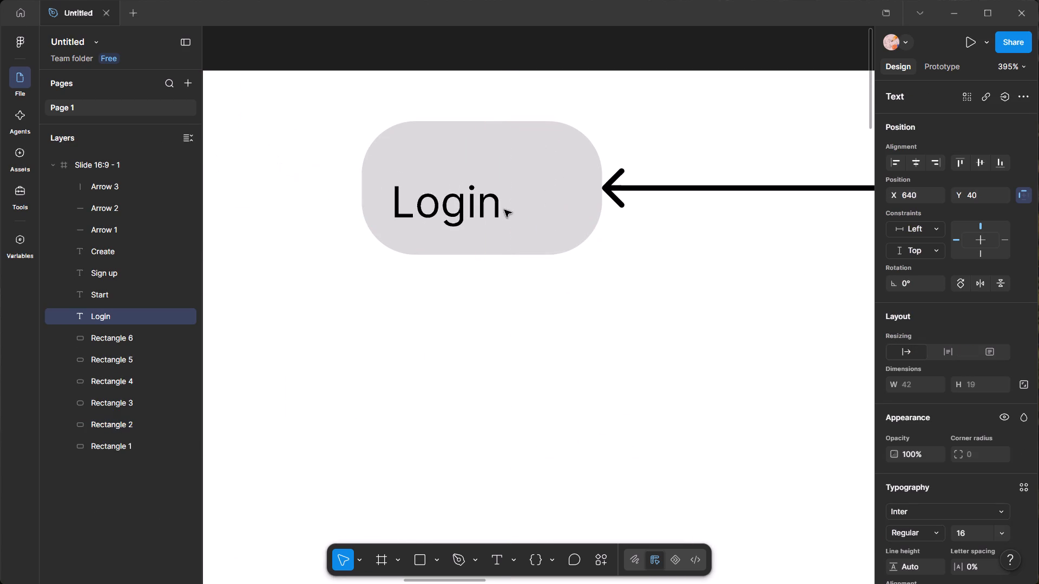
pyautogui.moveTo(504, 210); pyautogui.dragTo(516, 191)
pyautogui.click(643, 303)
# Compare the position and typography settings of the Start and Login texts.
pyautogui.keyDown('ctrl'); pyautogui.scroll(-7, 704, 304); pyautogui.keyUp('ctrl')
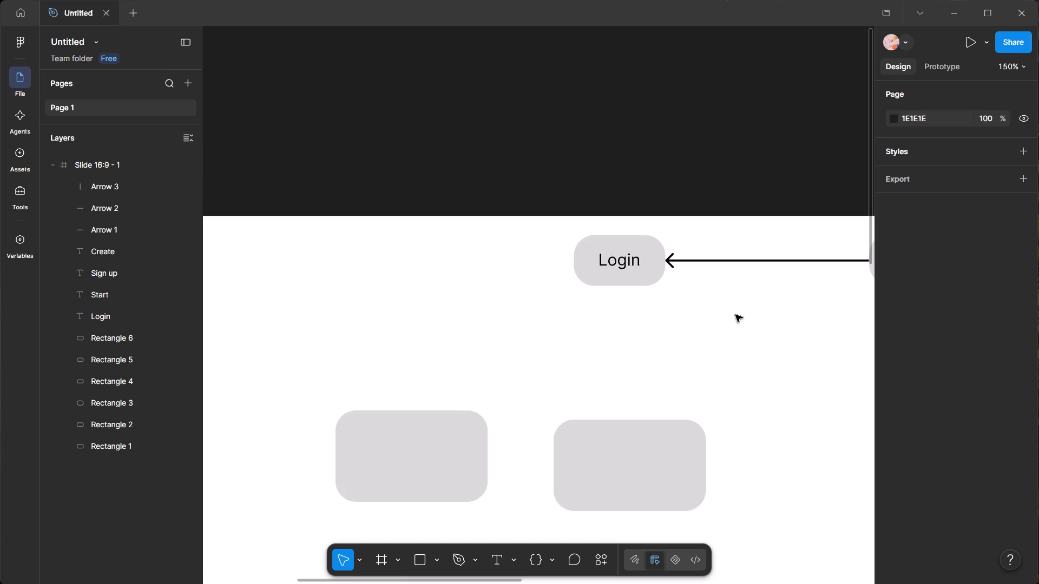
pyautogui.moveTo(735, 315); pyautogui.dragTo(309, 372, button='middle')
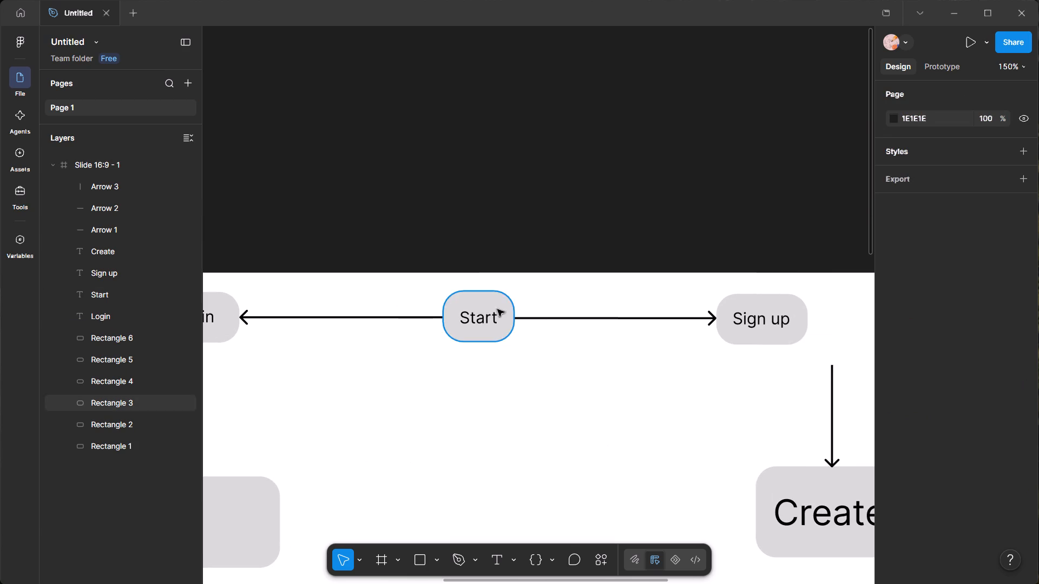
pyautogui.click(487, 317)
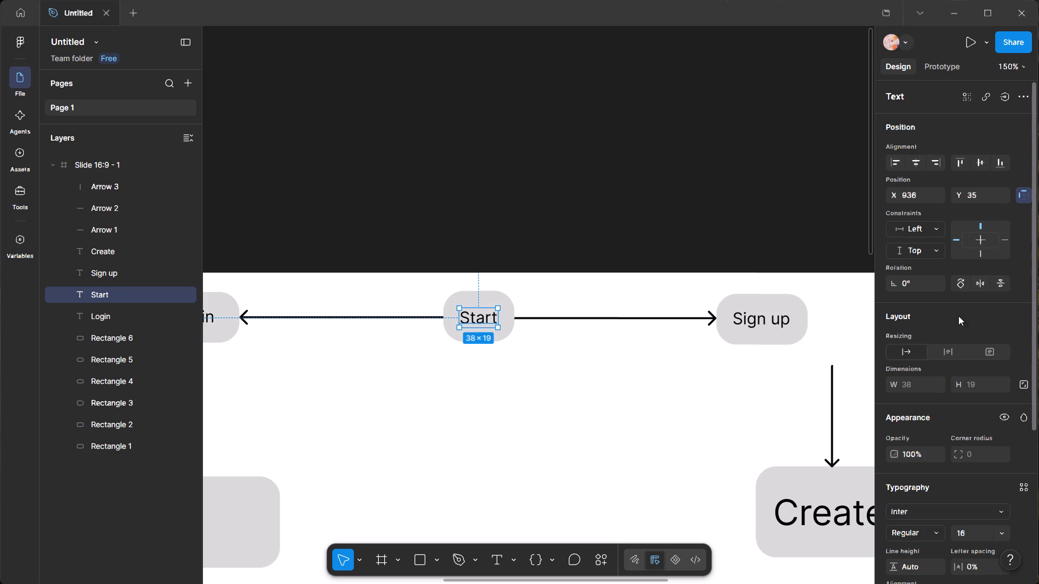
pyautogui.scroll(-2, 952, 429)
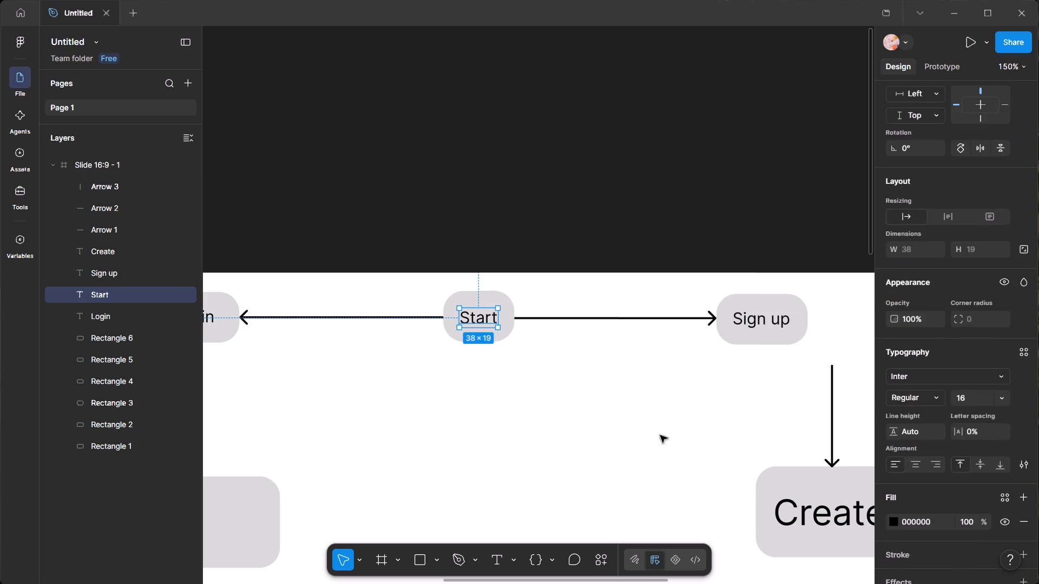
pyautogui.moveTo(453, 424); pyautogui.dragTo(447, 425)
pyautogui.moveTo(286, 387); pyautogui.dragTo(794, 446, button='middle')
pyautogui.keyDown('ctrl'); pyautogui.scroll(6, 778, 420); pyautogui.keyUp('ctrl')
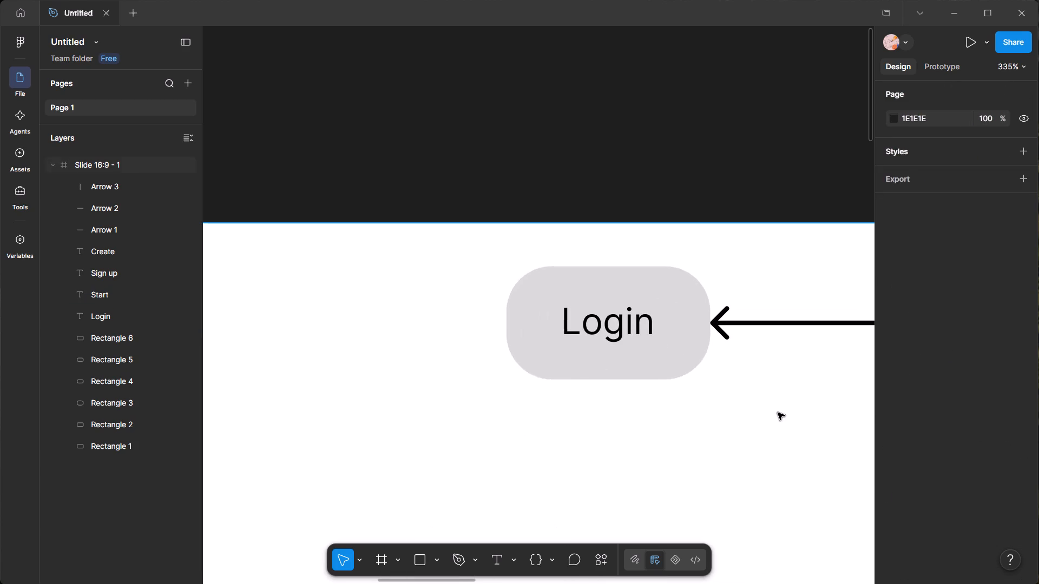
pyautogui.click(617, 320)
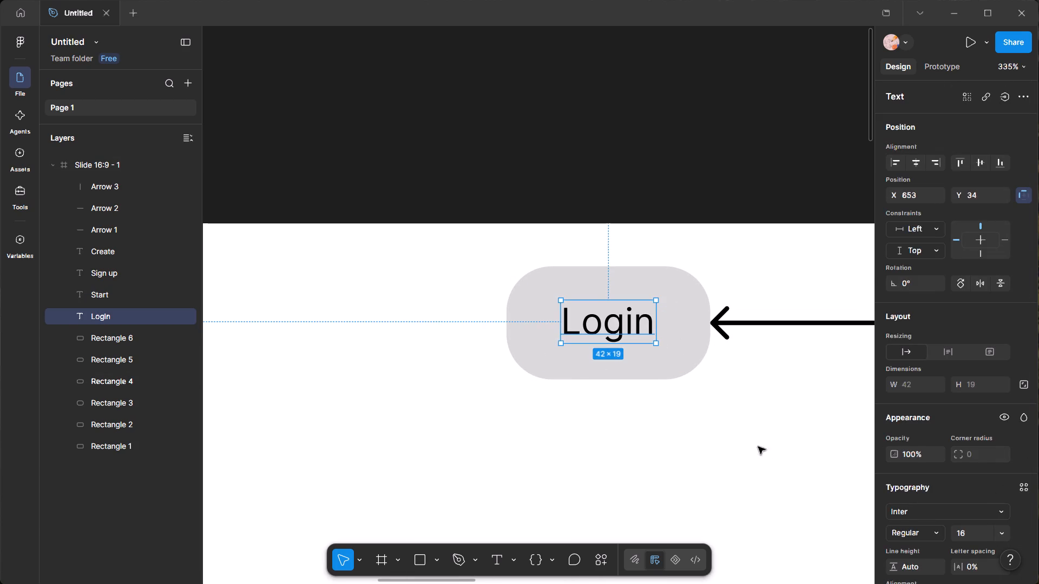
pyautogui.click(770, 515)
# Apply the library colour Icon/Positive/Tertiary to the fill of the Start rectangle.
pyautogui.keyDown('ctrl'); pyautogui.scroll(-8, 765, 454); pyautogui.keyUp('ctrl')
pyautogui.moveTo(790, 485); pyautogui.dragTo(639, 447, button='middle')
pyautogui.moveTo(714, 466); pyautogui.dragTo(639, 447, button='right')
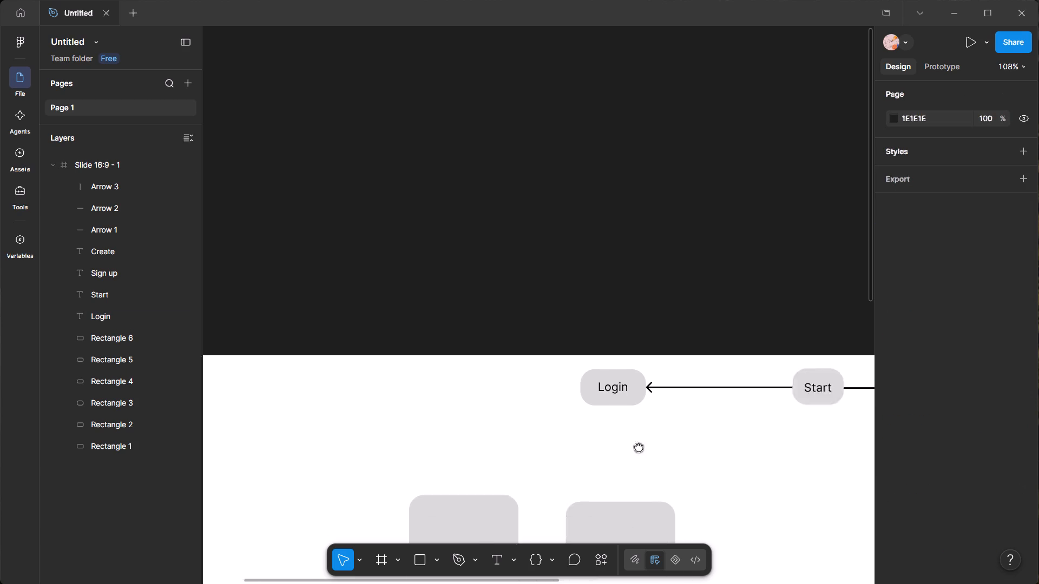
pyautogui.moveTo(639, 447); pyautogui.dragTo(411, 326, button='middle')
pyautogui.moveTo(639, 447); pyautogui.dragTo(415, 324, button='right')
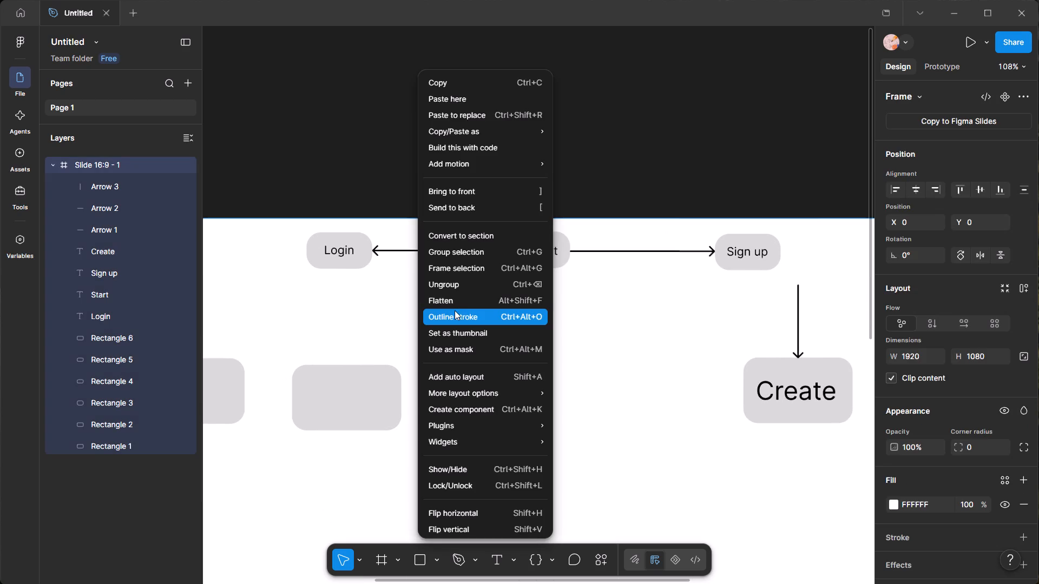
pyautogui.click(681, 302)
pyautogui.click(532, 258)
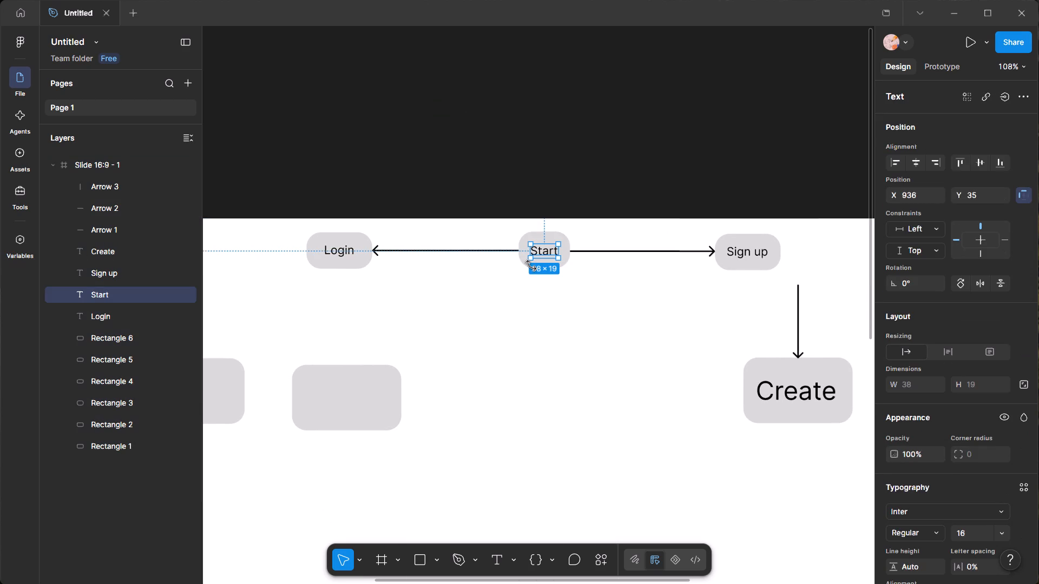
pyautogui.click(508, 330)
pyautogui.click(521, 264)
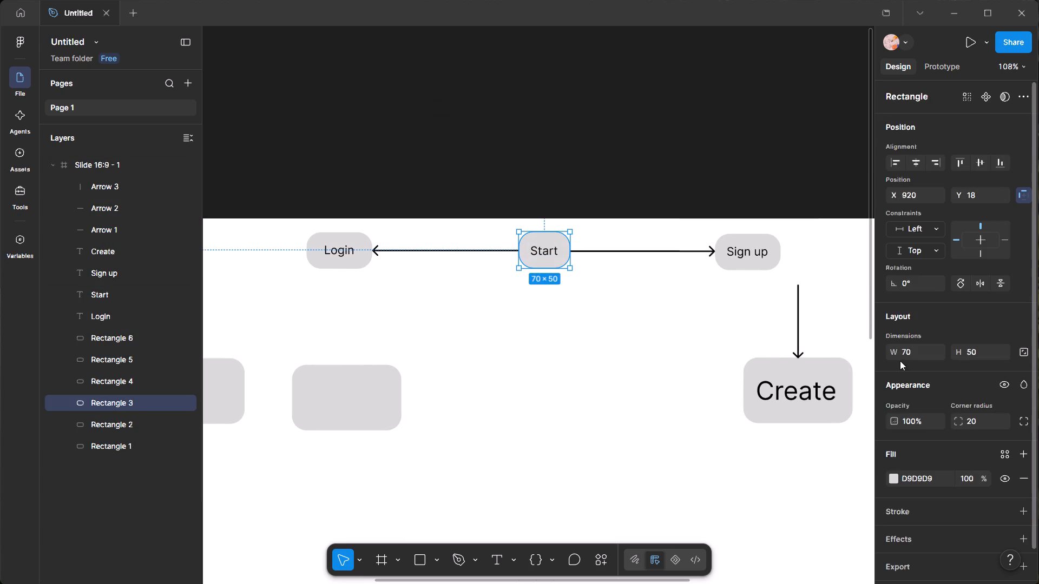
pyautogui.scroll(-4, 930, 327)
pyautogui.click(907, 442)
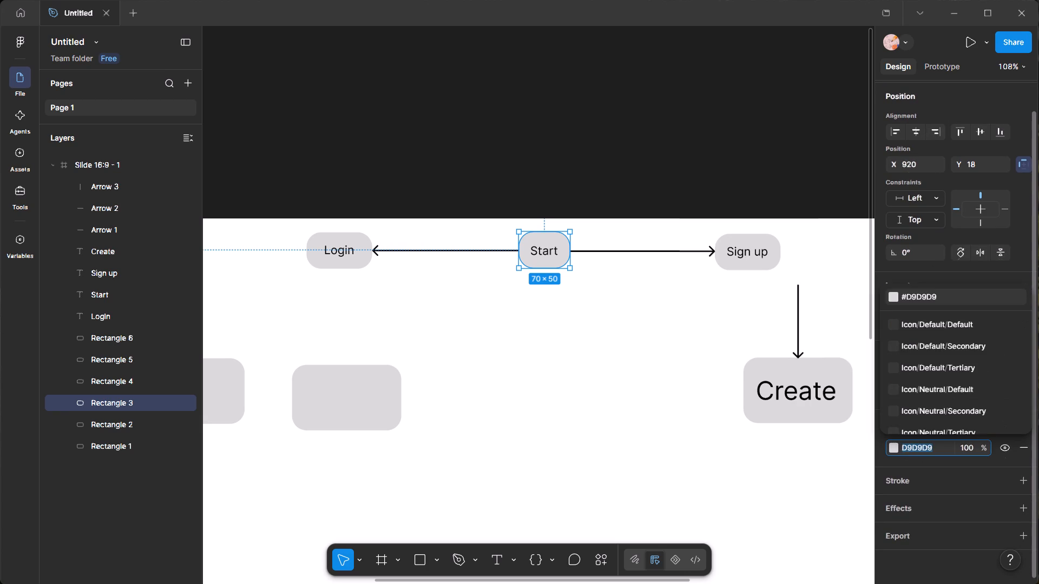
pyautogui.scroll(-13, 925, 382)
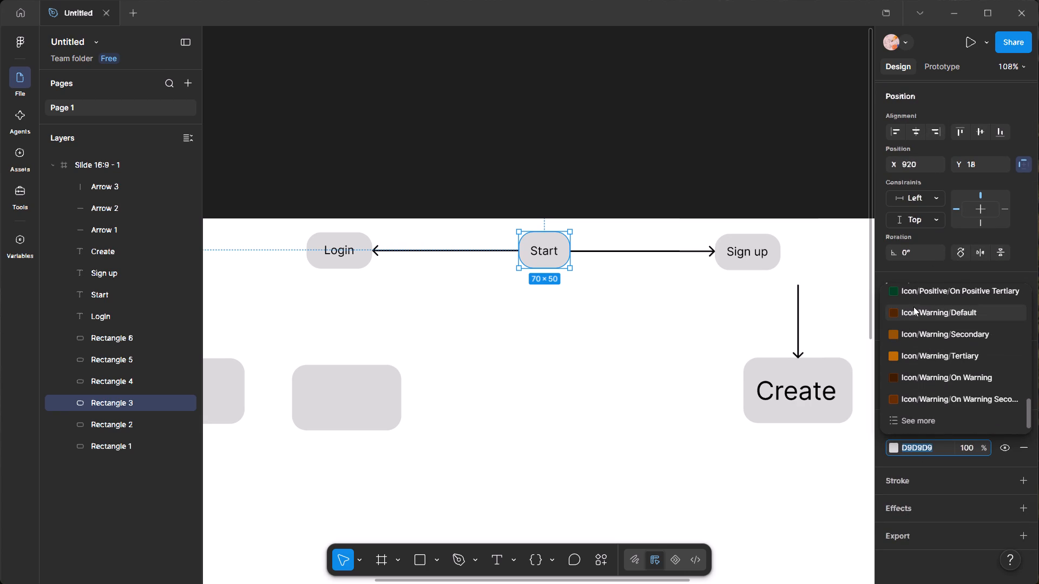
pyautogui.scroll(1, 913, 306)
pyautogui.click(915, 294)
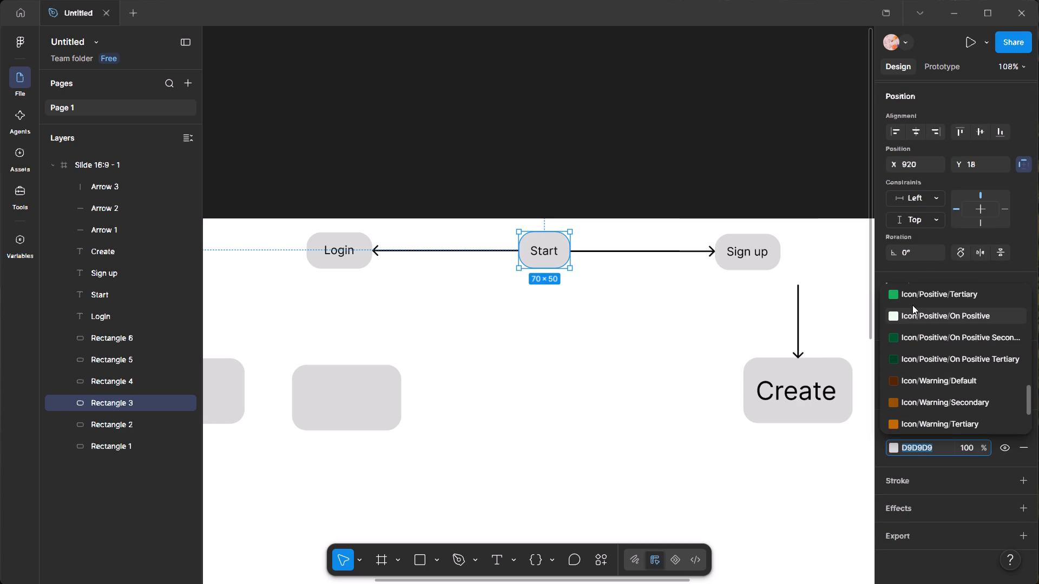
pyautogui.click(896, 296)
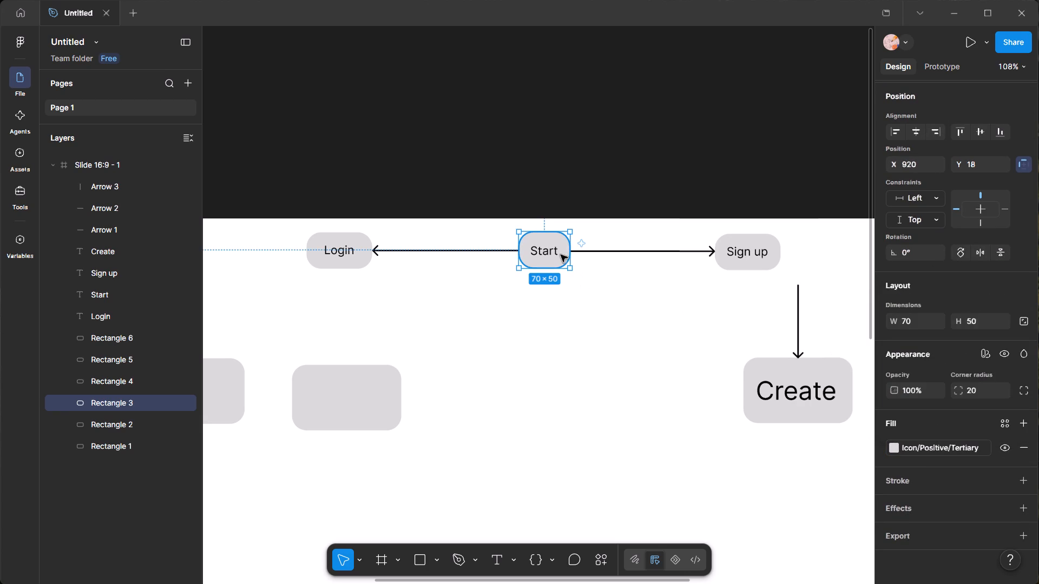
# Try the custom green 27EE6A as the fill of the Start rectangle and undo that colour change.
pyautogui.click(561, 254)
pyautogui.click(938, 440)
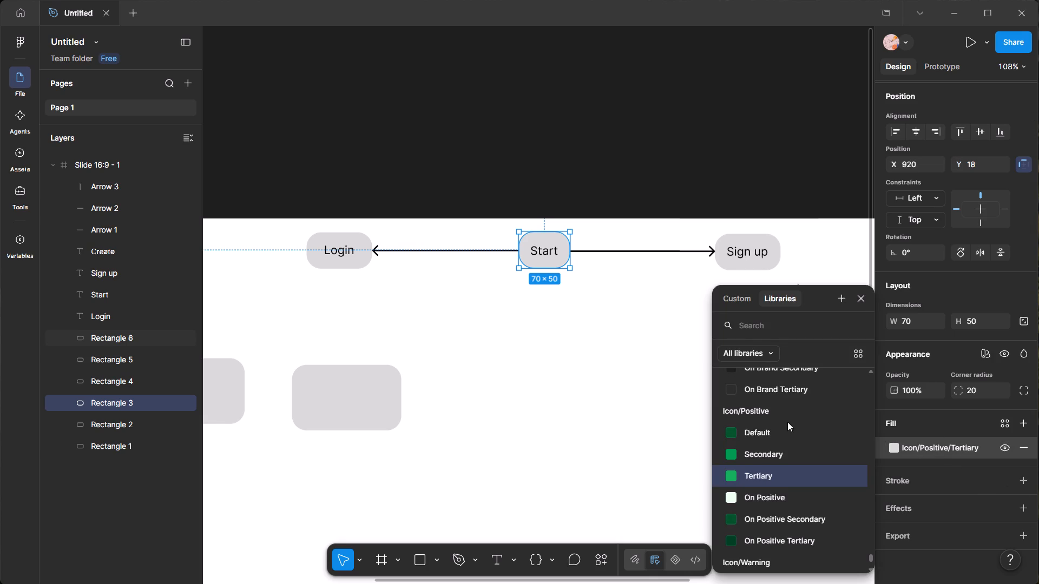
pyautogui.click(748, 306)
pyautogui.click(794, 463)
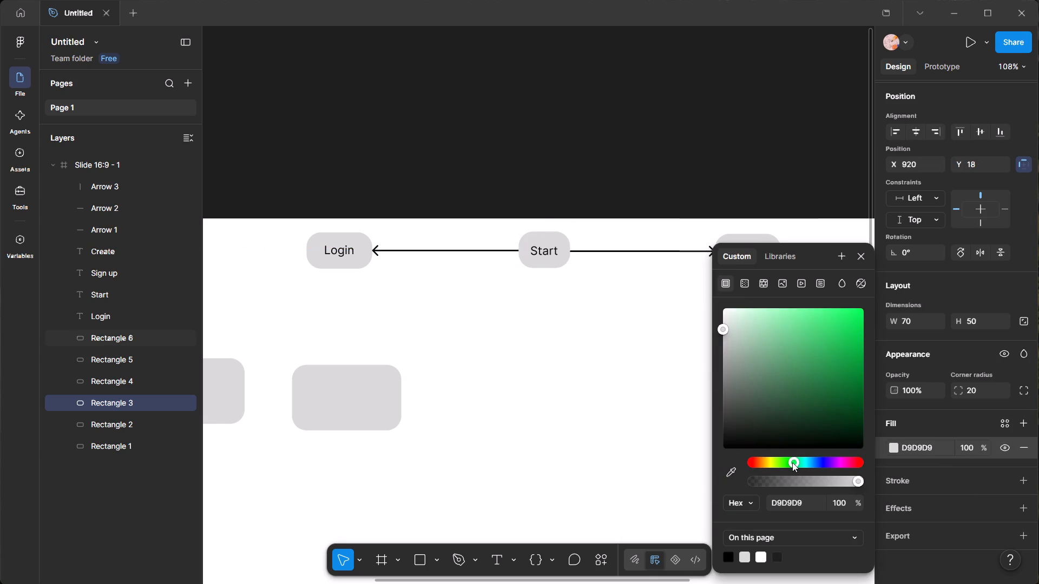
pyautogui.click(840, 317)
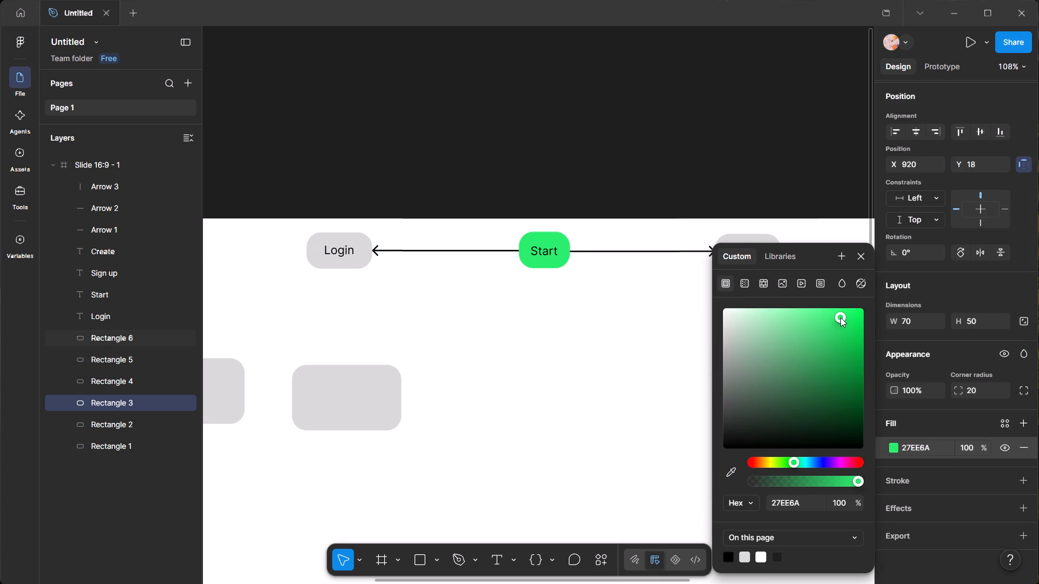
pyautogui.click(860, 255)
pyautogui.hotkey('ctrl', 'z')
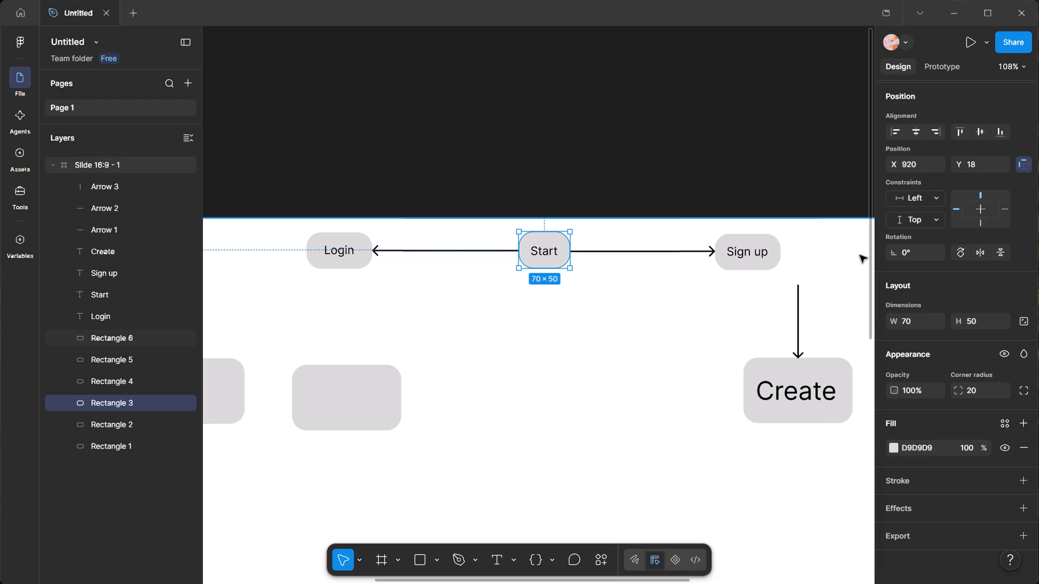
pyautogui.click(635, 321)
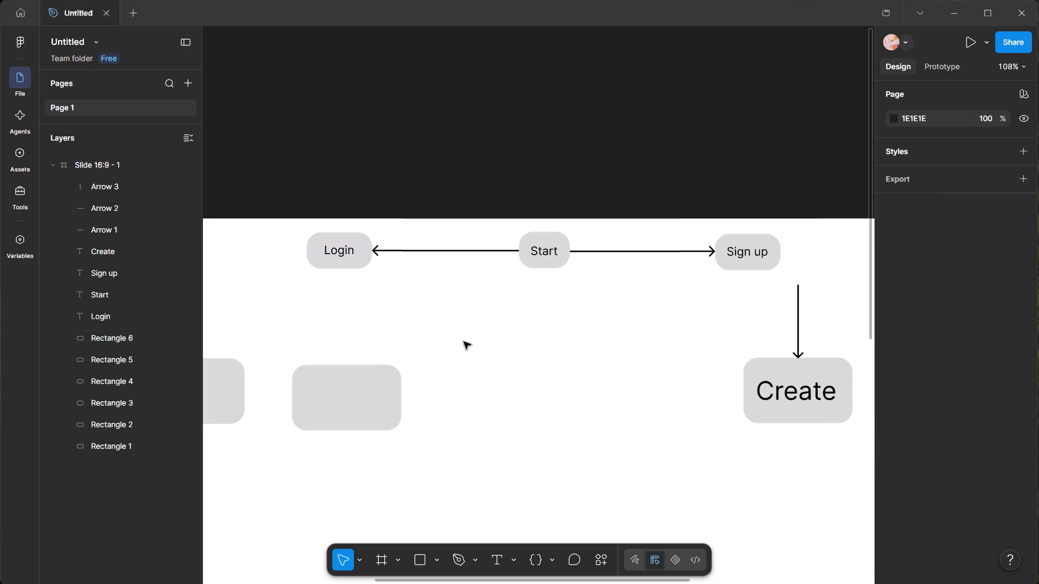
# Move the vertical arrow beneath the Sign up box so it starts at the box's bottom centre, at X 1234, Y 71.
pyautogui.moveTo(469, 345); pyautogui.dragTo(382, 368, button='middle')
pyautogui.scroll(4, 616, 357)
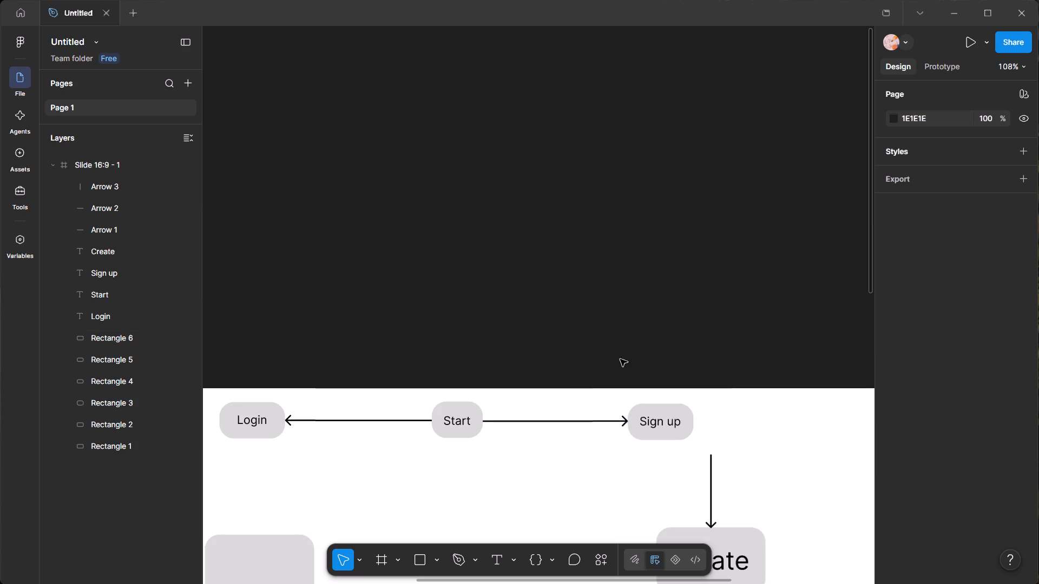
pyautogui.scroll(-7, 639, 364)
pyautogui.keyDown('ctrl'); pyautogui.scroll(6, 718, 246); pyautogui.keyUp('ctrl')
pyautogui.moveTo(632, 236); pyautogui.dragTo(561, 486, button='middle')
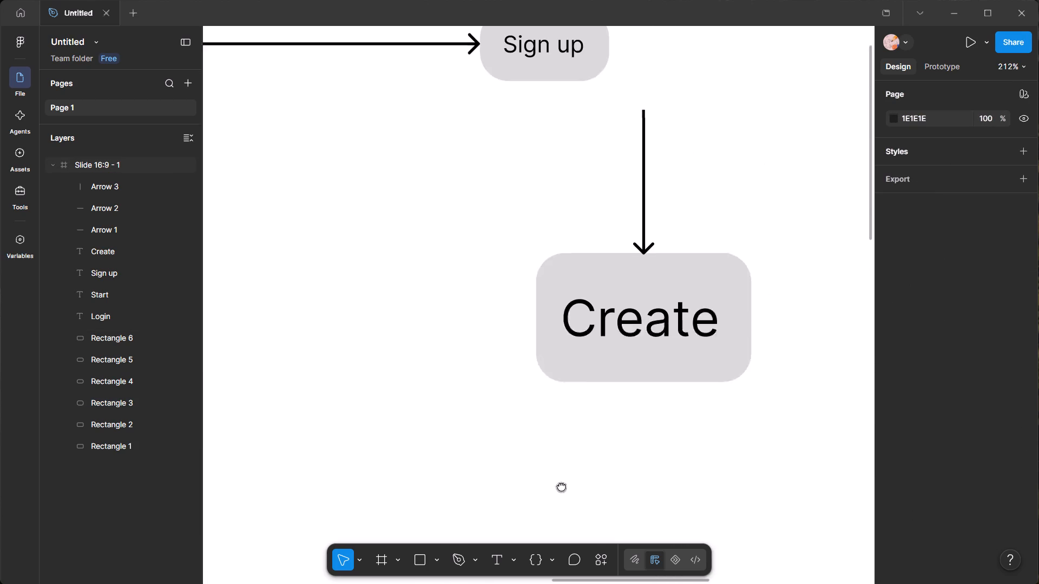
pyautogui.moveTo(561, 486); pyautogui.dragTo(528, 583, button='middle')
pyautogui.moveTo(602, 314); pyautogui.dragTo(567, 300)
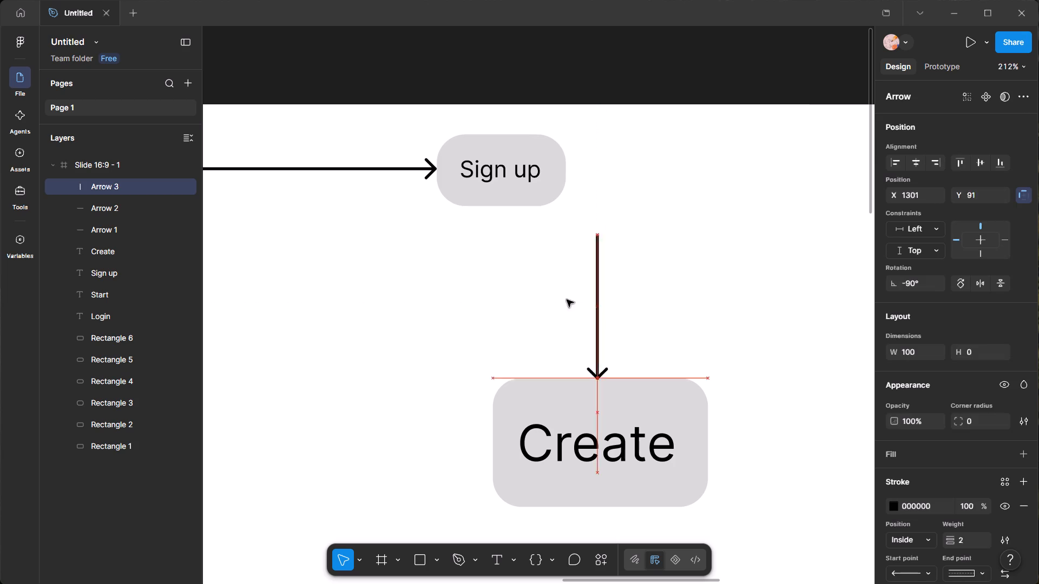
pyautogui.moveTo(567, 300); pyautogui.dragTo(501, 283)
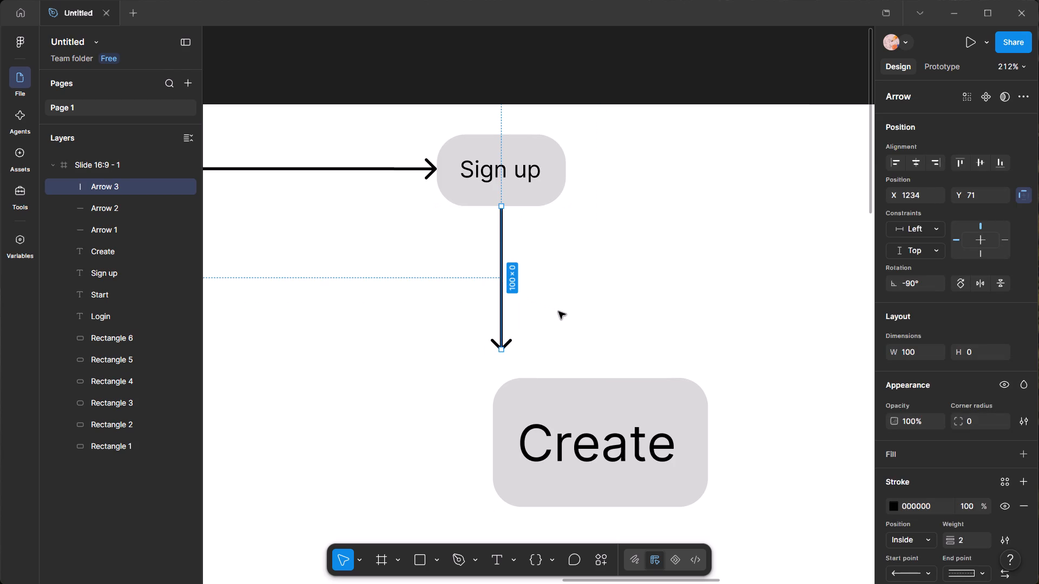
# Move the Create rectangle up to meet the tip of the vertical arrow, at about X 1165, Y 171.
pyautogui.keyDown('ctrl'); pyautogui.scroll(5, 530, 403); pyautogui.keyUp('ctrl')
pyautogui.moveTo(563, 399); pyautogui.dragTo(435, 357)
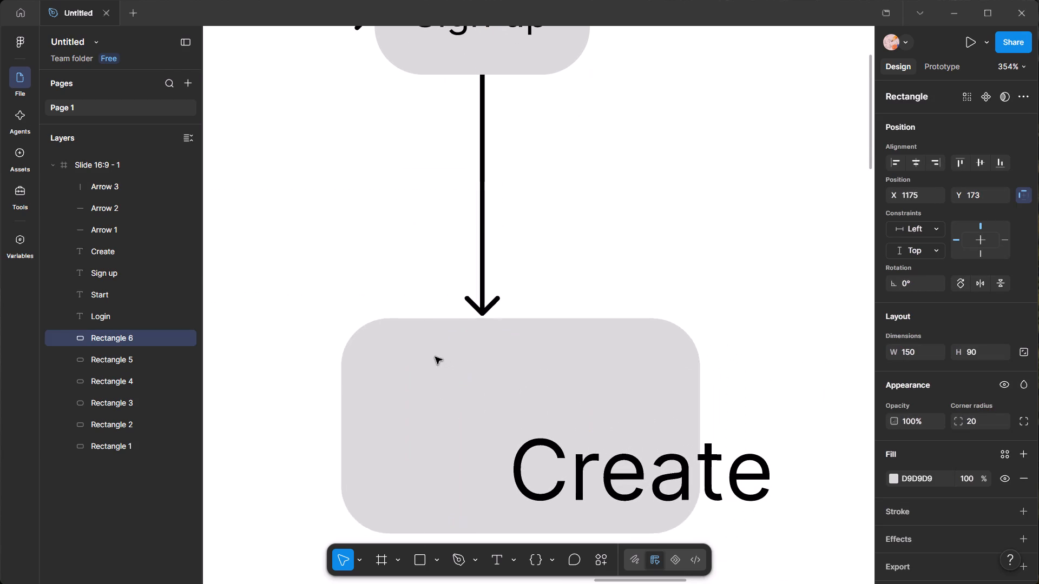
pyautogui.moveTo(435, 357); pyautogui.dragTo(412, 354)
# Resize the rectangle below the vertical arrow to a width of 70 and a height of 50.
pyautogui.click(449, 368)
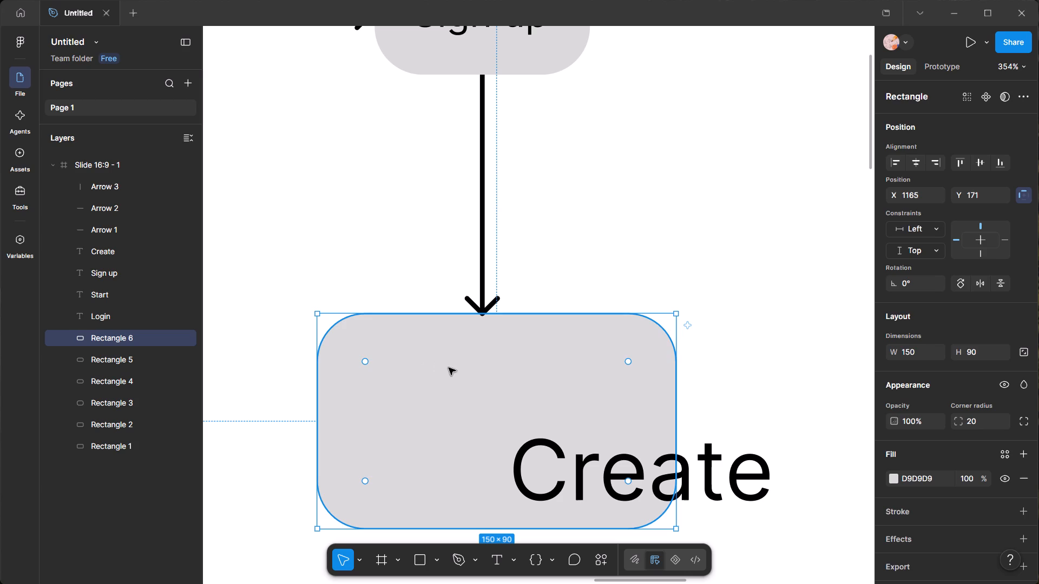
pyautogui.click(919, 340)
pyautogui.click(920, 349)
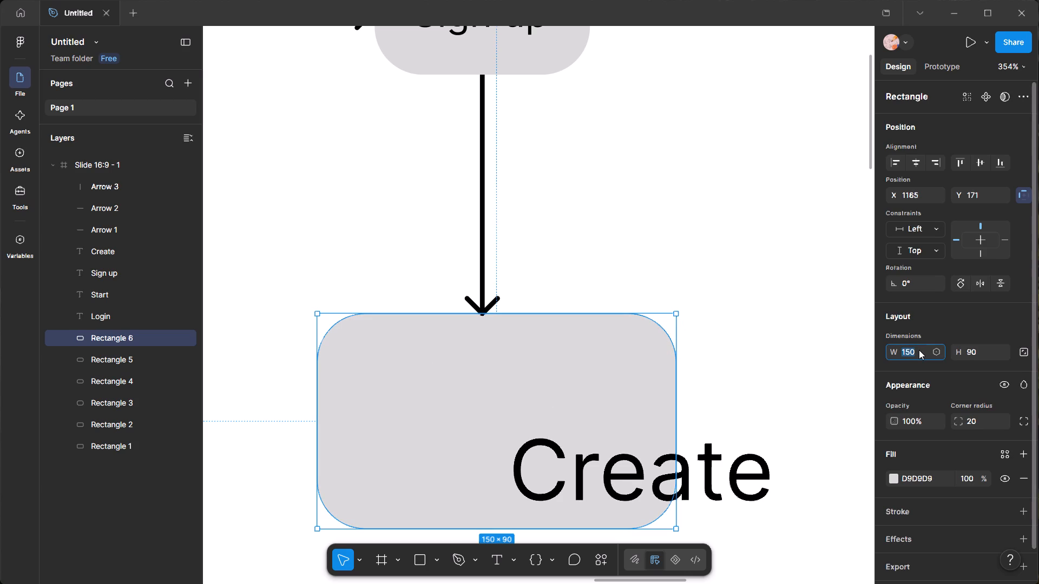
pyautogui.write('50')
pyautogui.press('BackSpace')
pyautogui.press('BackSpace')
pyautogui.write('70')
pyautogui.click(988, 350)
pyautogui.write('50')
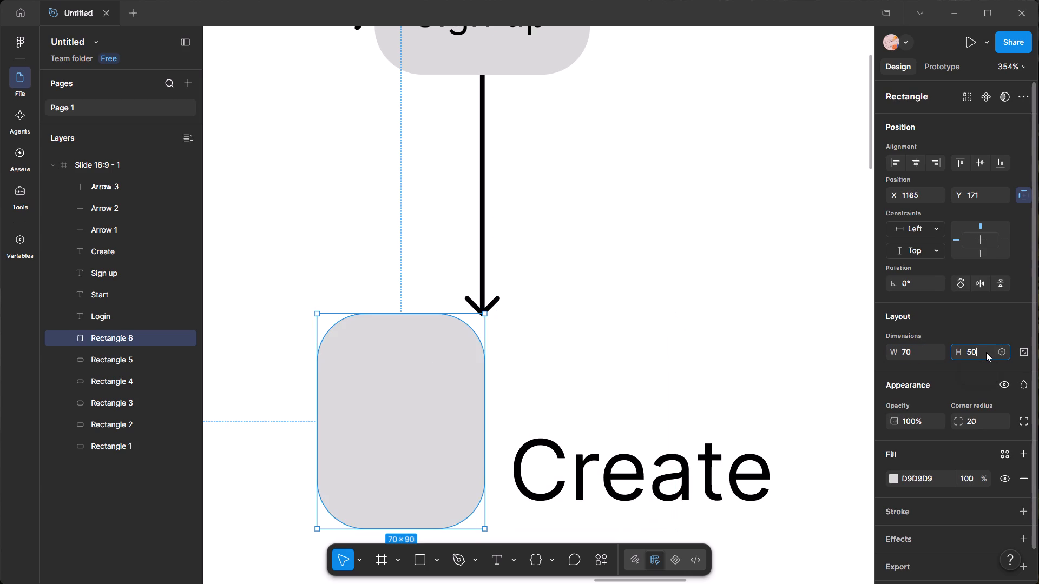
pyautogui.press('Return')
# Centre the resized rectangle directly under the vertical arrow's tip, at X 1199, Y 171.
pyautogui.moveTo(389, 364); pyautogui.dragTo(444, 360)
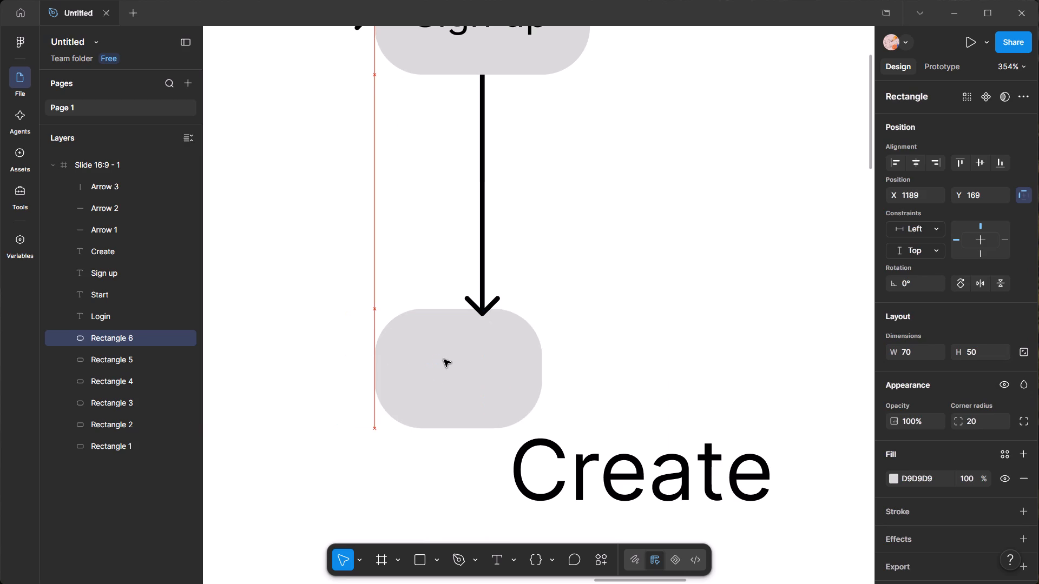
pyautogui.moveTo(444, 360); pyautogui.dragTo(472, 362)
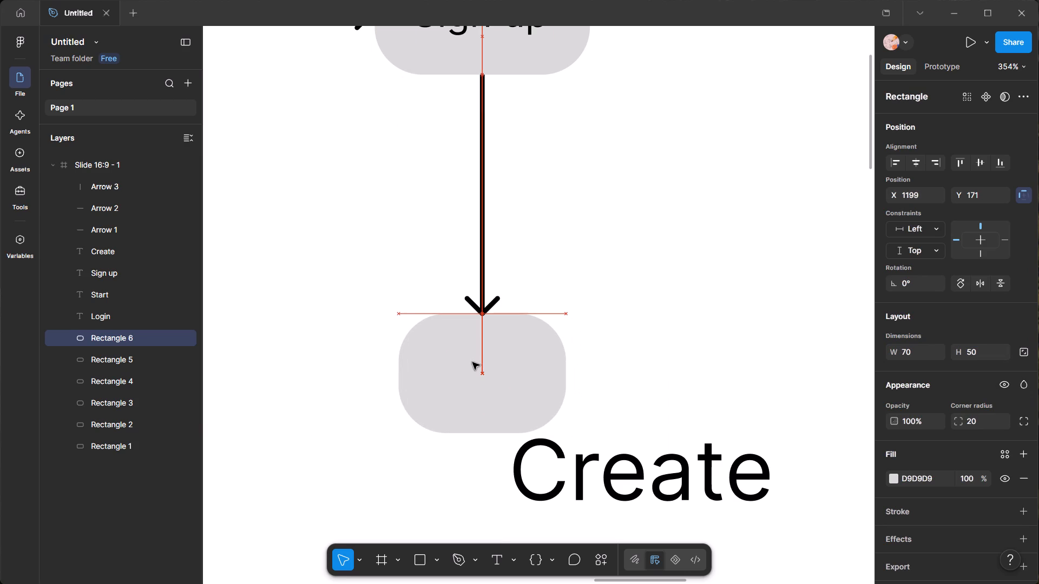
# Delete the oversized Create text beside the resized rectangle, including its emptied text layer.
pyautogui.click(697, 490)
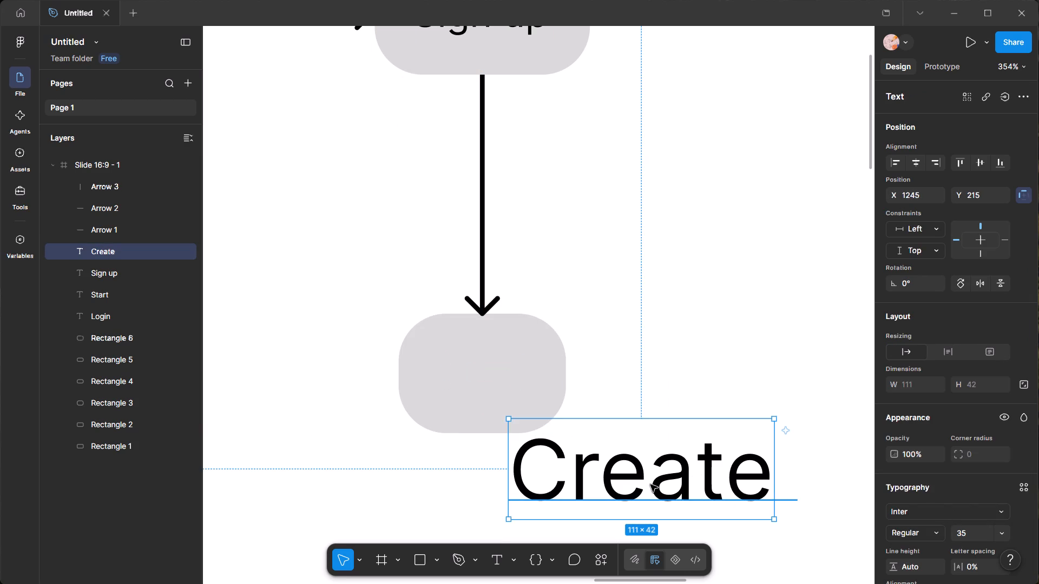
pyautogui.doubleClick(650, 485)
pyautogui.press('Delete')
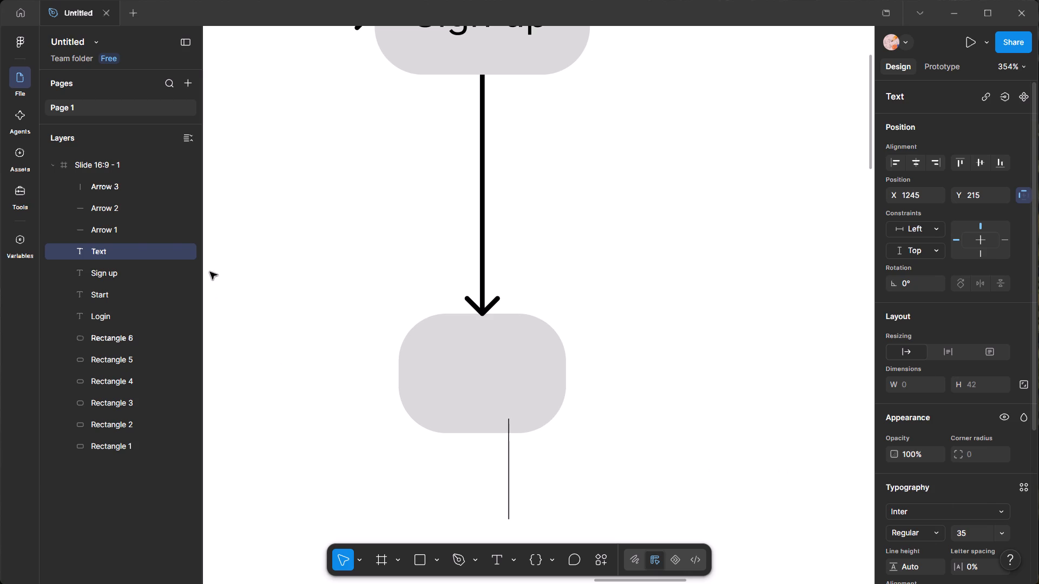
pyautogui.rightClick(137, 250)
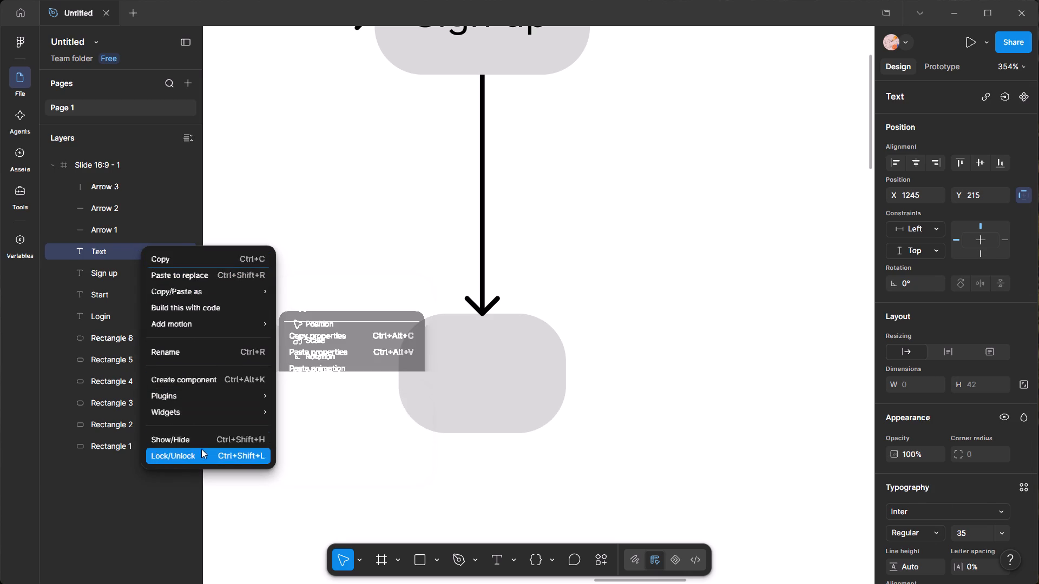
pyautogui.click(87, 251)
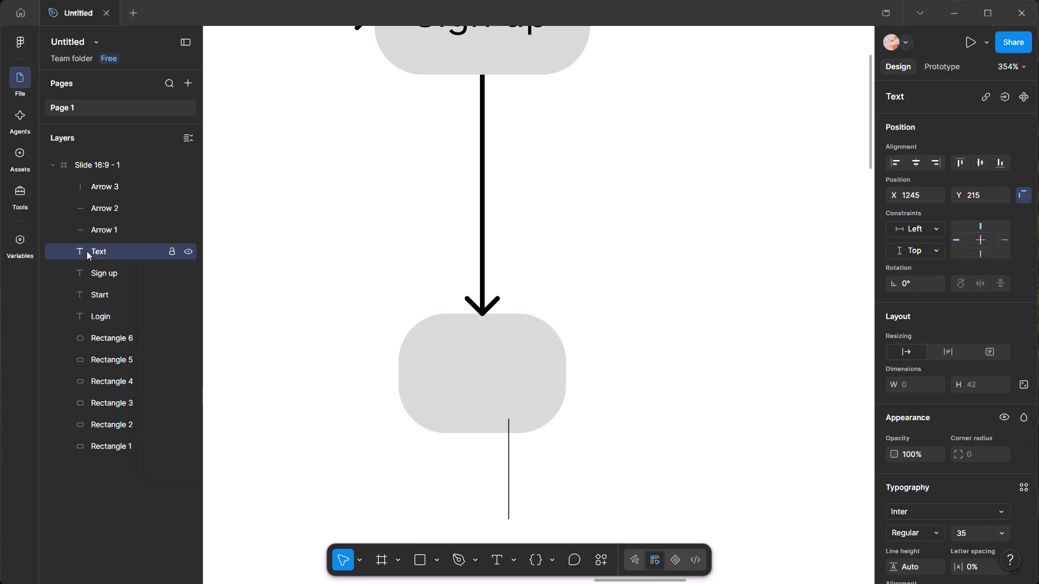
pyautogui.press('Delete')
pyautogui.press('Delete')
pyautogui.rightClick(87, 251)
pyautogui.click(294, 329)
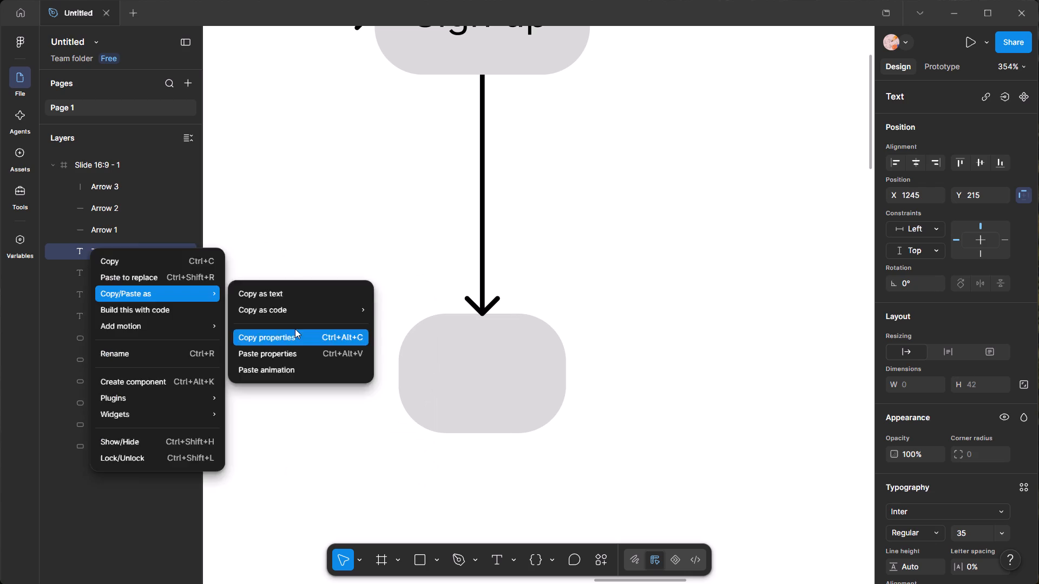
pyautogui.click(306, 280)
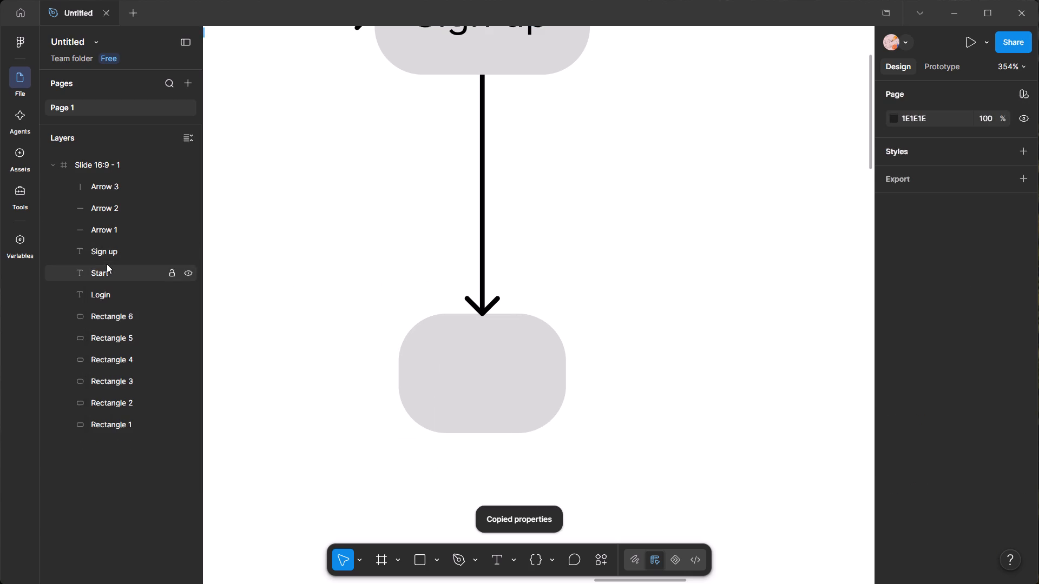
# Check the position and typography settings of the Sign up, Login and Start texts.
pyautogui.click(120, 256)
pyautogui.click(124, 284)
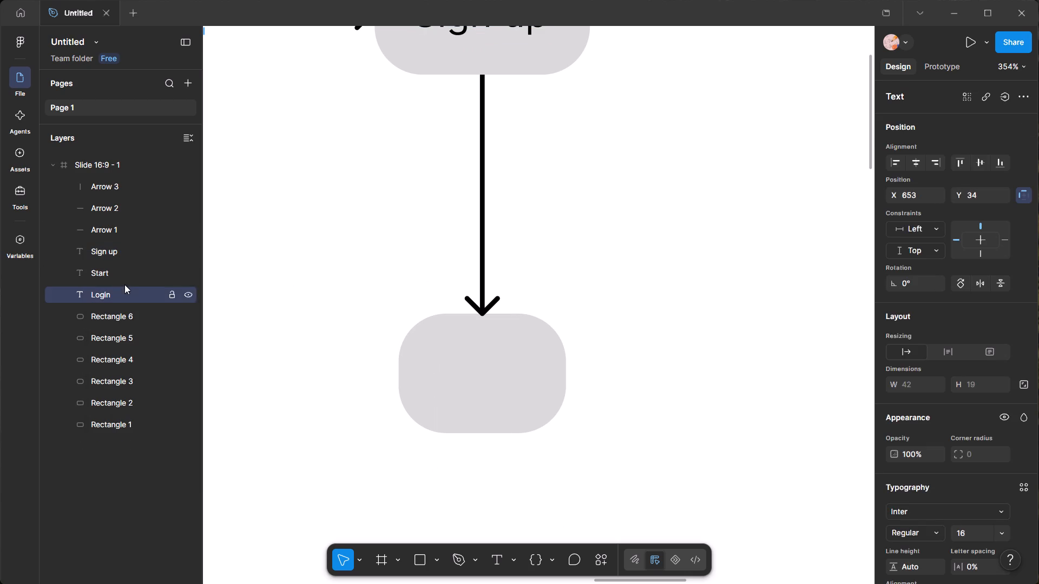
pyautogui.click(122, 274)
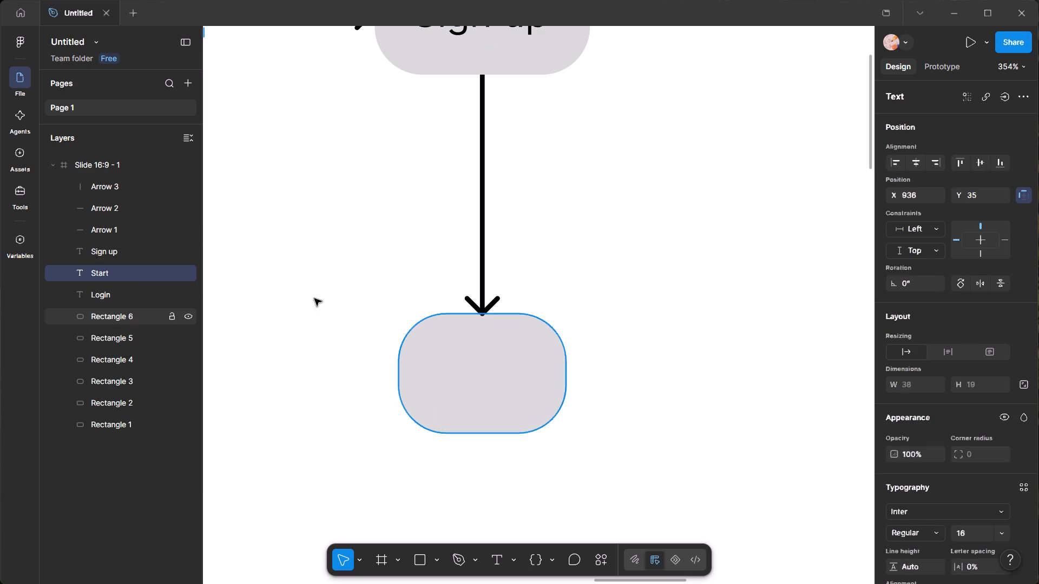
pyautogui.moveTo(325, 295); pyautogui.dragTo(332, 303)
pyautogui.click(471, 475)
pyautogui.click(505, 465)
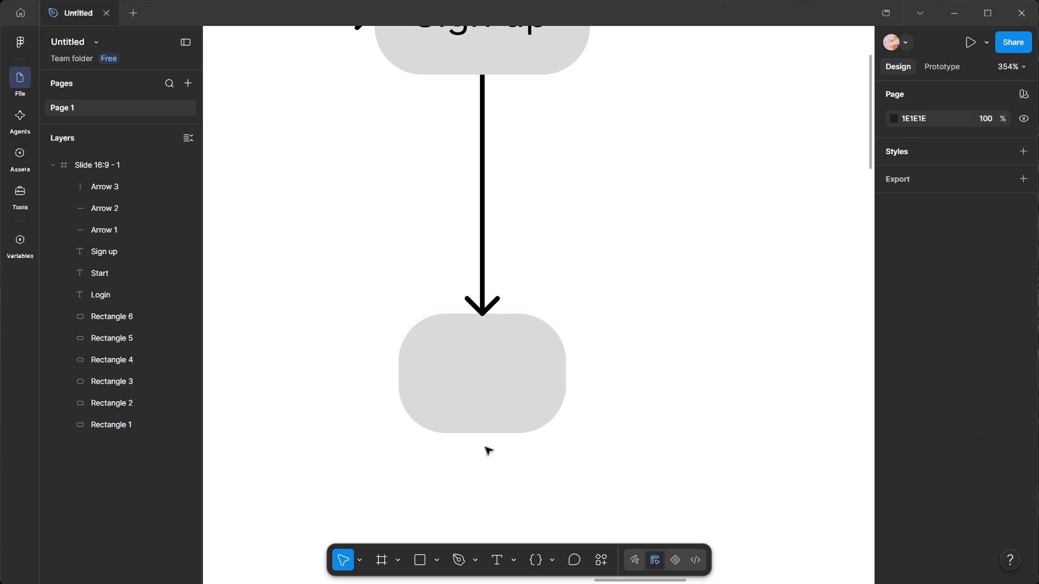
pyautogui.click(417, 420)
pyautogui.click(761, 459)
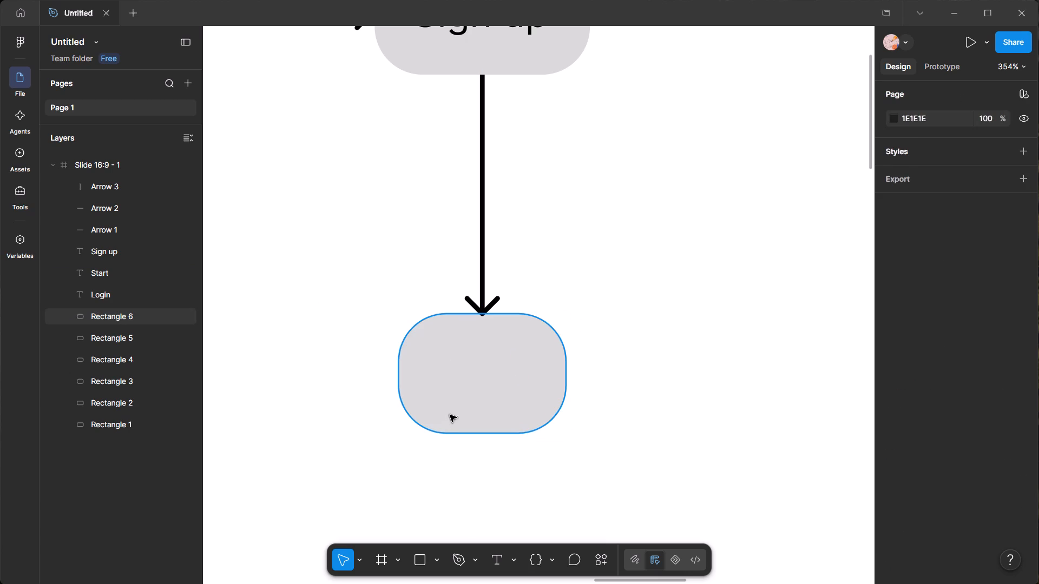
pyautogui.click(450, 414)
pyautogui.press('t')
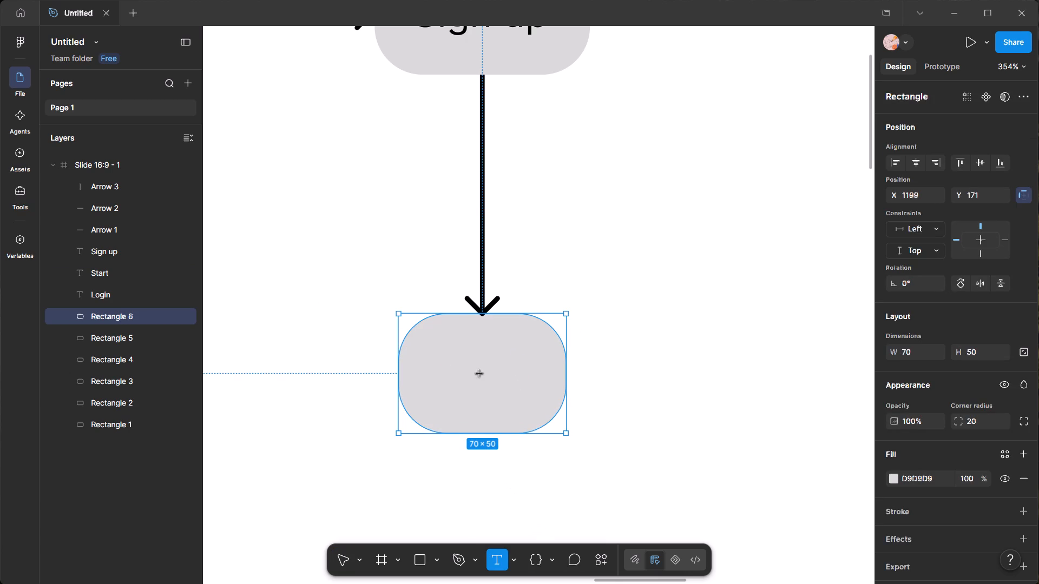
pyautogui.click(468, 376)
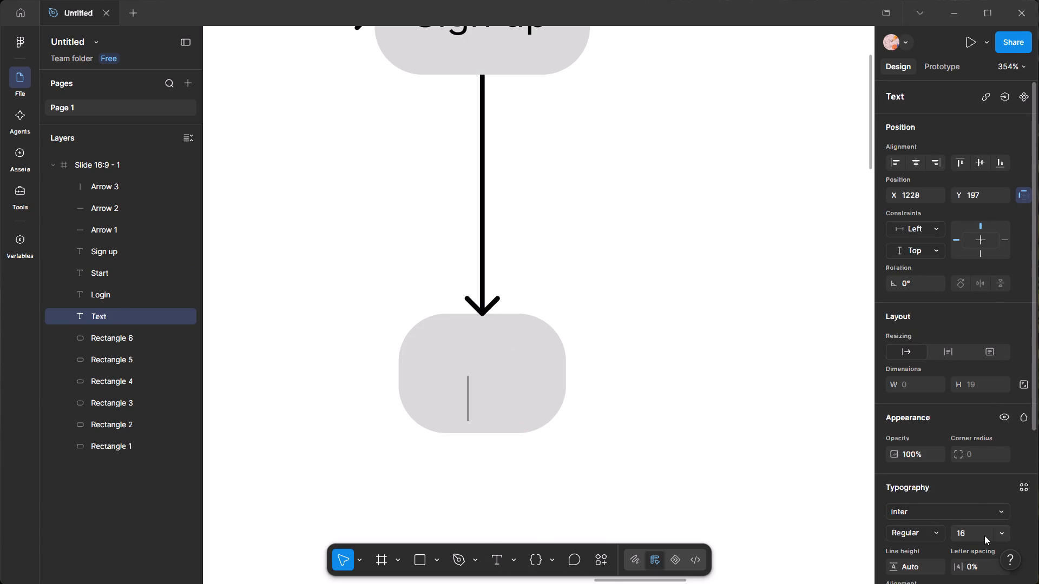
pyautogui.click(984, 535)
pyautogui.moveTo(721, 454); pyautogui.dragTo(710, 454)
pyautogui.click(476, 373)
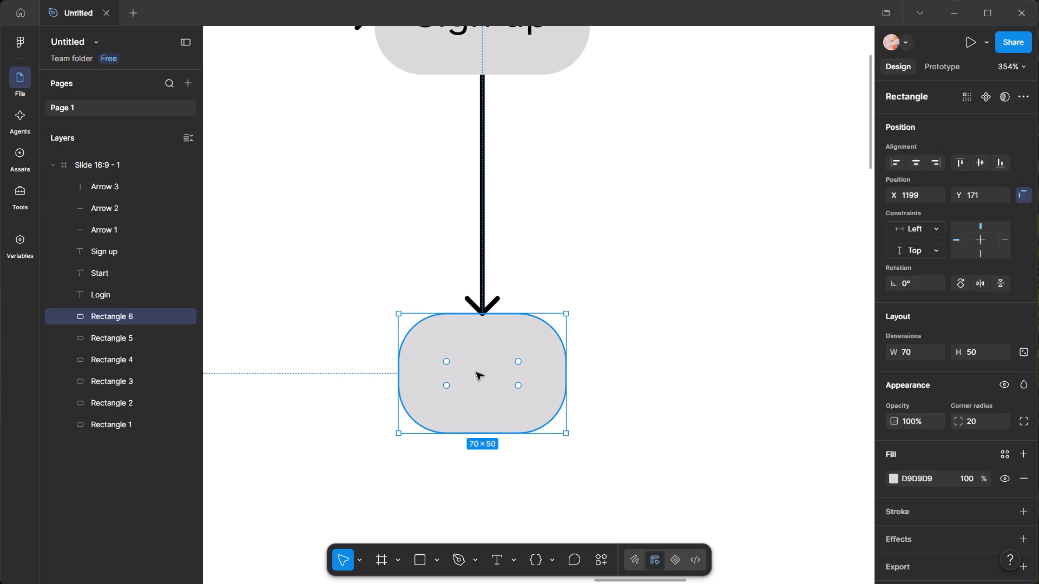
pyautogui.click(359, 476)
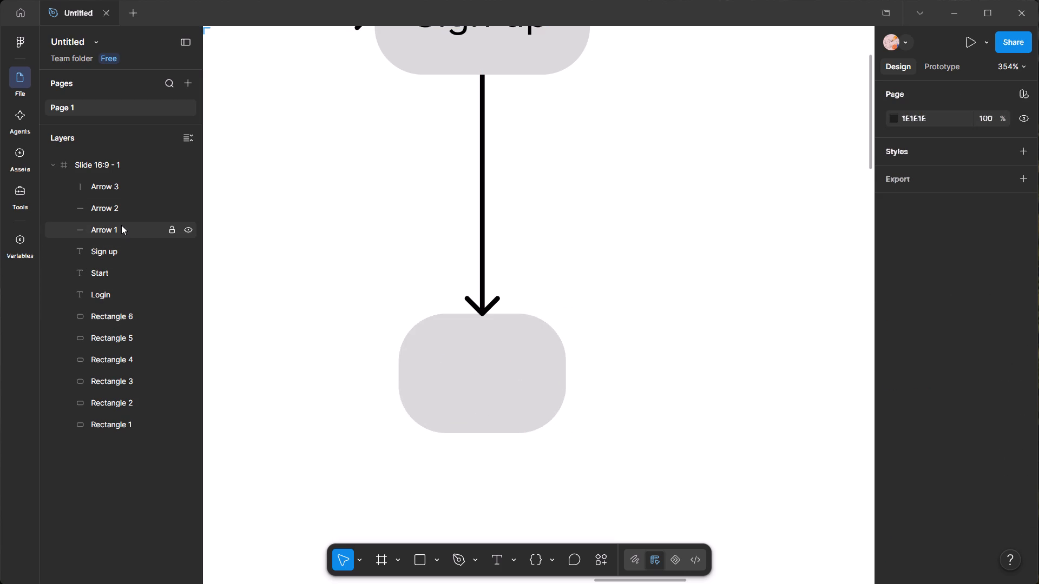
# Add a text reading Create account on two lines over the rectangle below the vertical arrow, starting at X 1228, Y 197.
pyautogui.press('t')
pyautogui.click(466, 376)
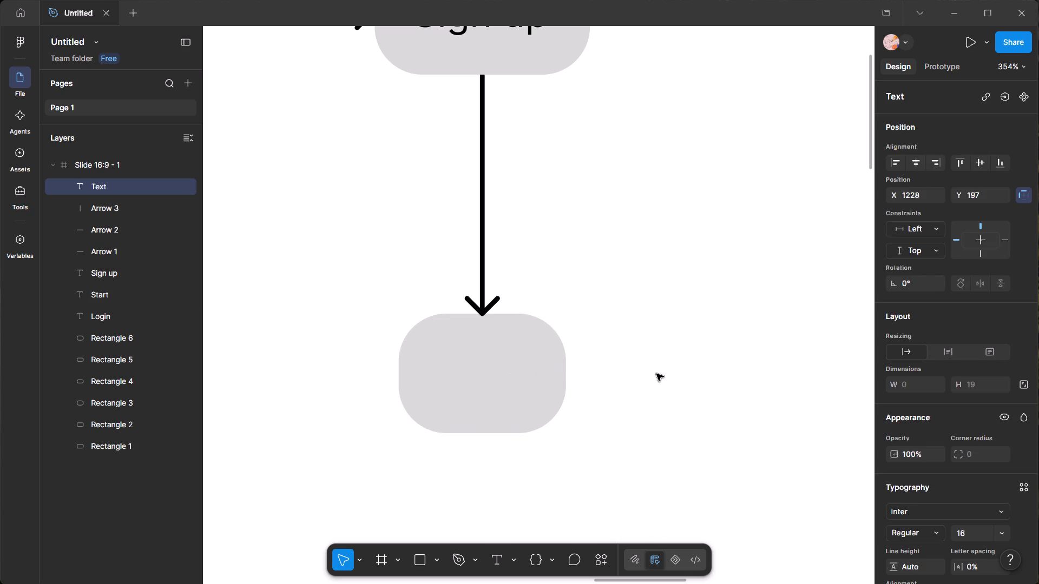
pyautogui.hotkey('shift', 'c')
pyautogui.write('reaye')
pyautogui.press('BackSpace')
pyautogui.press('BackSpace')
pyautogui.press('BackSpace')
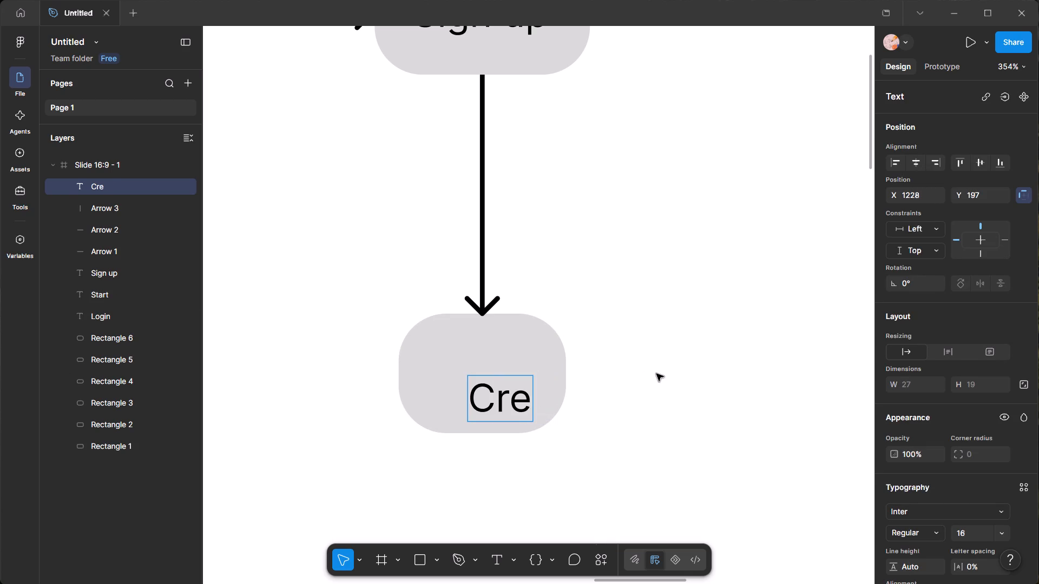
pyautogui.write('ate')
pyautogui.press('Return')
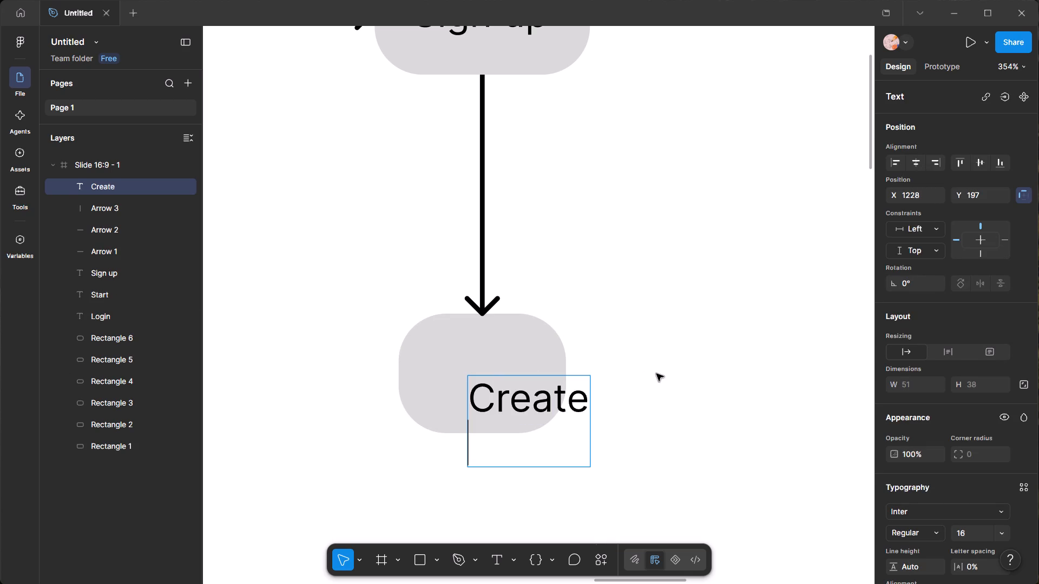
pyautogui.write('account')
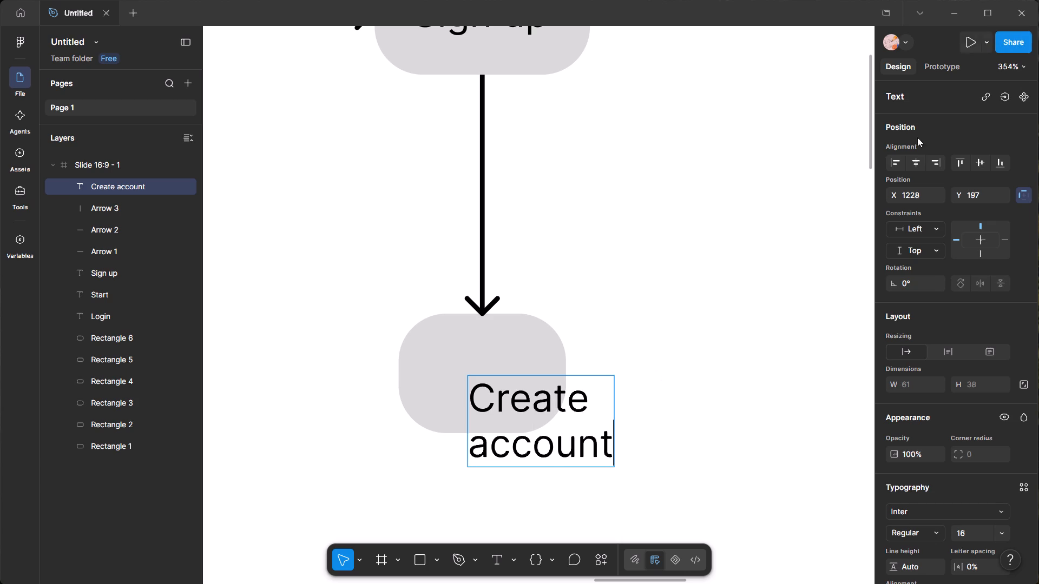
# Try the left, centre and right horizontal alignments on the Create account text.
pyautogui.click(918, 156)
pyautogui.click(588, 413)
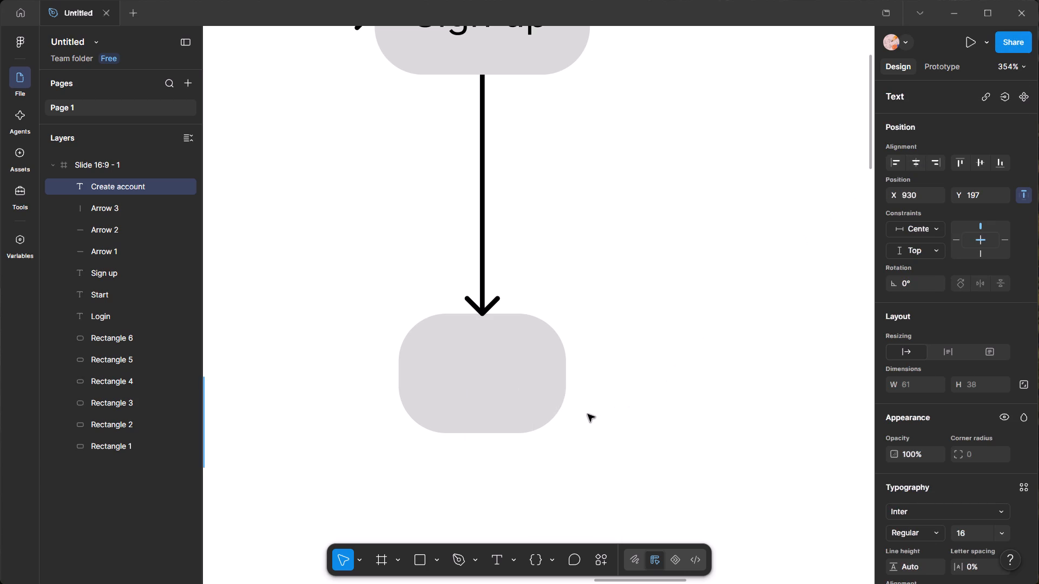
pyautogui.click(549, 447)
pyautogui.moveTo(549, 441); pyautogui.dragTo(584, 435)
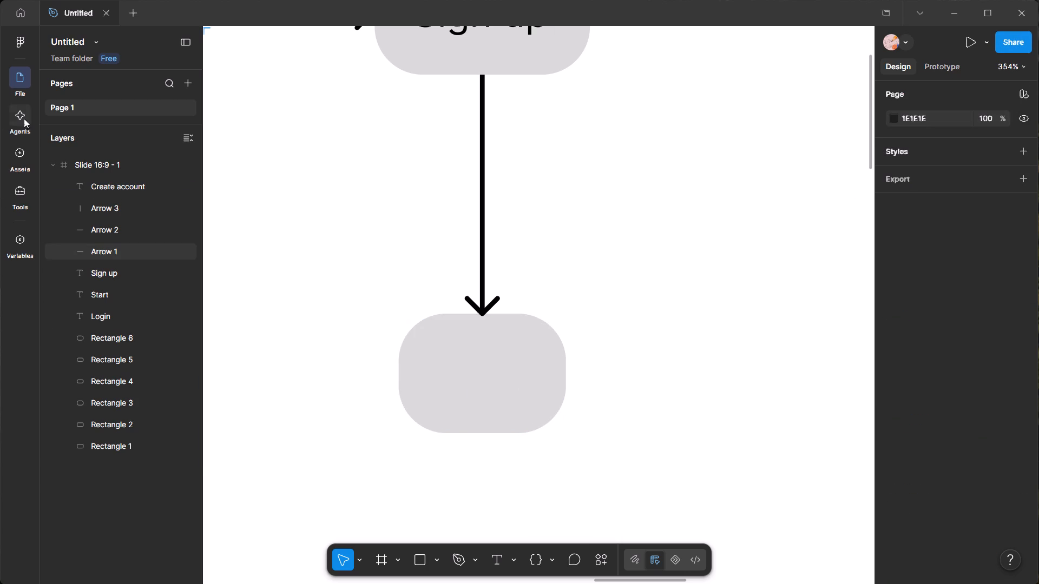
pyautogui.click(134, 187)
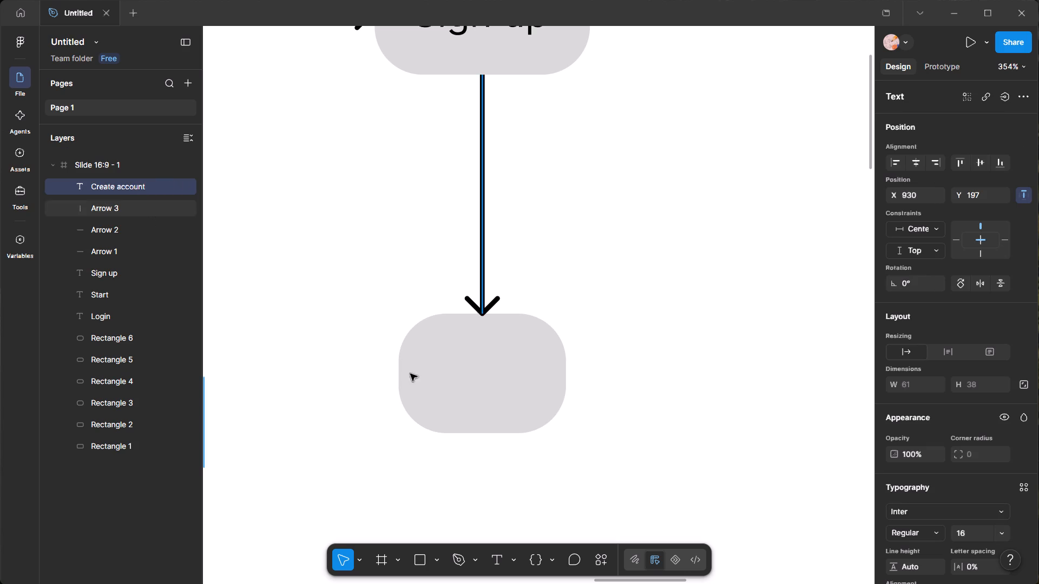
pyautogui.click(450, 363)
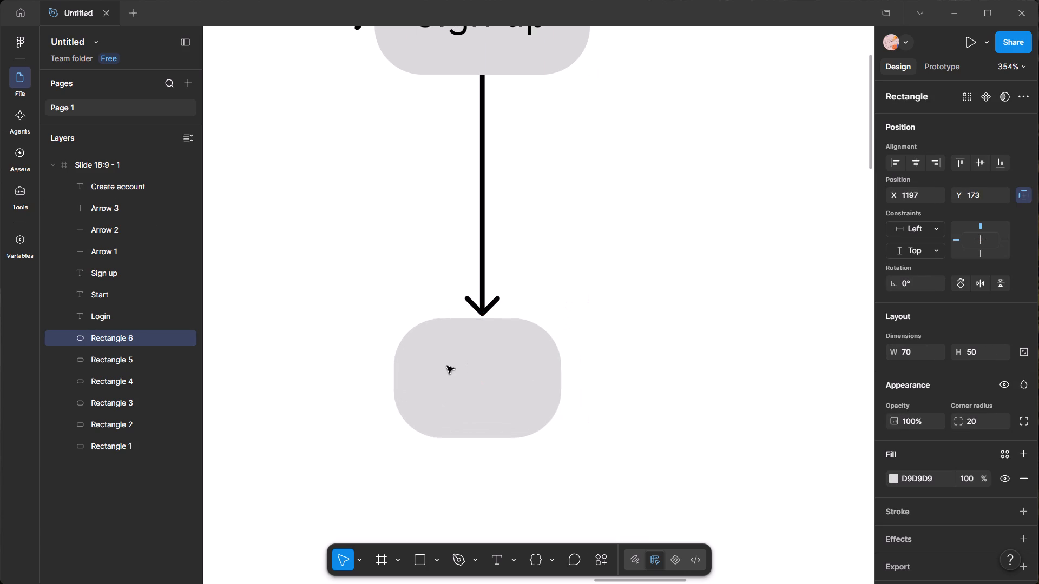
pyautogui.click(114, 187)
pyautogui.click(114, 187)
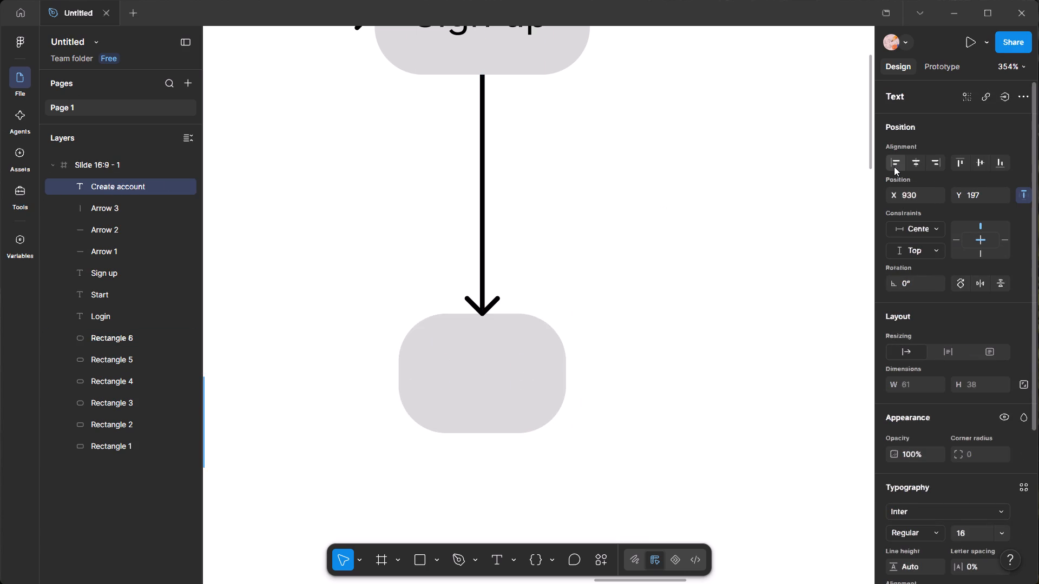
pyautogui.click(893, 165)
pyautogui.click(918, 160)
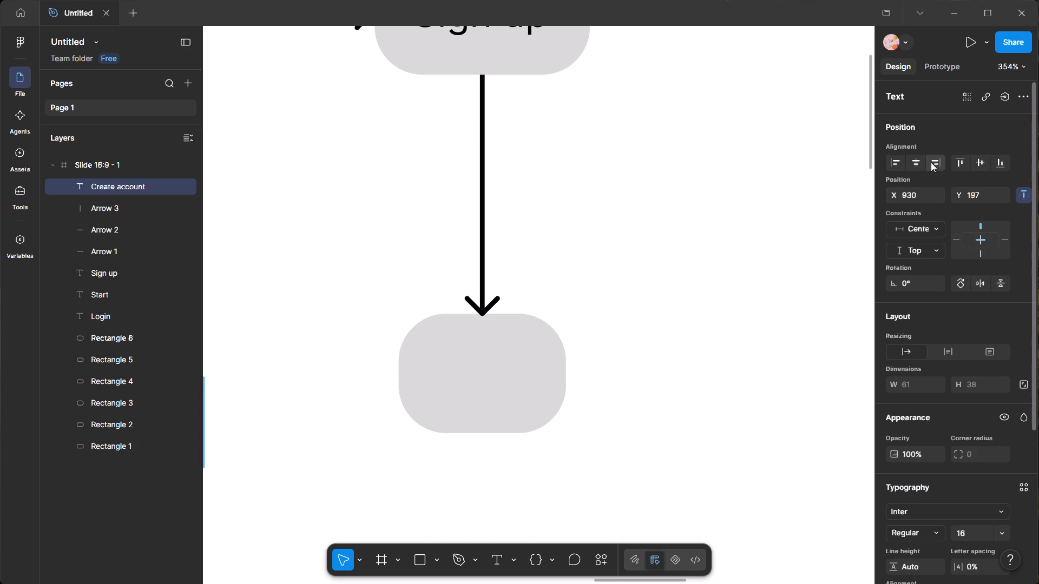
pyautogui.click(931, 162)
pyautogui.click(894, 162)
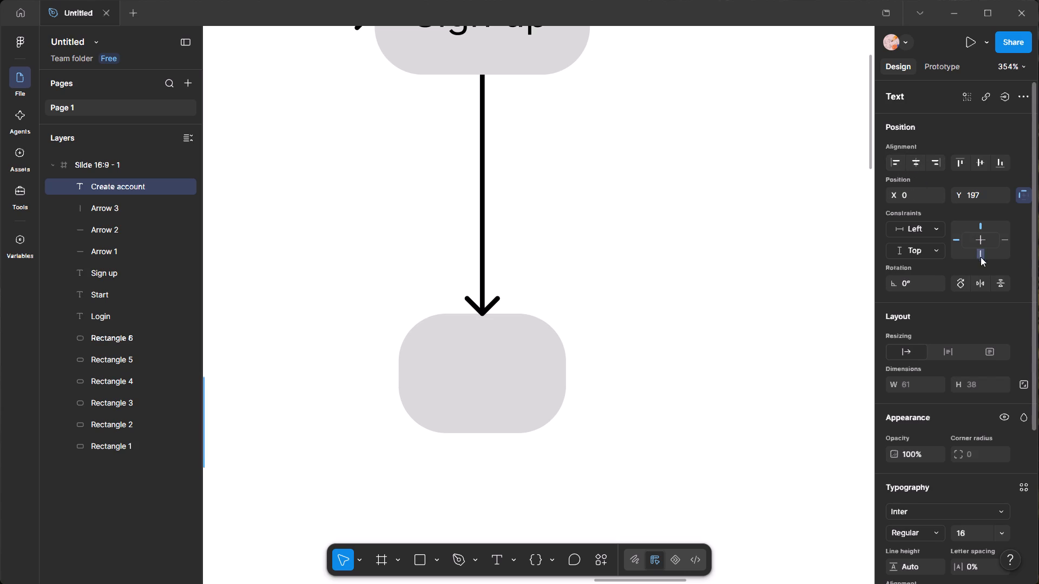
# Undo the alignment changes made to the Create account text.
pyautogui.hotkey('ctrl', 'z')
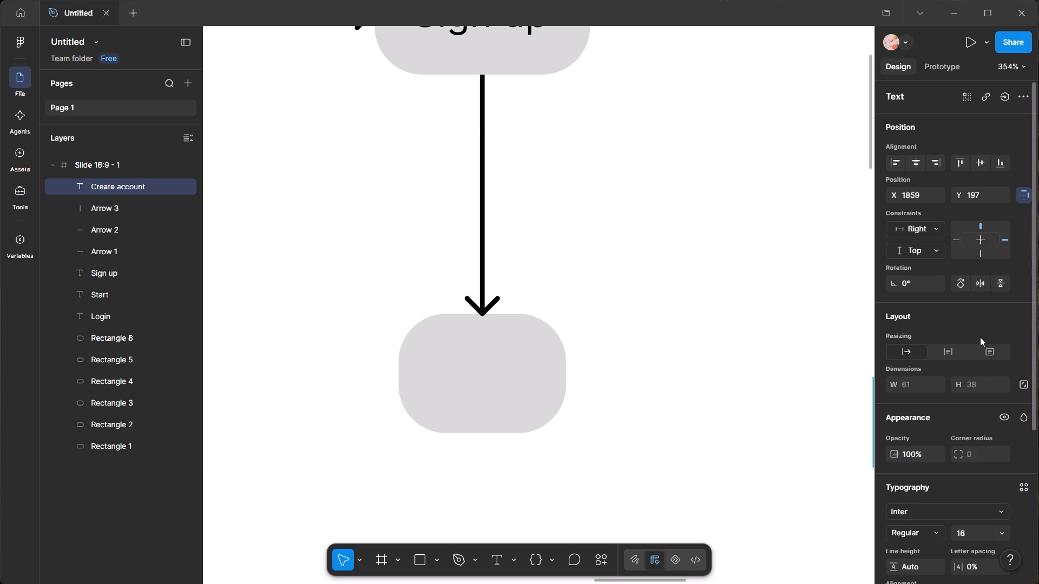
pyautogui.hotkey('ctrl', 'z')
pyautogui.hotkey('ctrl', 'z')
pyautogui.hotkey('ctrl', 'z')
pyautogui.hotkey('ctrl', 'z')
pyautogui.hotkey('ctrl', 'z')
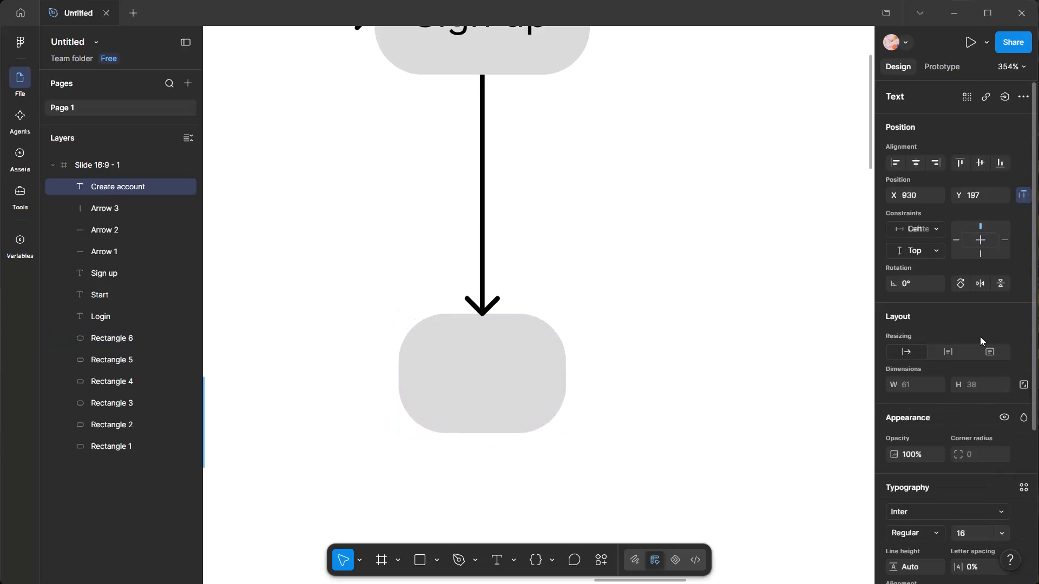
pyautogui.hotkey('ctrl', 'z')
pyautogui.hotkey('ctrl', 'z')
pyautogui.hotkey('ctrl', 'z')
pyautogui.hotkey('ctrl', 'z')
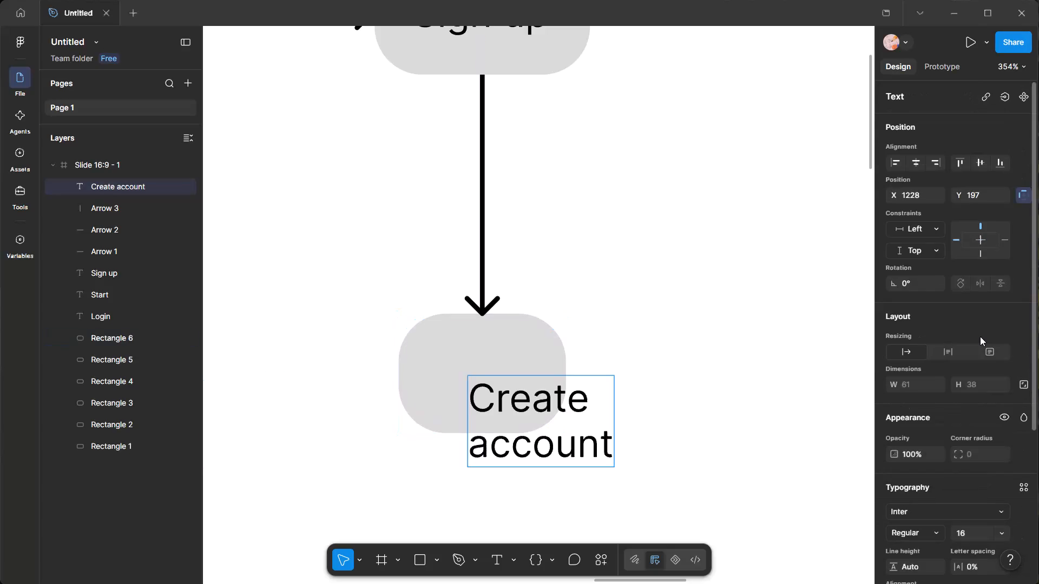
# Move the Create account text onto the rectangle below the vertical arrow, to X 1208, Y 177.
pyautogui.click(725, 410)
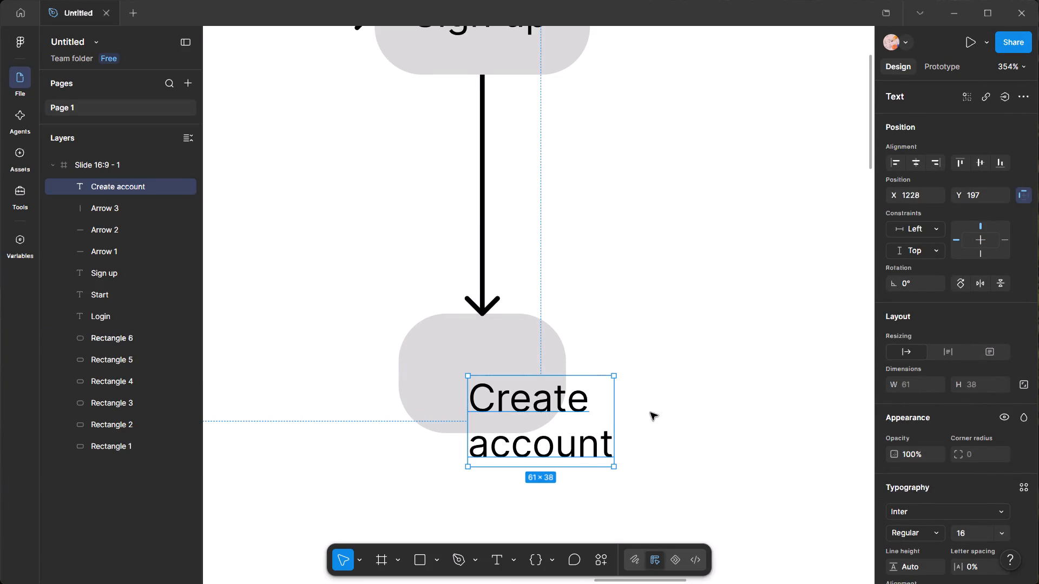
pyautogui.moveTo(569, 426); pyautogui.dragTo(514, 379)
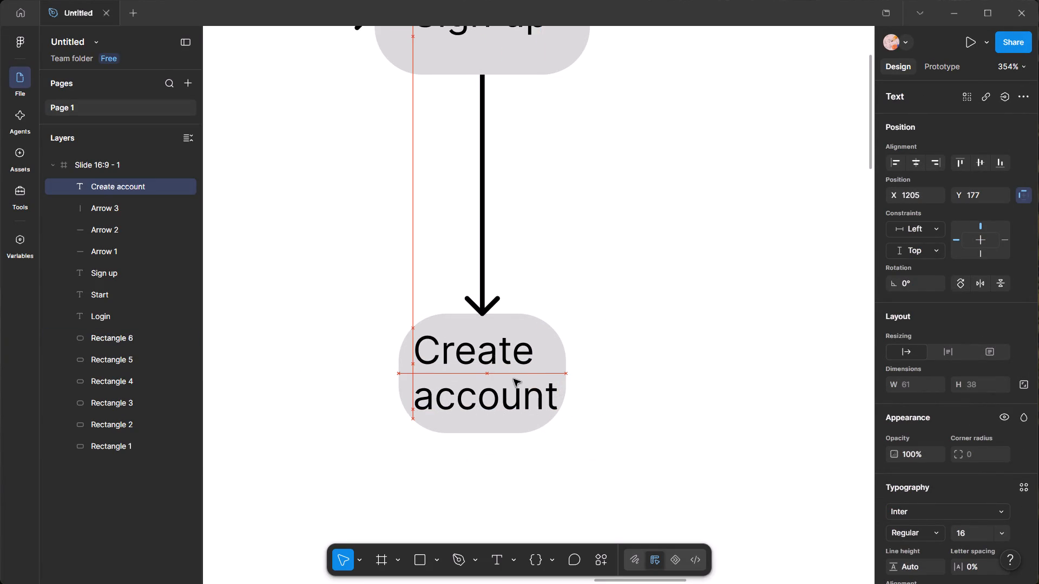
pyautogui.moveTo(514, 379); pyautogui.dragTo(519, 376)
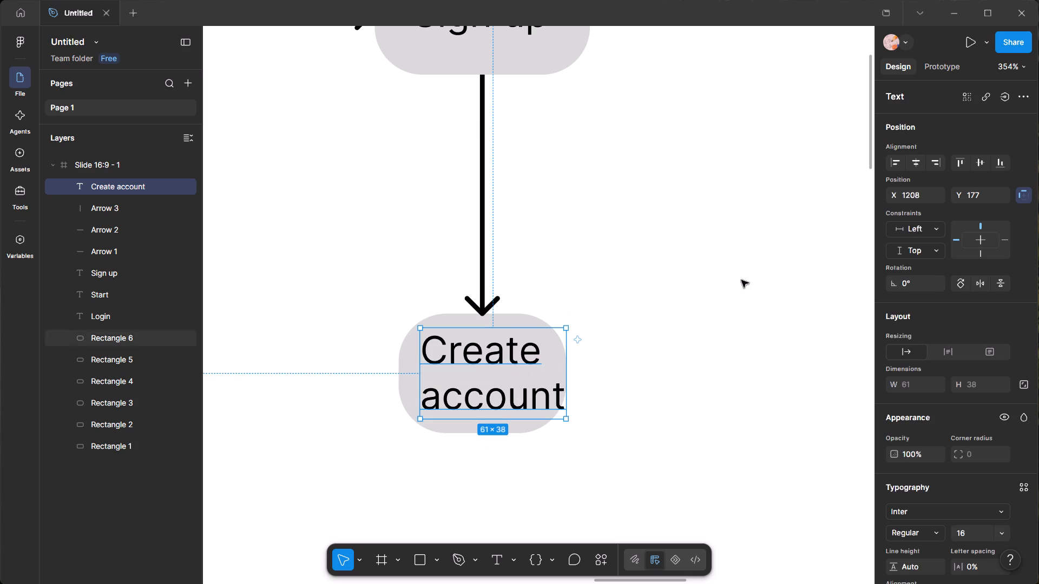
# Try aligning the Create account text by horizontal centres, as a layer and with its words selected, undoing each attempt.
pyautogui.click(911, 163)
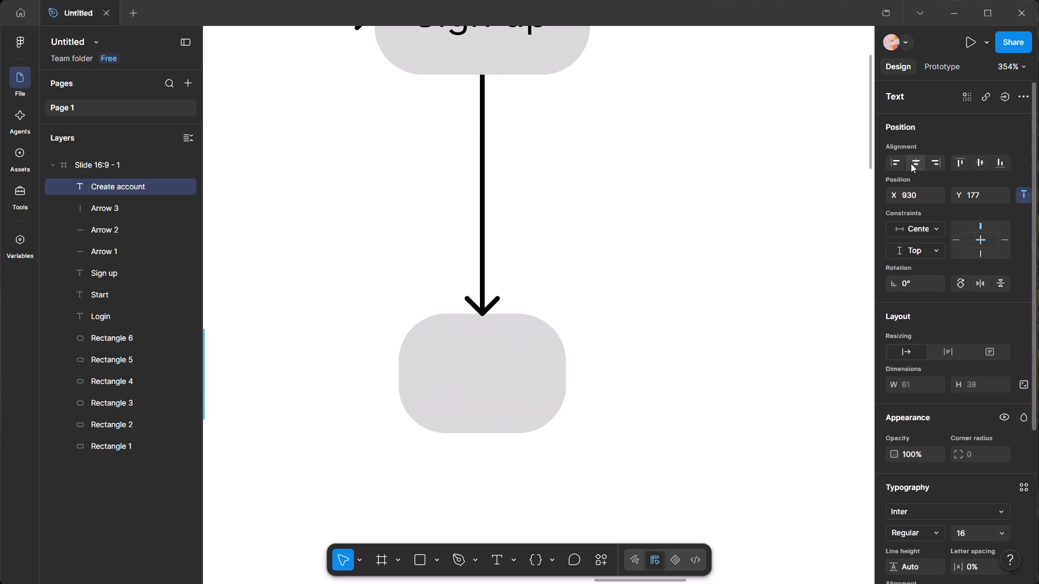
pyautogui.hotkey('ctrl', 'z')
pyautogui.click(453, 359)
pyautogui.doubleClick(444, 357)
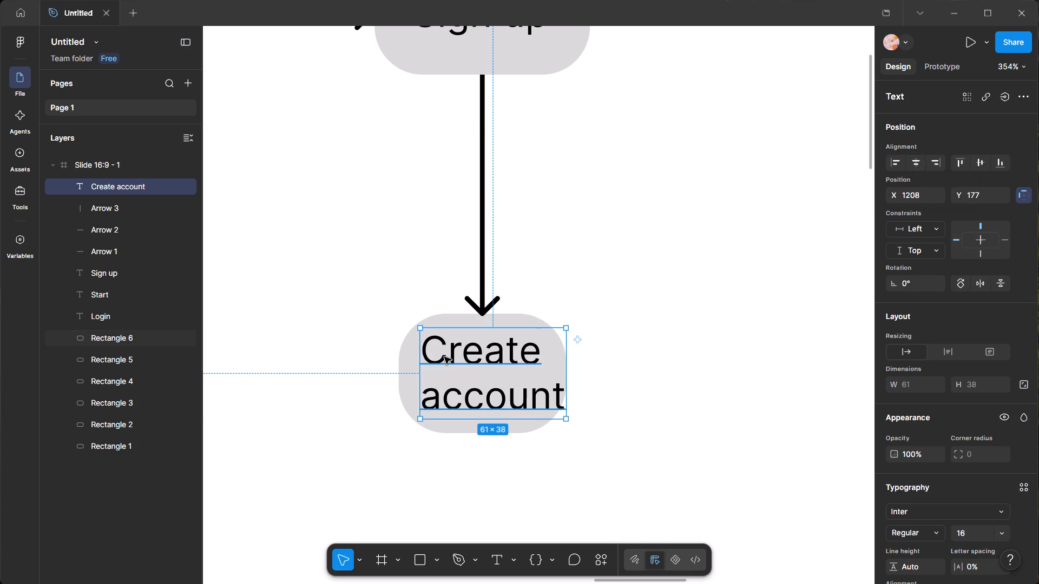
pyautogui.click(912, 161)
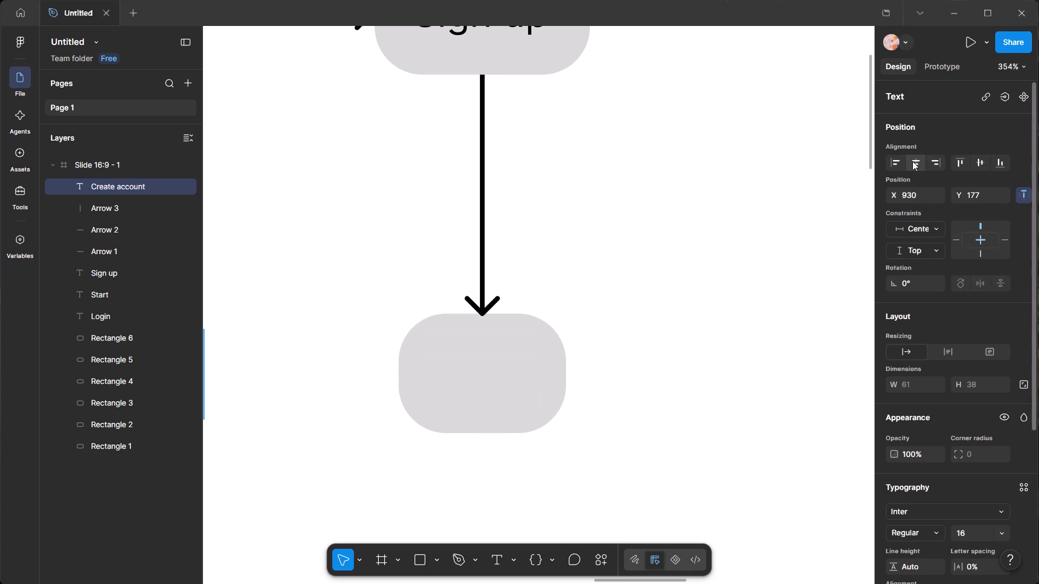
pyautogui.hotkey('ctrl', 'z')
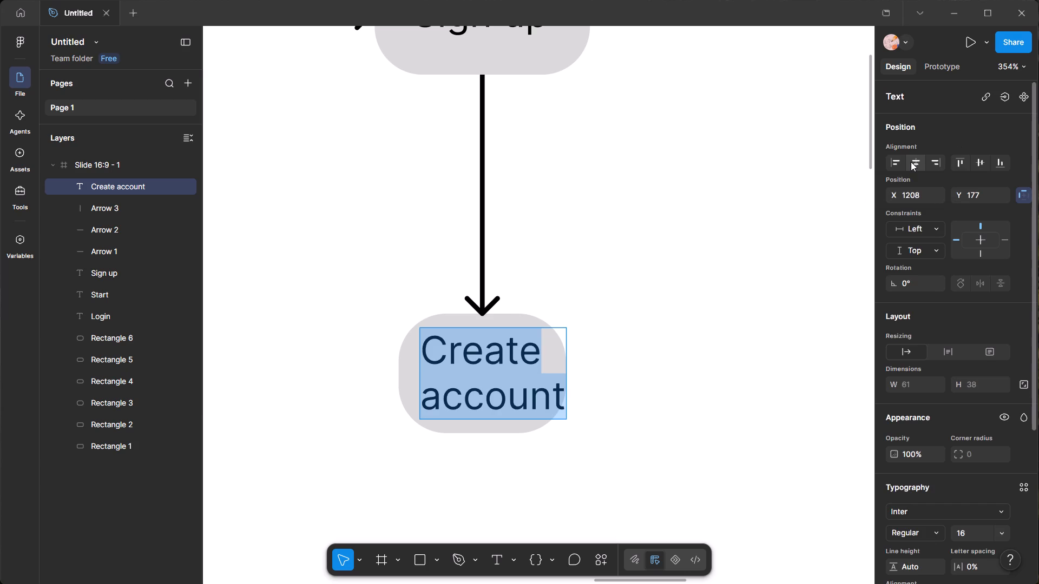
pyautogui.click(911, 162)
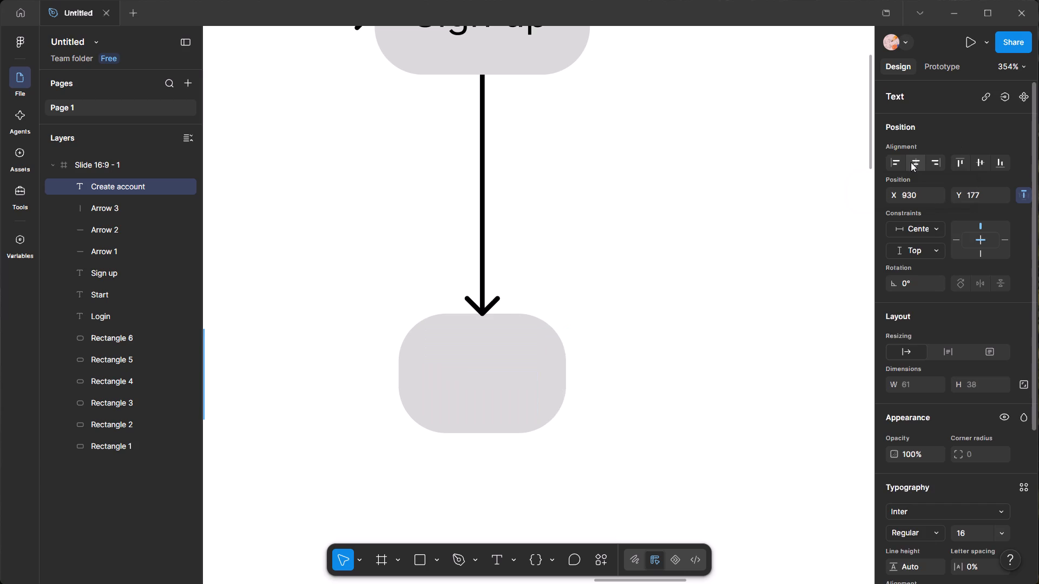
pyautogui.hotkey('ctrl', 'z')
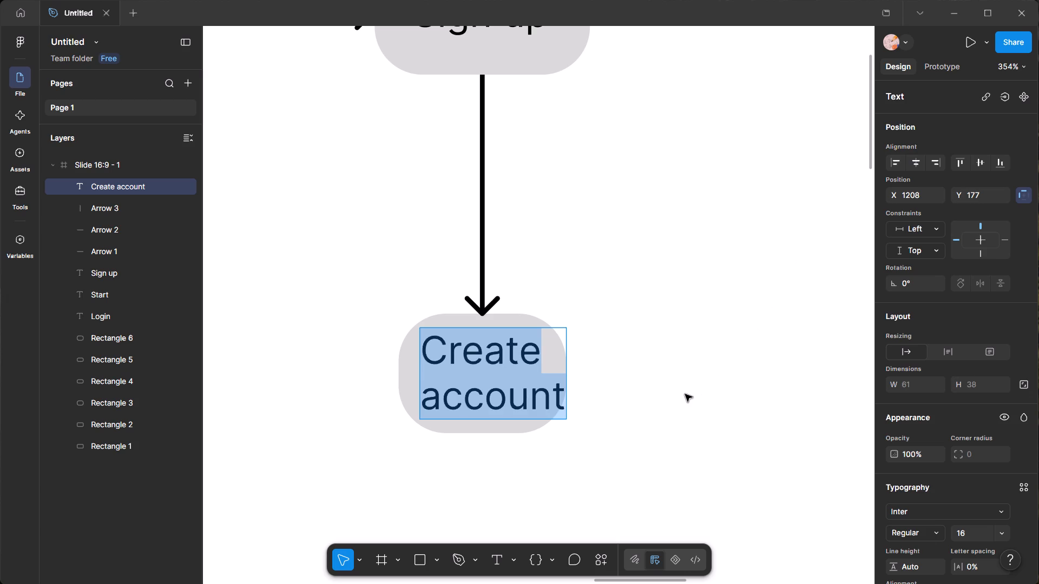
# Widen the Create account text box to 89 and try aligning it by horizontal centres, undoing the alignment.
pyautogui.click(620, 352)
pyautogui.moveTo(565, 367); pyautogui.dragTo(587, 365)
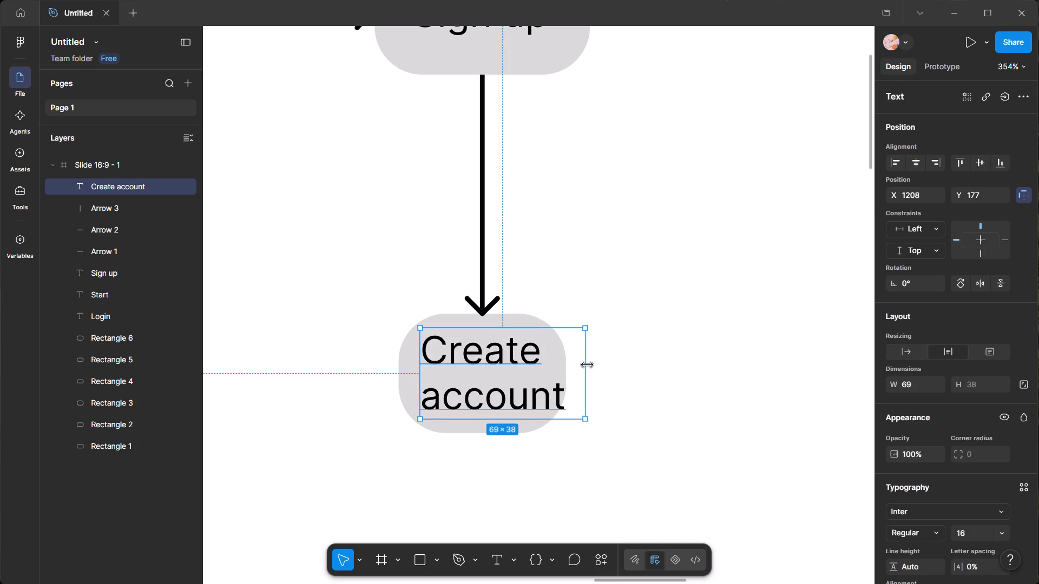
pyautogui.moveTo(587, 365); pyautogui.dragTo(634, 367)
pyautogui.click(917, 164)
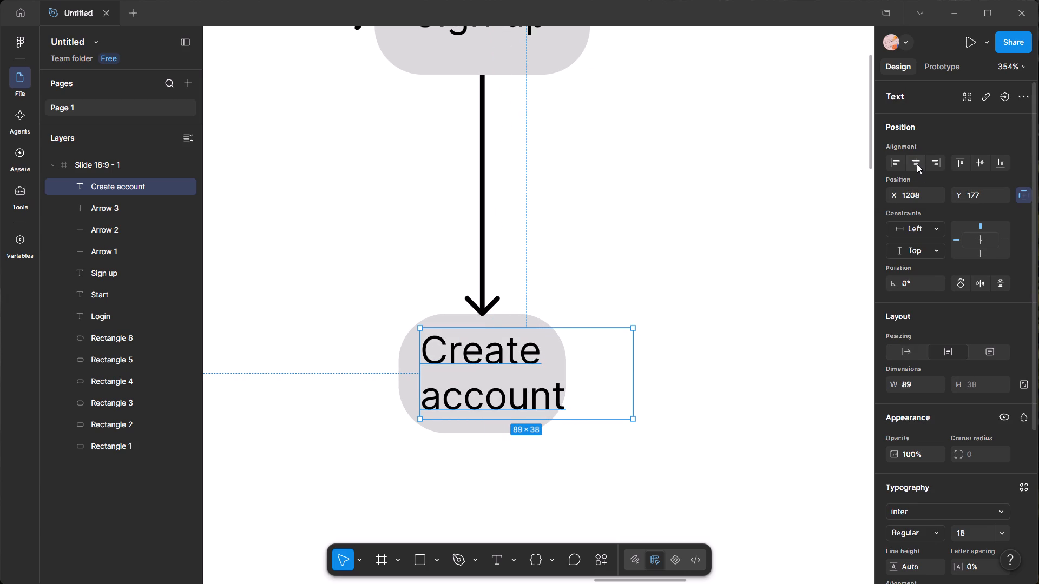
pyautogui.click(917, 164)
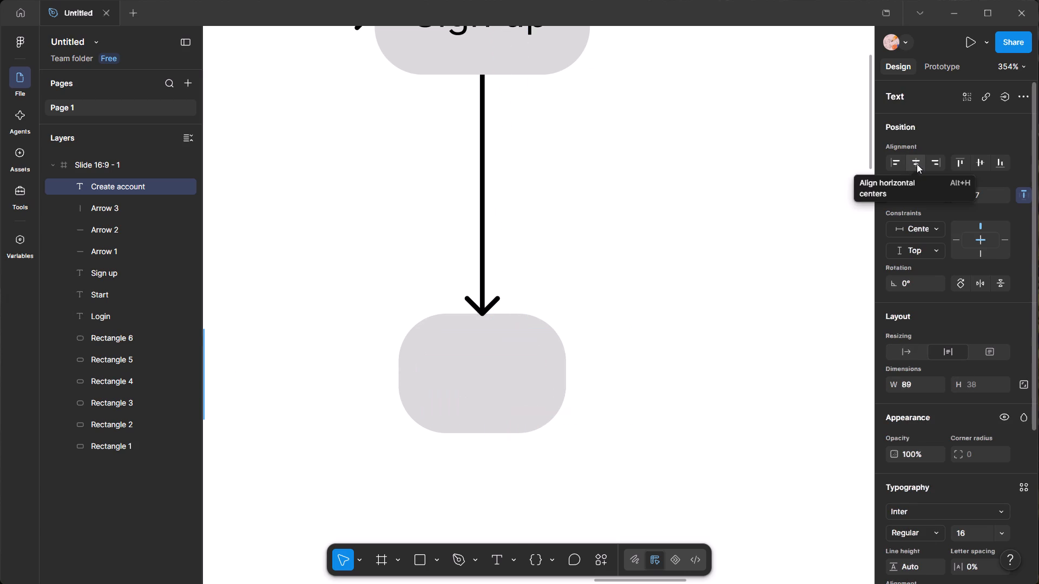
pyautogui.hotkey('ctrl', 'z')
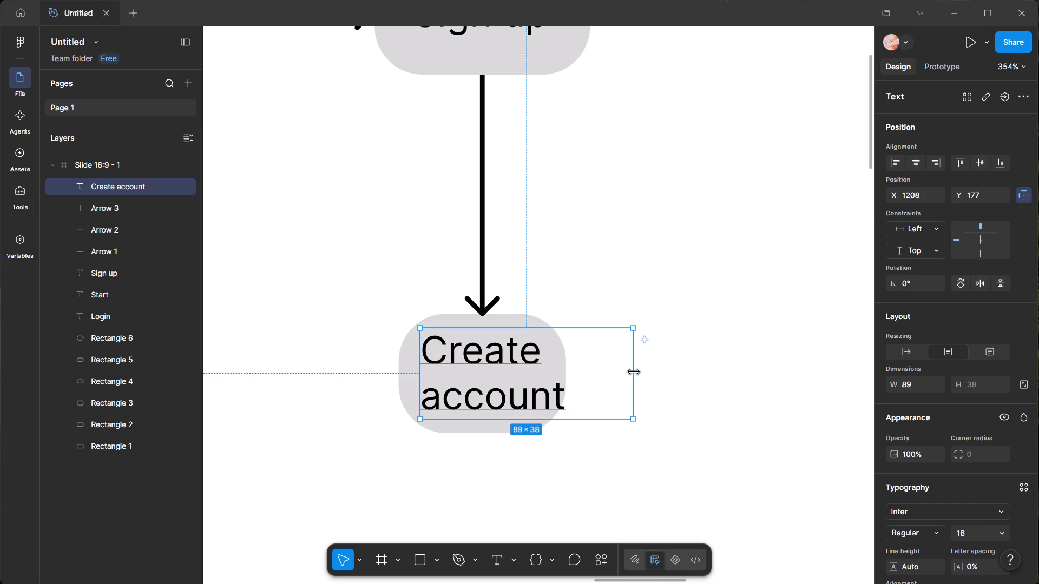
# Narrow the Create account text box to a width of 61, keeping the wording on two lines.
pyautogui.moveTo(632, 370); pyautogui.dragTo(562, 349)
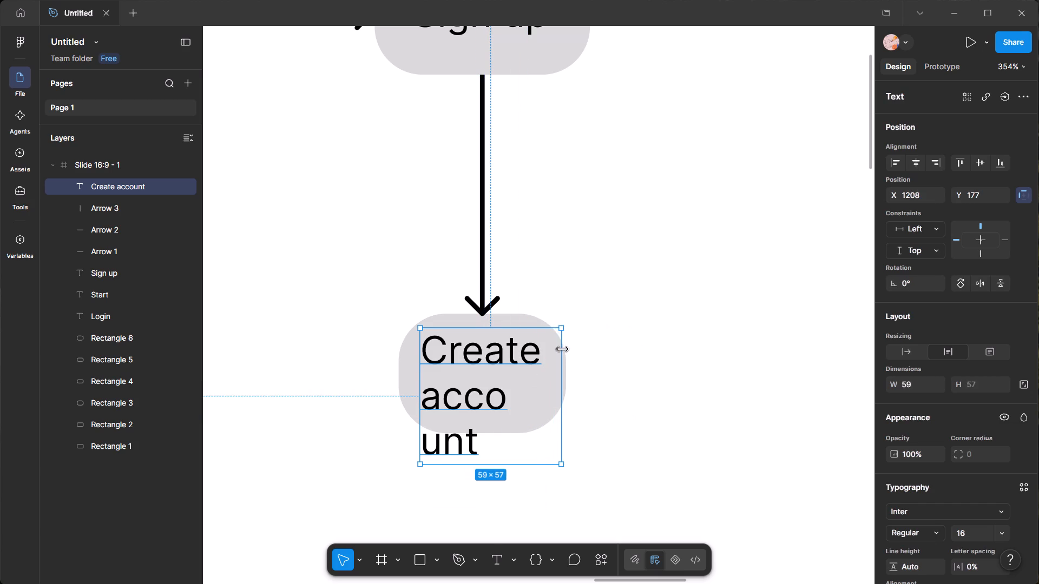
pyautogui.moveTo(562, 349); pyautogui.dragTo(569, 338)
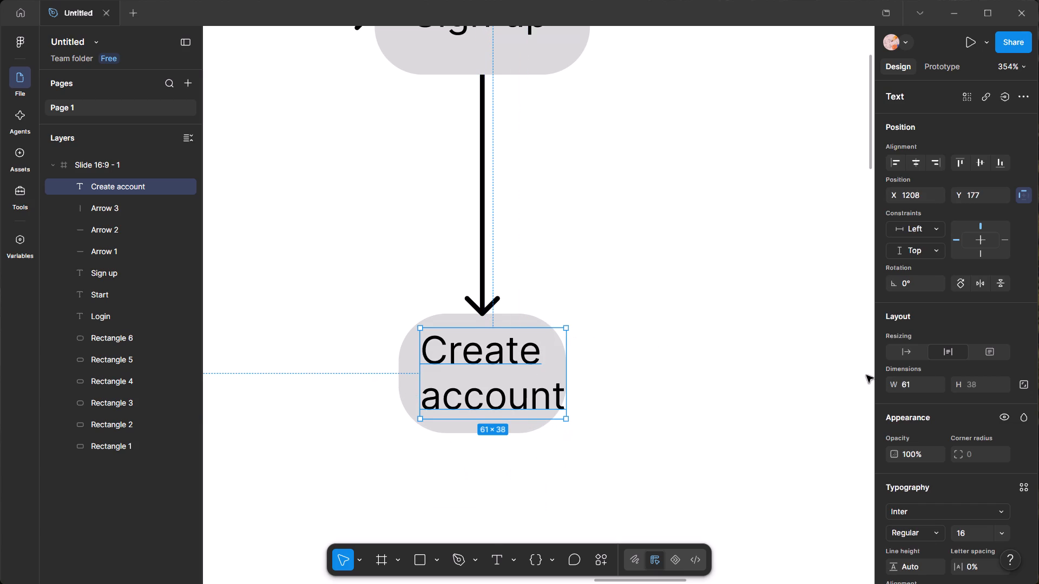
# Move the Create account text within its rectangle to X 1203, Y 175.
pyautogui.click(866, 375)
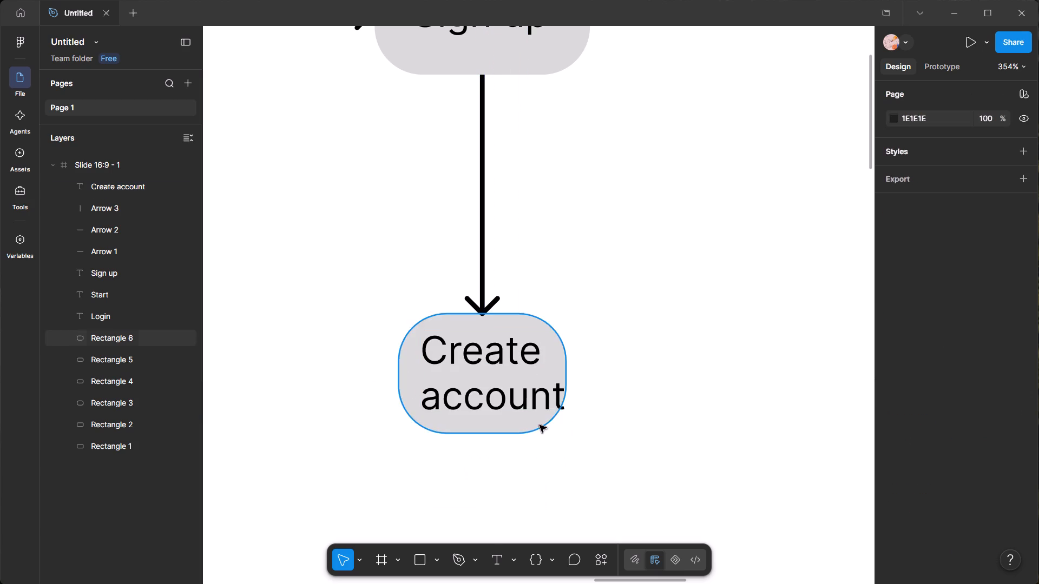
pyautogui.moveTo(509, 379); pyautogui.dragTo(498, 374)
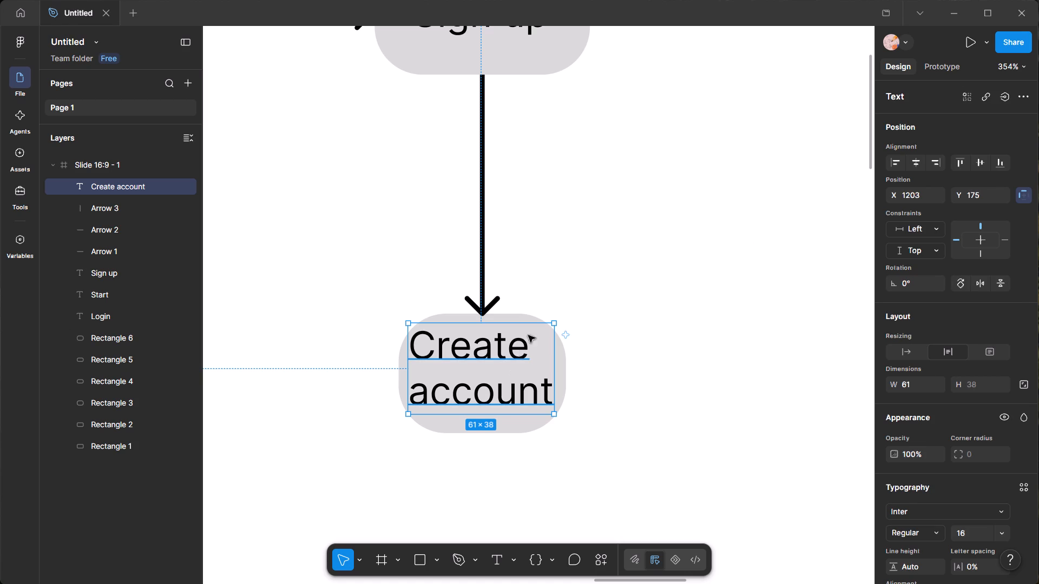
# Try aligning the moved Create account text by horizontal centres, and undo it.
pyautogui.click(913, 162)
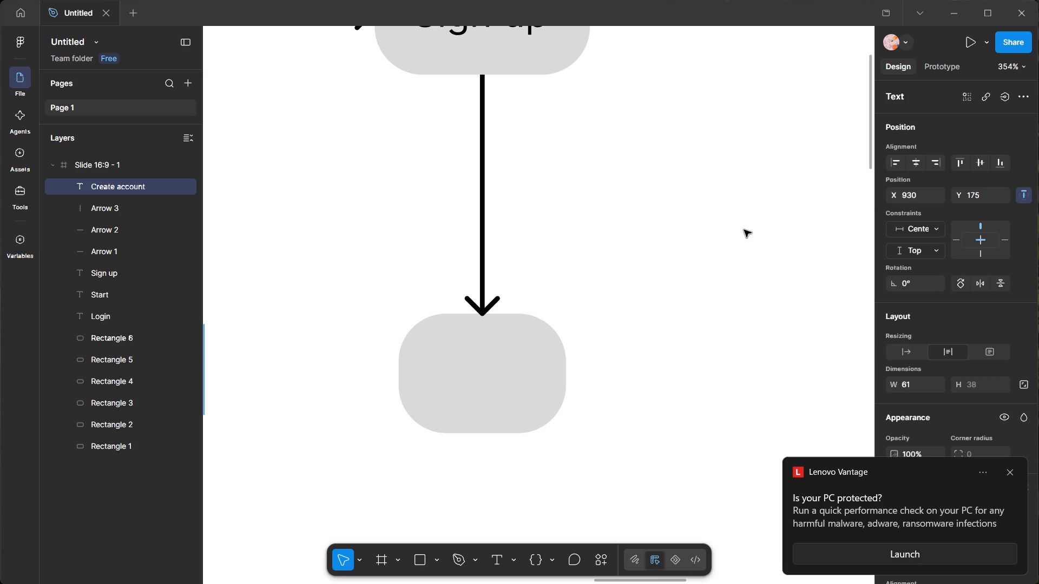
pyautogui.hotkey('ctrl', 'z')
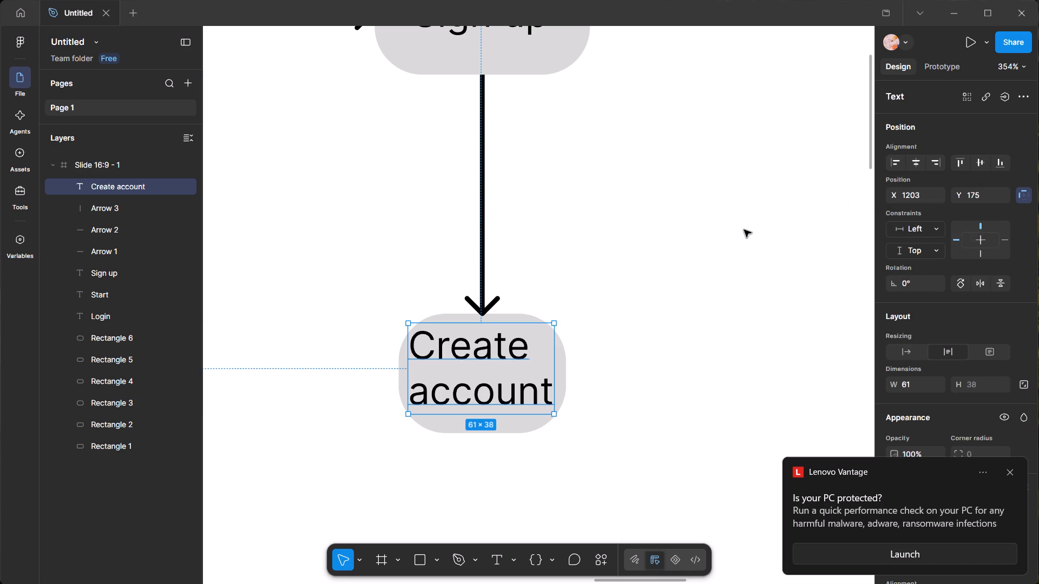
# Select all the words of the Create account text and align it by horizontal centres.
pyautogui.tripleClick(519, 347)
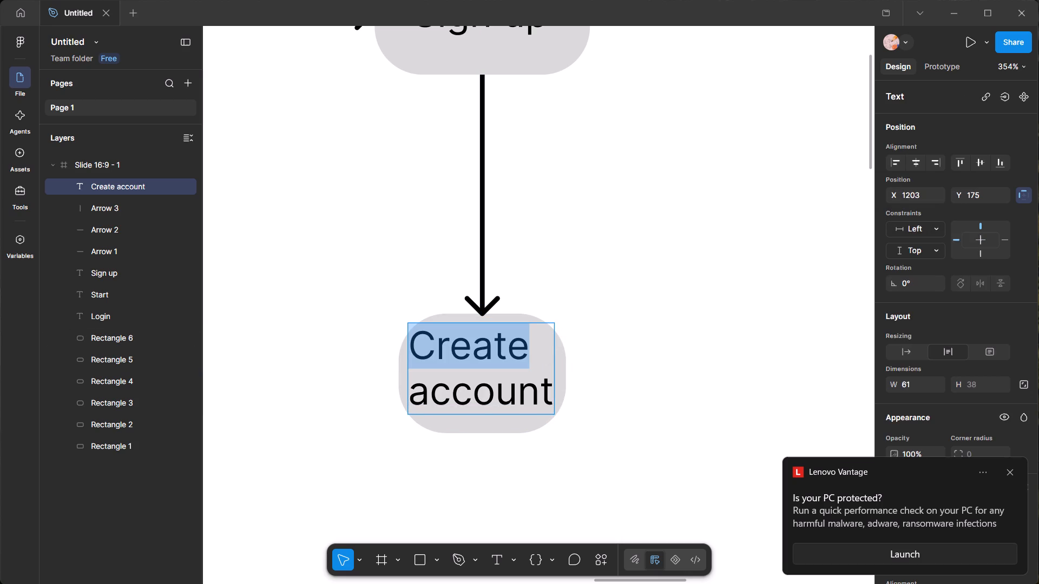
pyautogui.hotkey('ctrl', 'a')
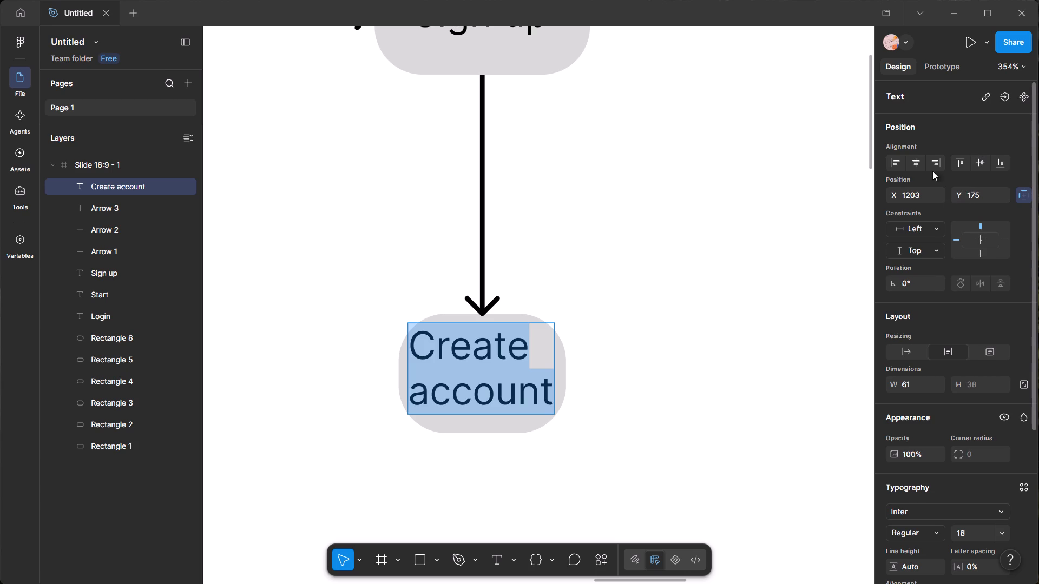
pyautogui.click(915, 161)
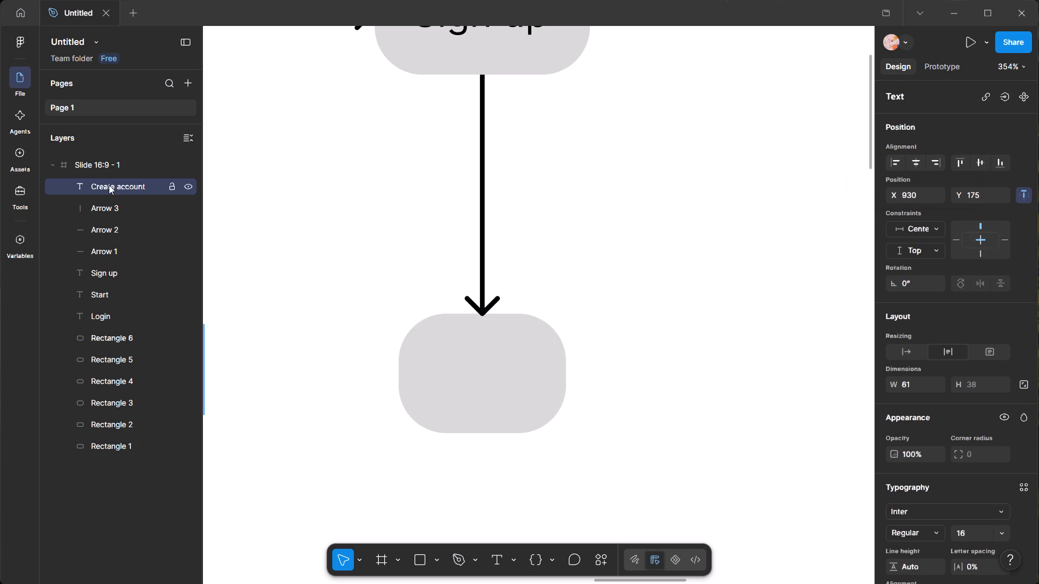
# Send the rounded rectangle below the vertical arrow to the back of the layer order.
pyautogui.rightClick(508, 377)
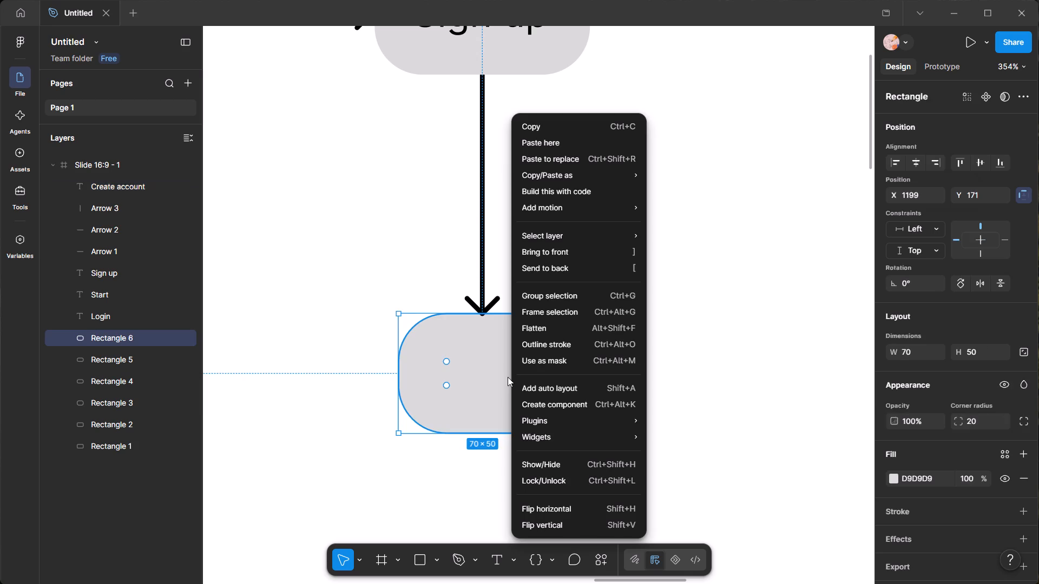
pyautogui.click(589, 265)
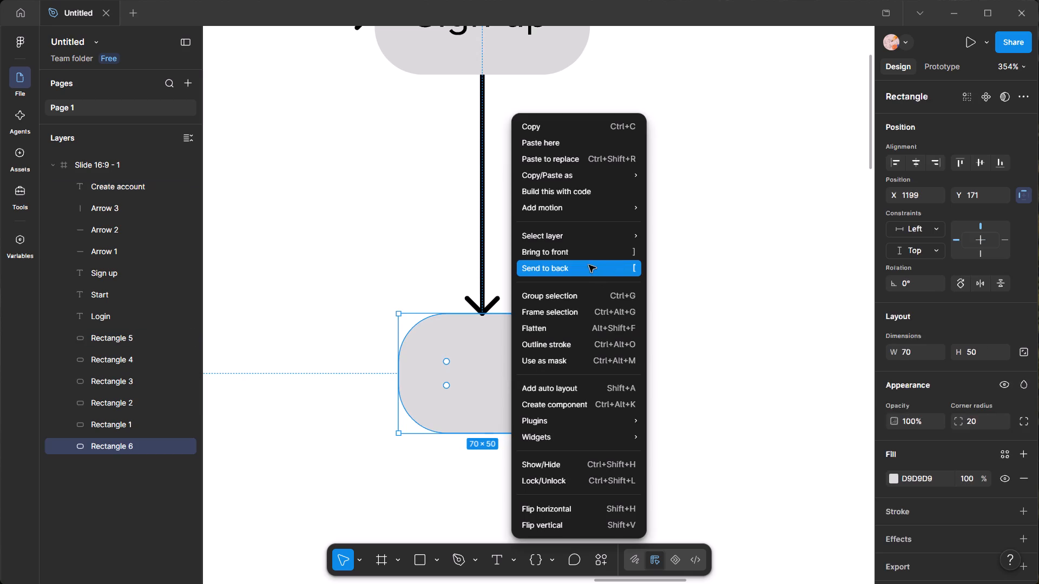
pyautogui.tripleClick(474, 367)
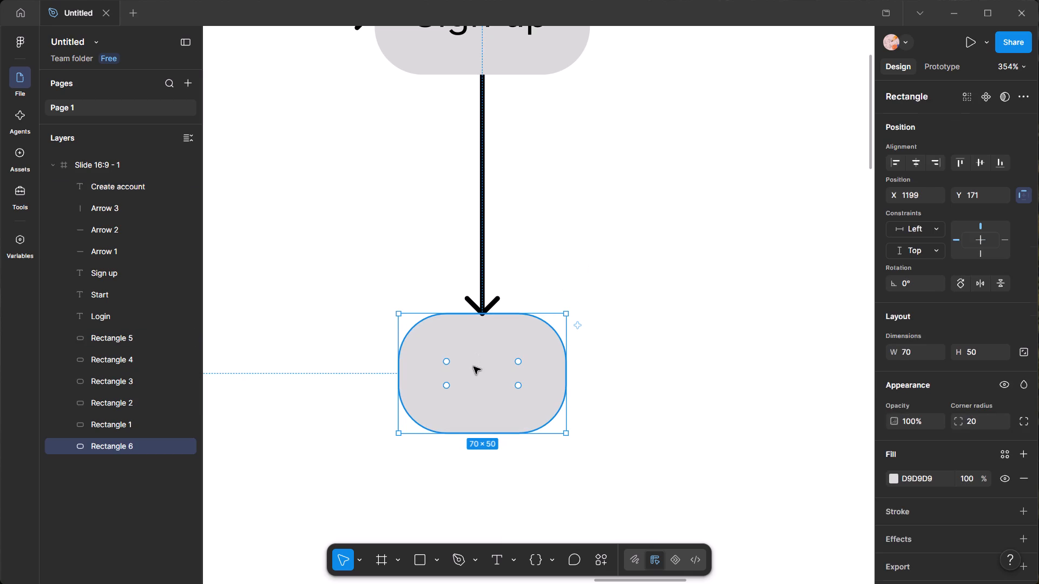
# Undo sending the rounded rectangle to the back and the earlier alignment of the Create account text.
pyautogui.hotkey('ctrl', 'z')
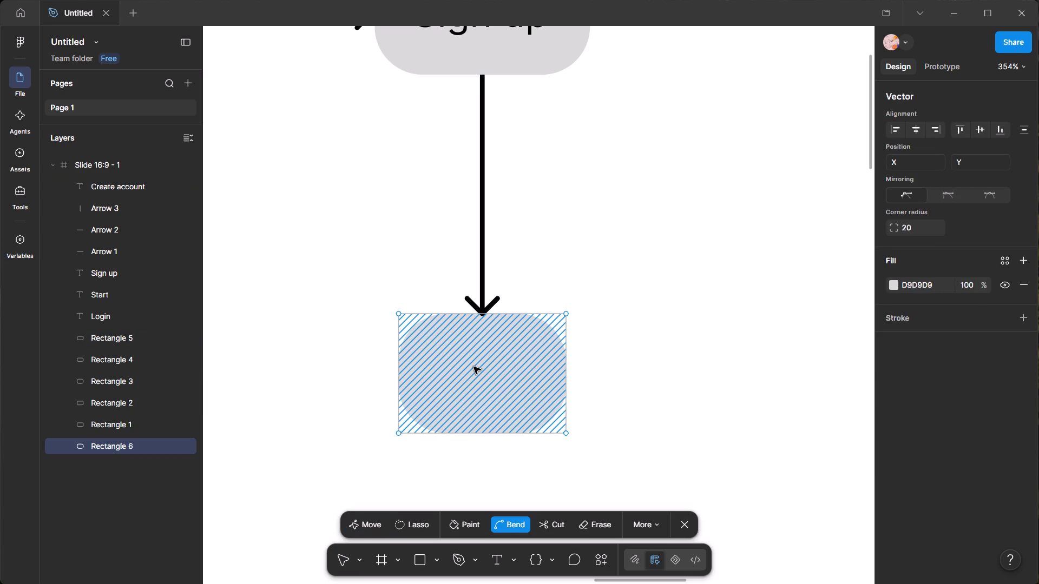
pyautogui.hotkey('ctrl', 'z')
pyautogui.hotkey('ctrl', 'z')
pyautogui.hotkey('ctrl', 'z')
pyautogui.hotkey('ctrl', 'z')
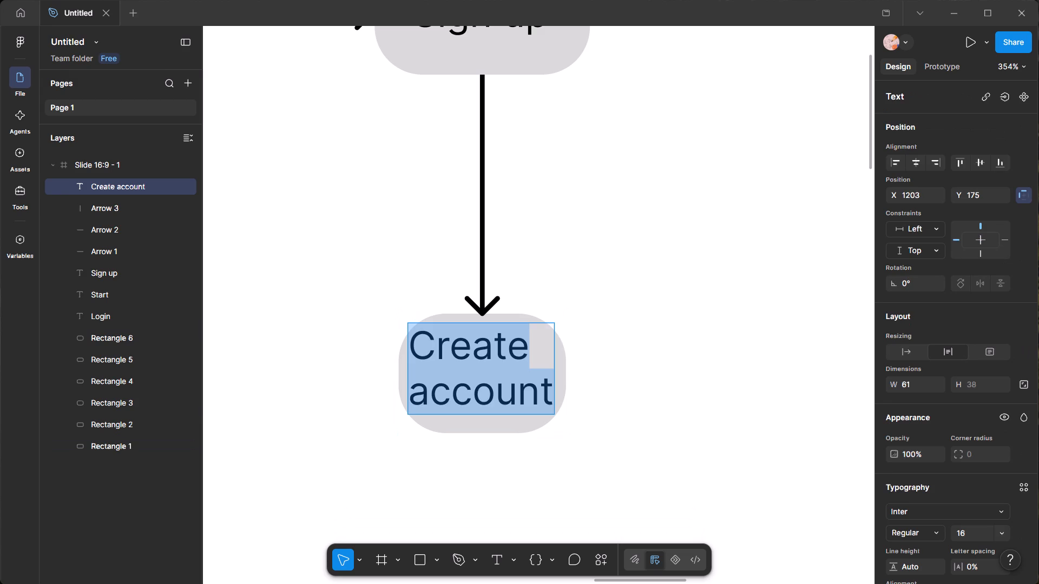
# Move the Create account text out of its rectangle onto the blank area at X 1300, Y 145.
pyautogui.click(495, 368)
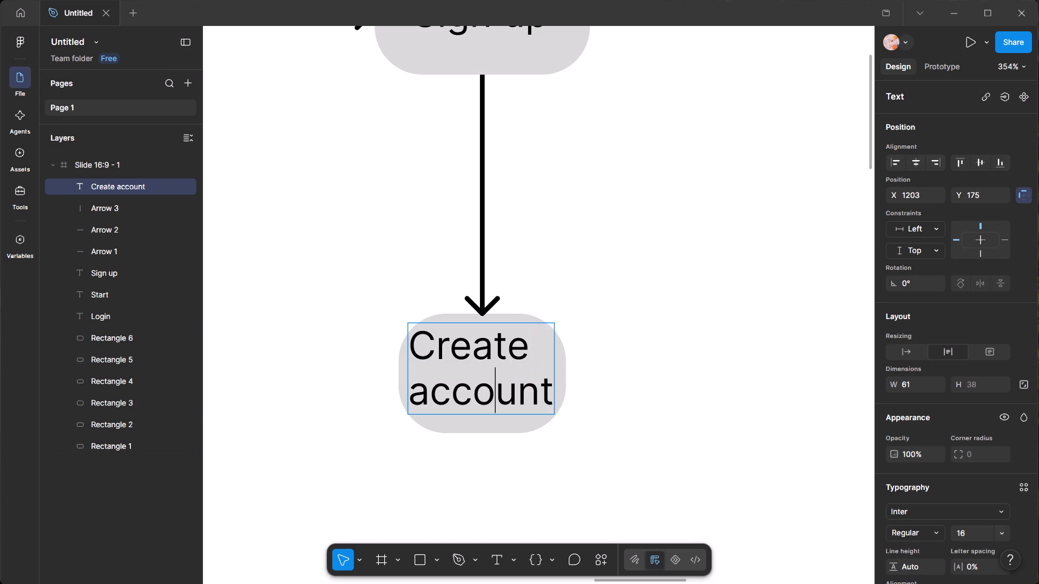
pyautogui.click(455, 367)
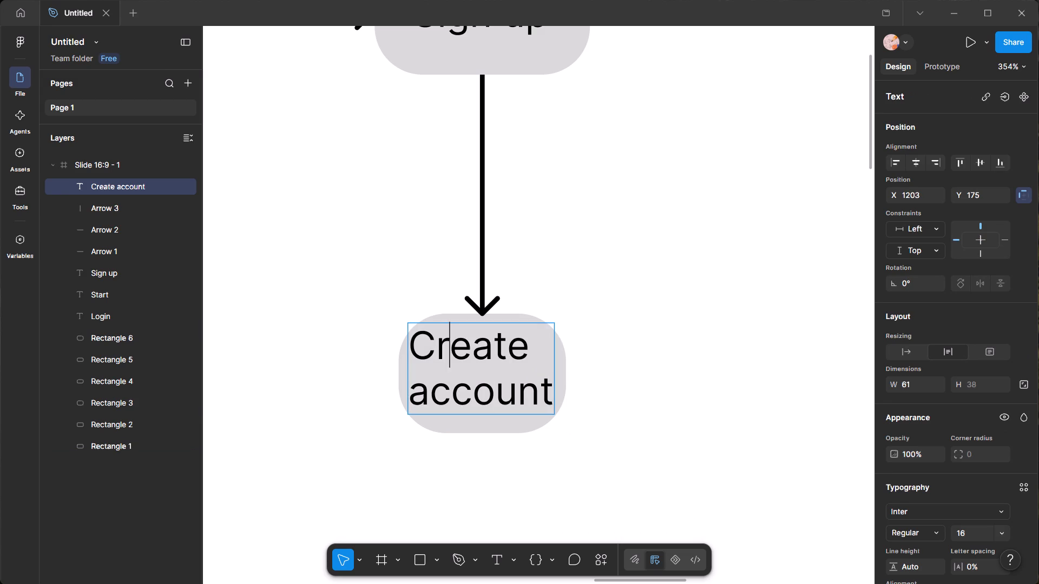
pyautogui.doubleClick(532, 371)
pyautogui.click(504, 360)
pyautogui.click(667, 336)
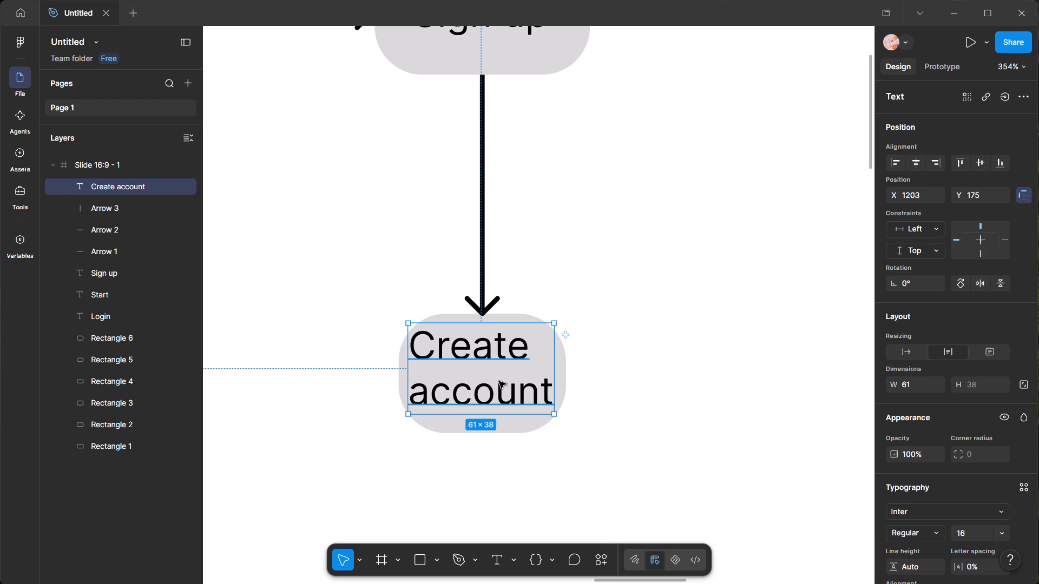
pyautogui.moveTo(499, 381); pyautogui.dragTo(731, 310)
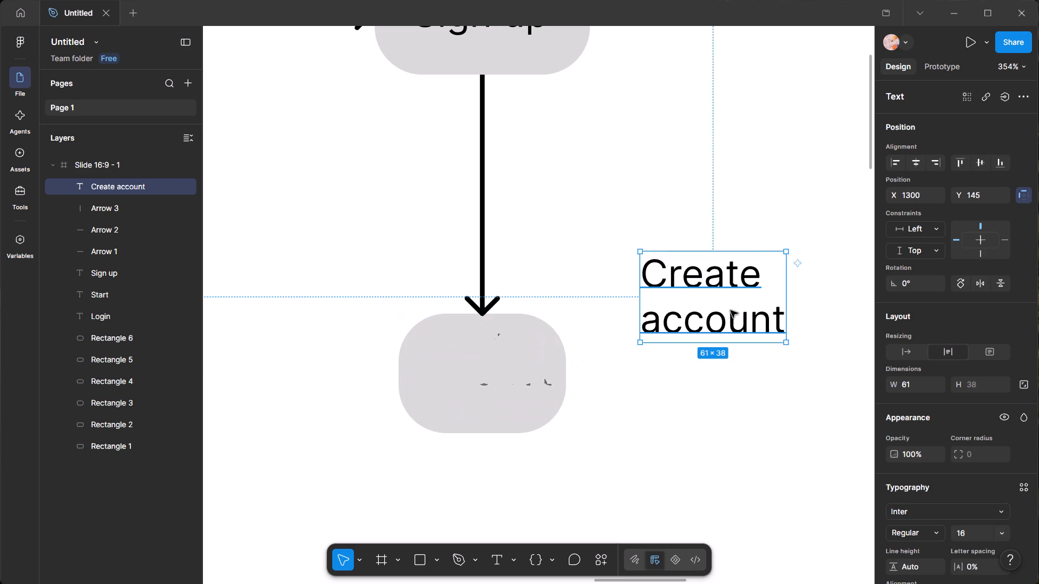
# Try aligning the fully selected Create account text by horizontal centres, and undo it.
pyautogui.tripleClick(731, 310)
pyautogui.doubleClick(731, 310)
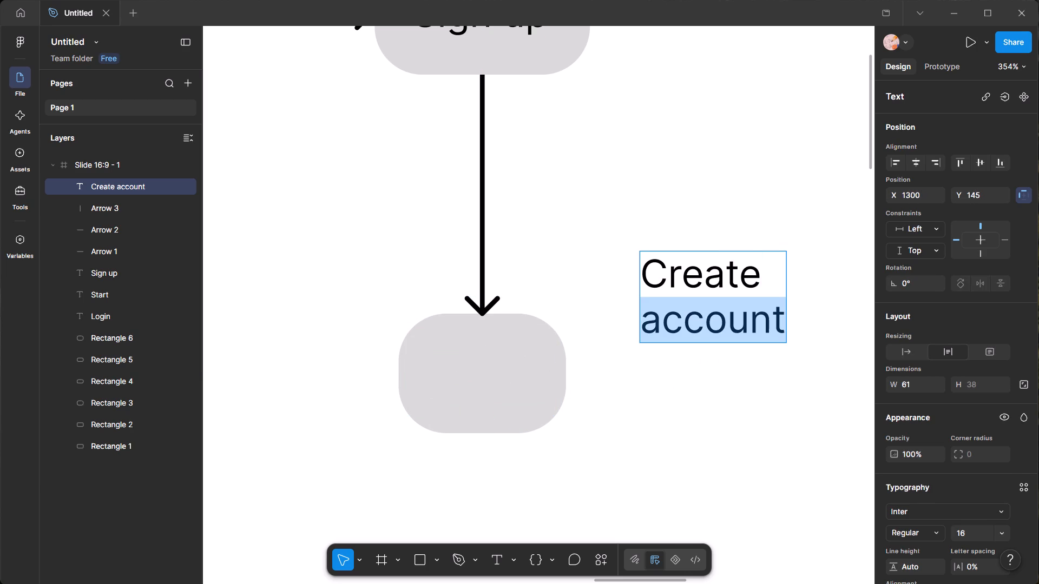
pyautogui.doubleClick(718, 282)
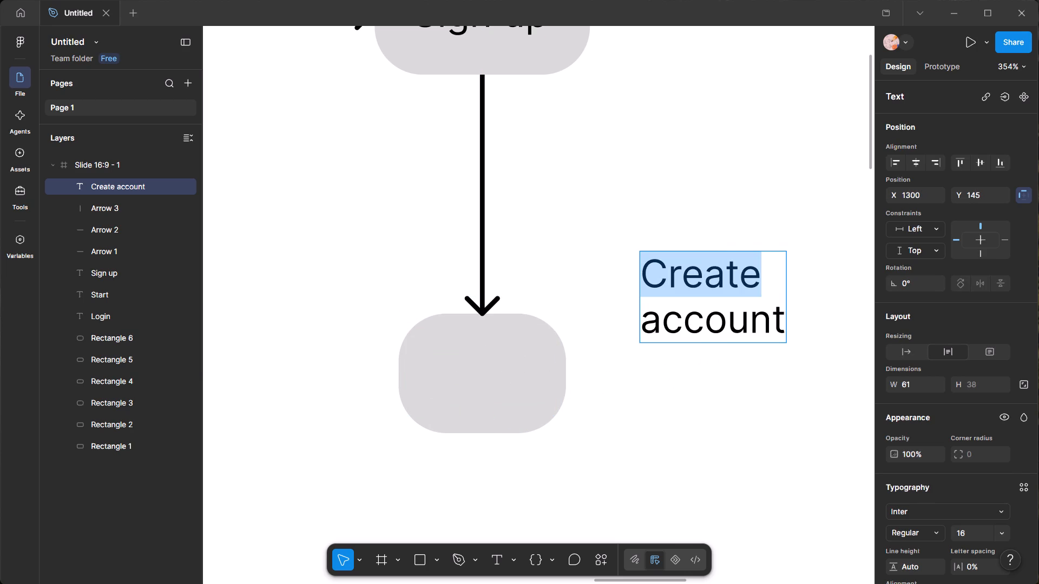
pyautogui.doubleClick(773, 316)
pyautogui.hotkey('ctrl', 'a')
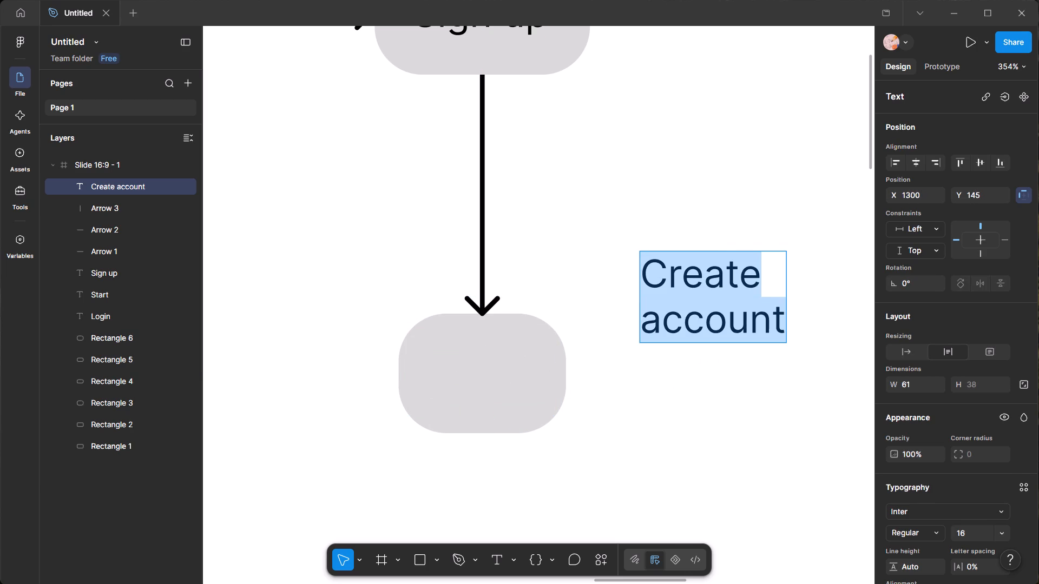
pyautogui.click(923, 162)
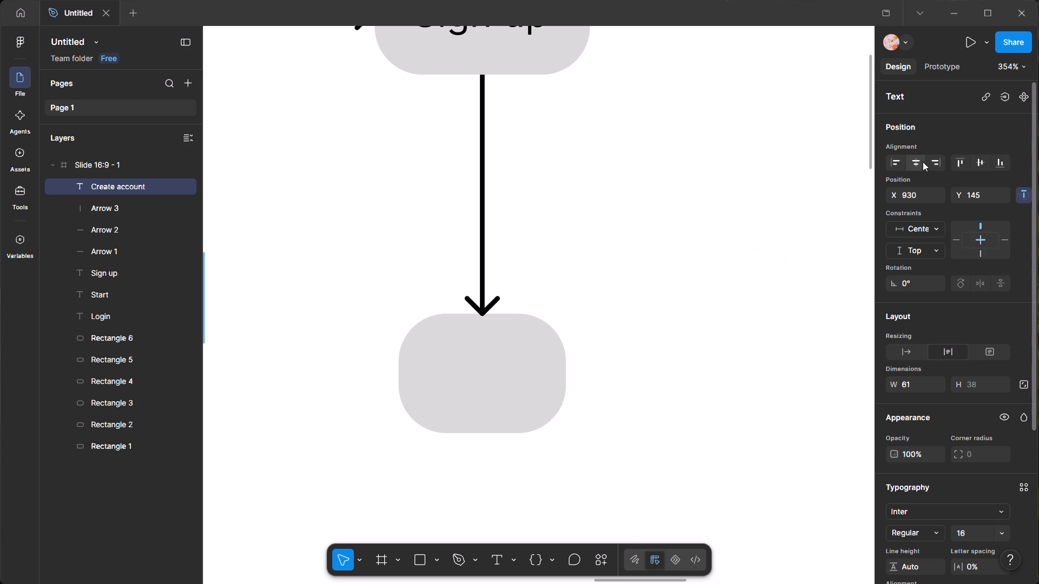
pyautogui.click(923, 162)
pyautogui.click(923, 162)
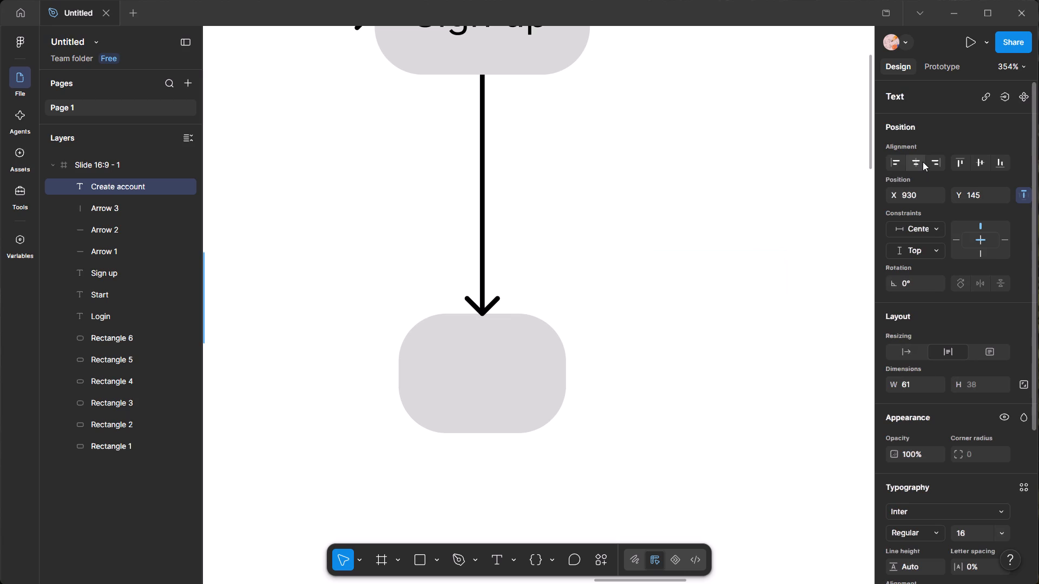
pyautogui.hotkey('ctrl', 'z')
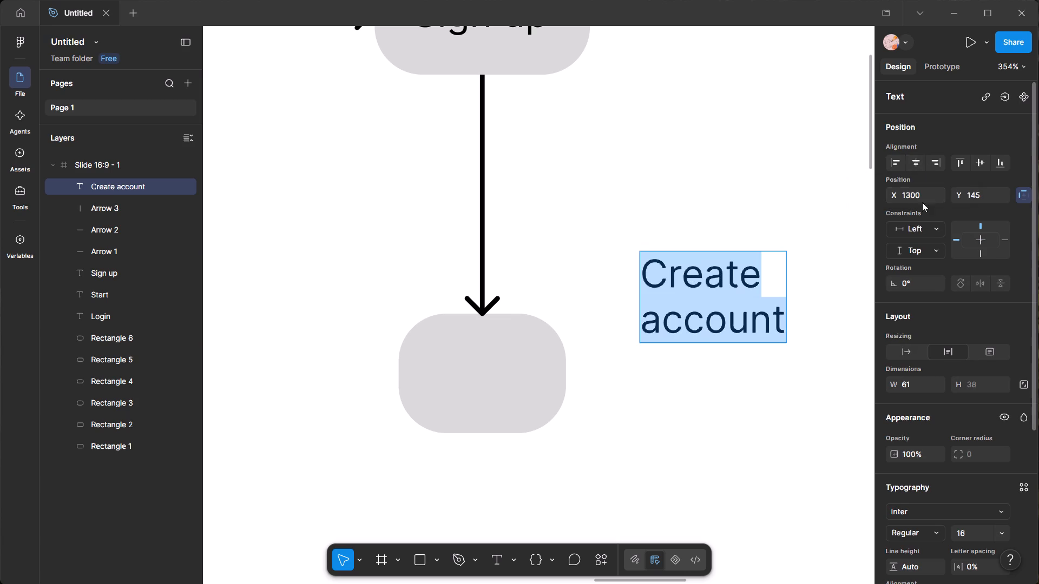
# Insert a space before the word Create in the Create account text.
pyautogui.click(761, 307)
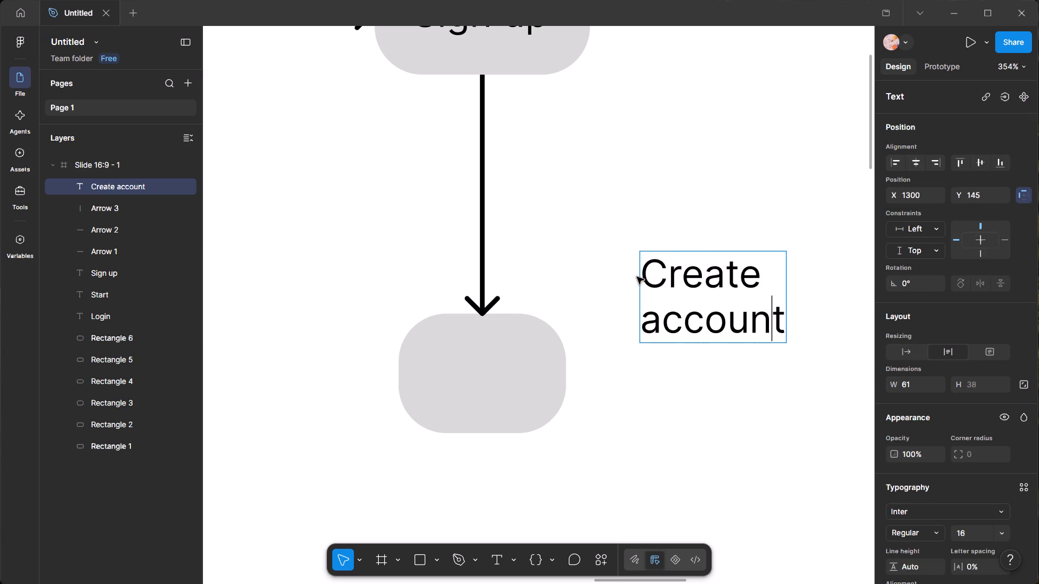
pyautogui.click(642, 277)
pyautogui.press('space')
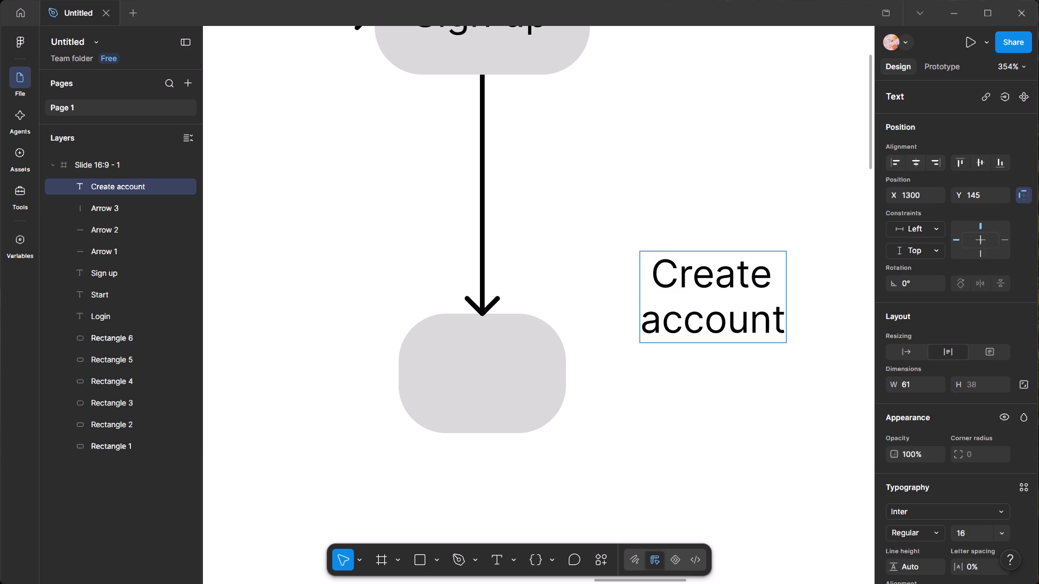
pyautogui.click(797, 302)
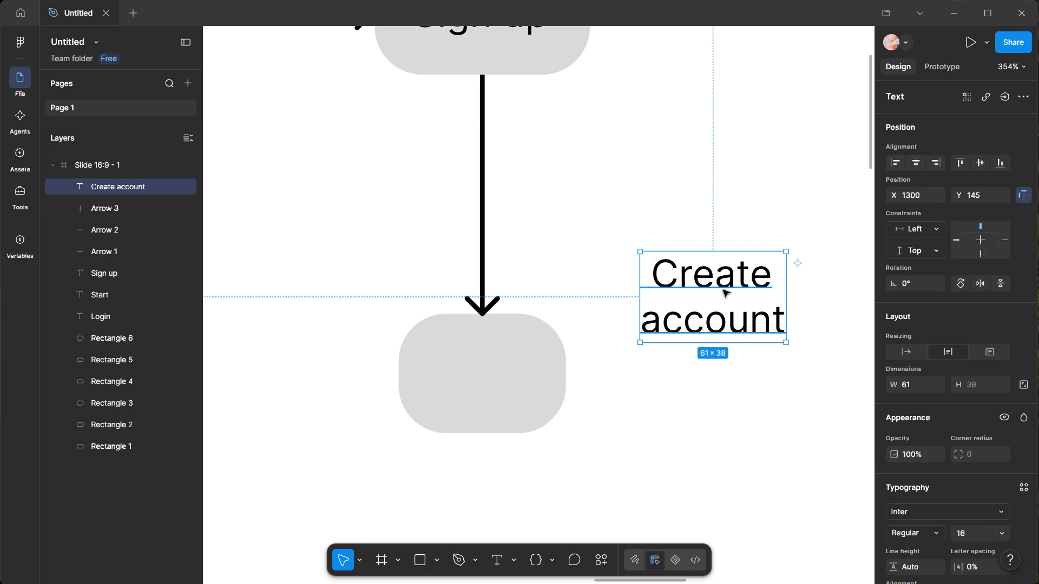
# Move the Create account text back onto the rounded rectangle below the vertical arrow, at X 1205, Y 177.
pyautogui.click(742, 303)
pyautogui.moveTo(742, 303); pyautogui.dragTo(524, 380)
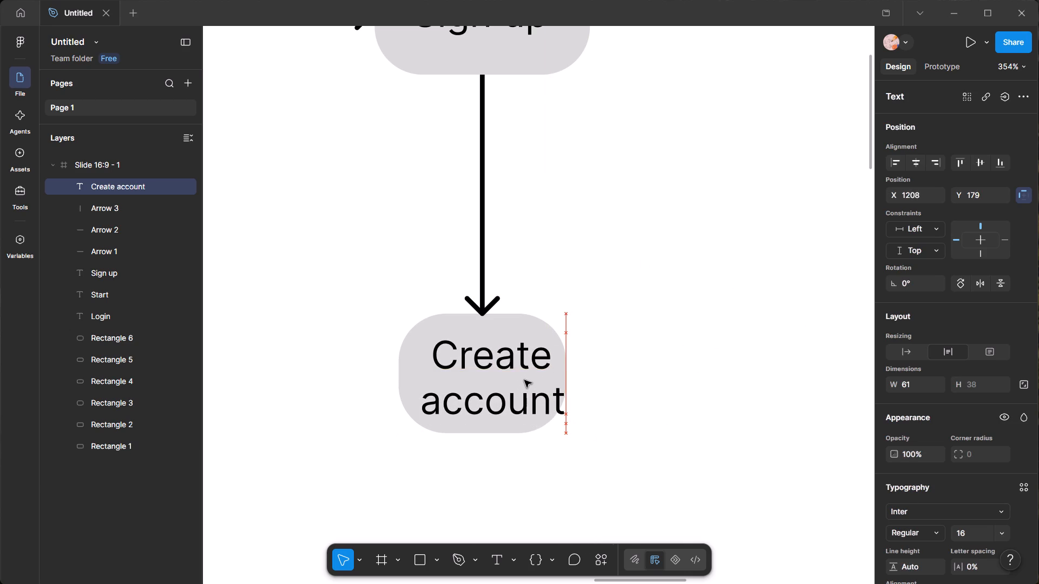
pyautogui.moveTo(524, 380); pyautogui.dragTo(516, 376)
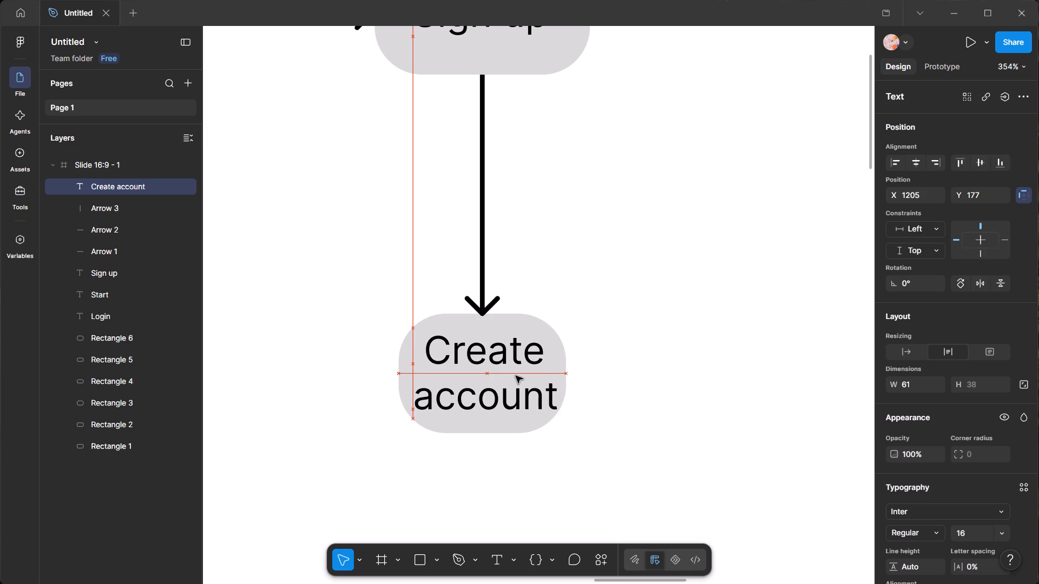
pyautogui.moveTo(516, 376); pyautogui.dragTo(514, 377)
pyautogui.moveTo(514, 377); pyautogui.dragTo(511, 379)
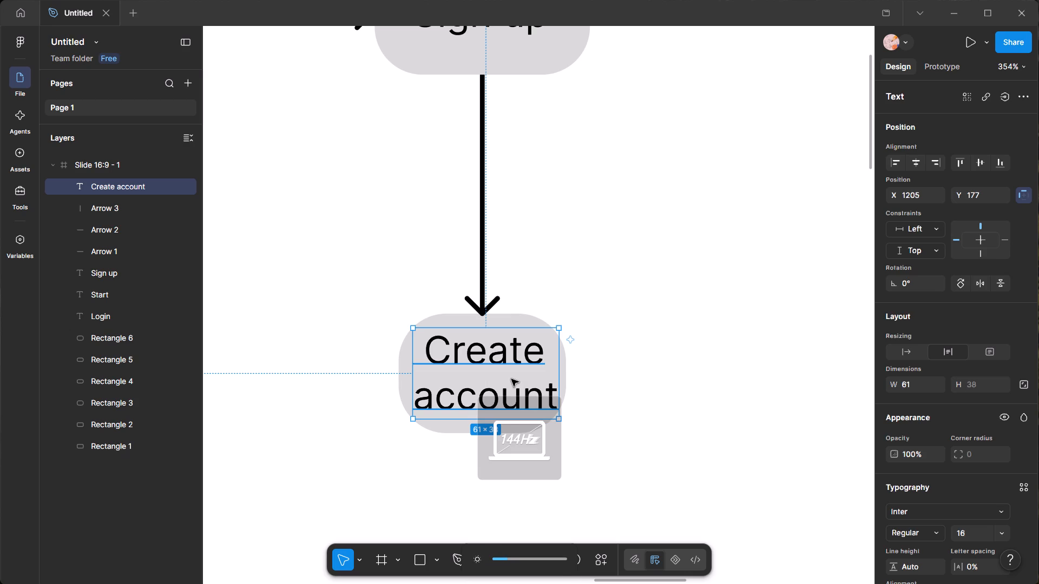
pyautogui.click(642, 410)
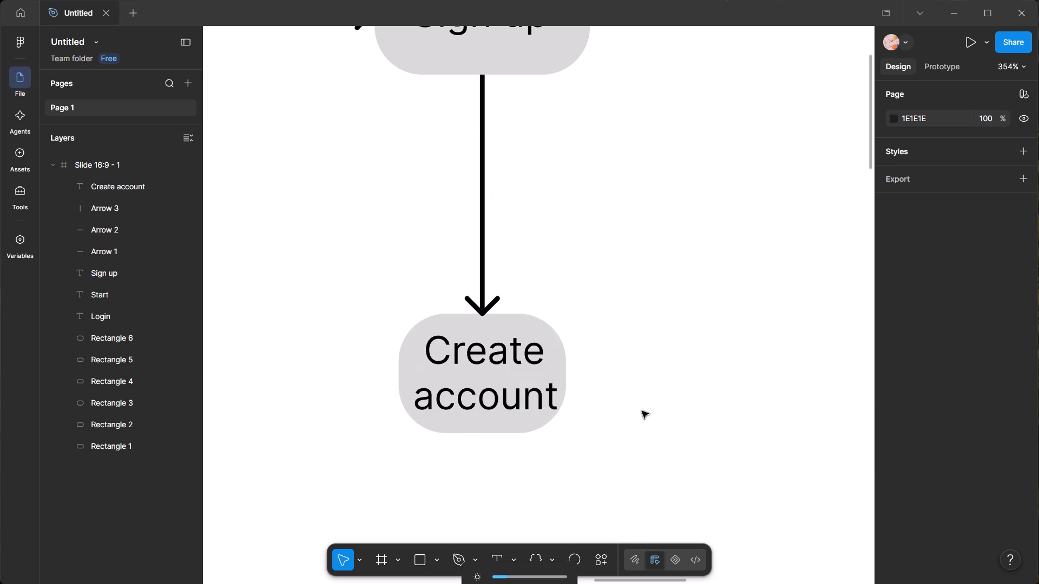
# Fine-tune the Create account text's position within its rectangle to X 1203, Y 177.
pyautogui.keyDown('ctrl'); pyautogui.scroll(11, 512, 394); pyautogui.keyUp('ctrl')
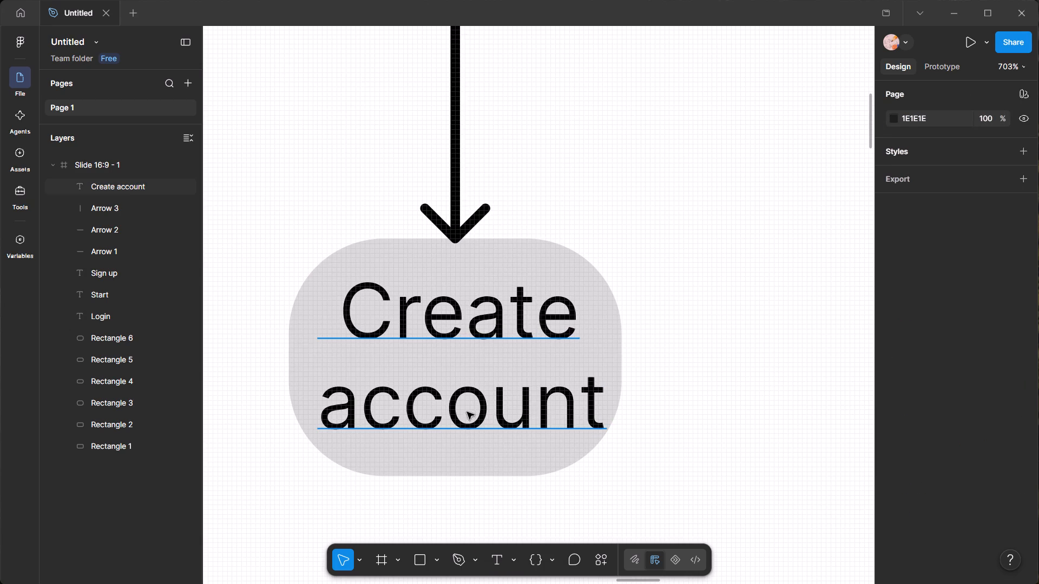
pyautogui.click(466, 414)
pyautogui.moveTo(464, 375); pyautogui.dragTo(462, 360)
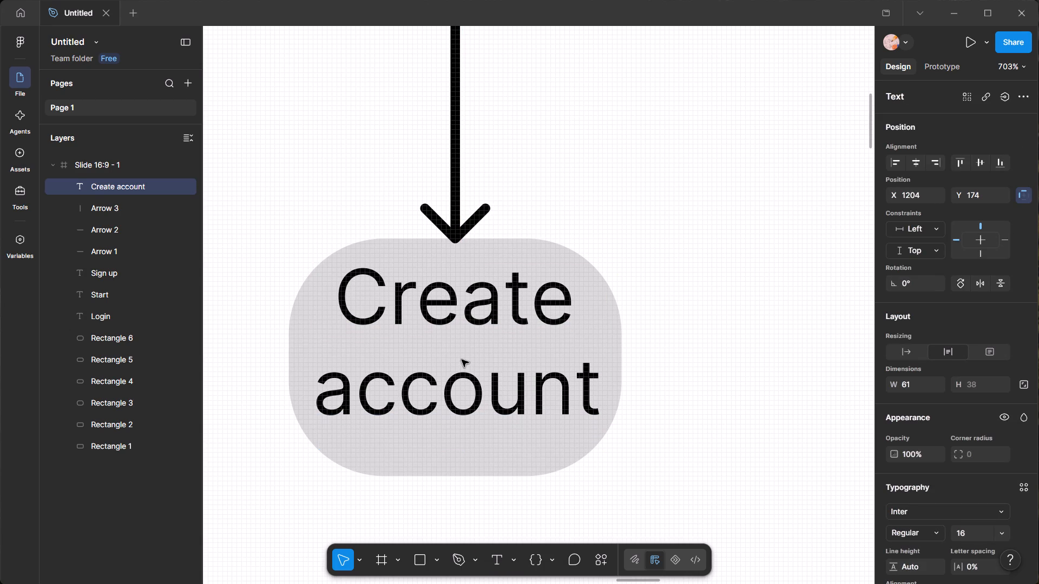
pyautogui.moveTo(462, 360); pyautogui.dragTo(461, 366)
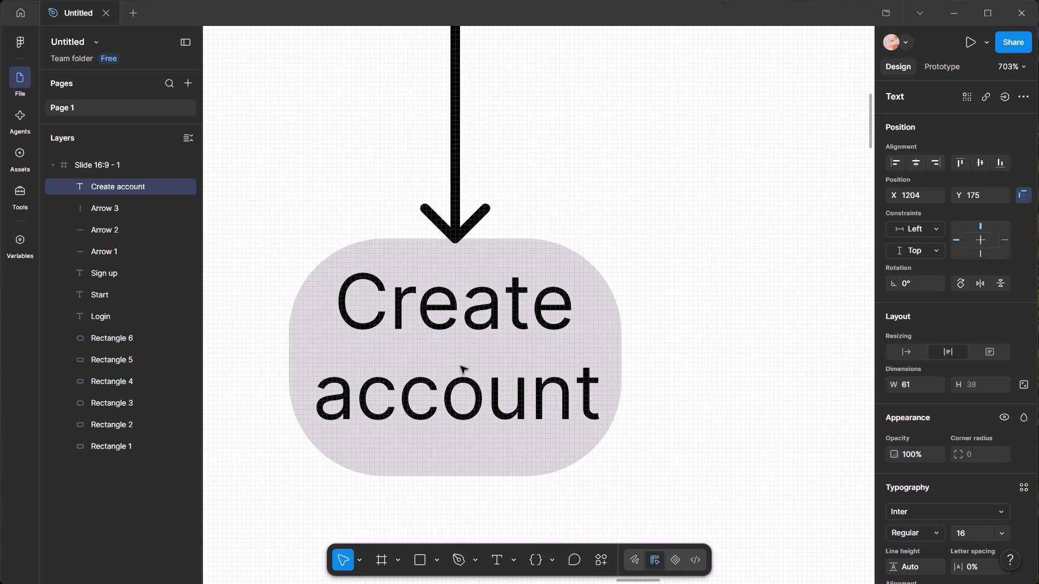
pyautogui.moveTo(461, 366); pyautogui.dragTo(456, 368)
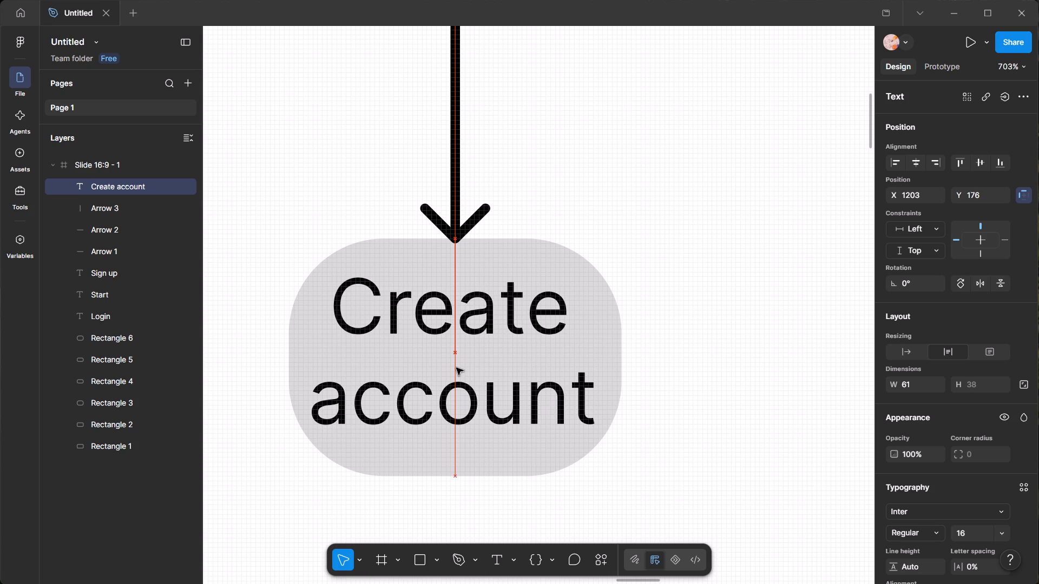
pyautogui.moveTo(456, 368); pyautogui.dragTo(456, 374)
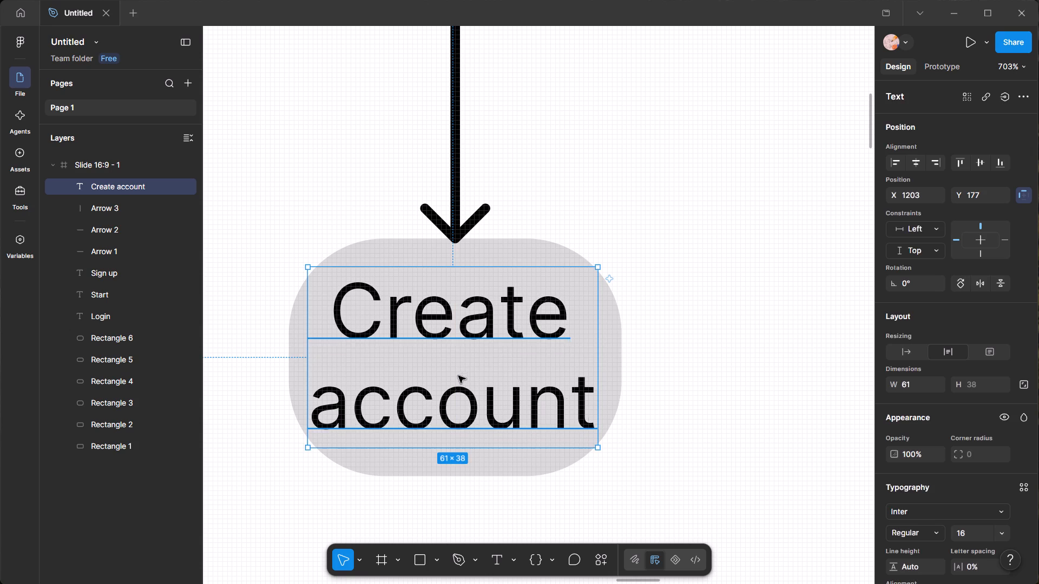
pyautogui.click(777, 445)
# Delete the empty 150 × 90 rounded rectangle below the Login box.
pyautogui.keyDown('ctrl'); pyautogui.scroll(-13, 628, 324); pyautogui.keyUp('ctrl')
pyautogui.click(469, 423)
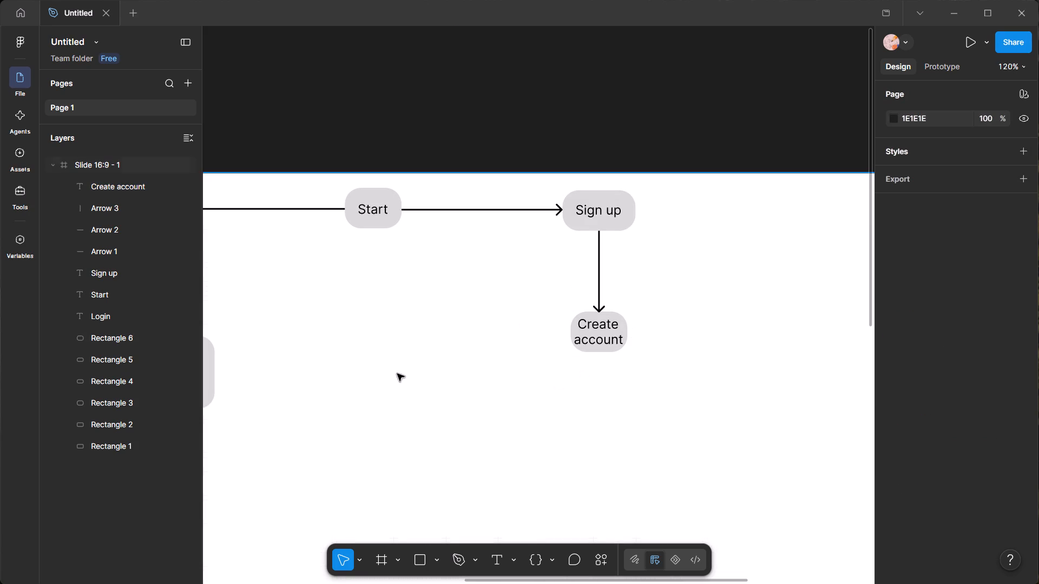
pyautogui.keyDown('ctrl'); pyautogui.scroll(-5, 389, 373); pyautogui.keyUp('ctrl')
pyautogui.keyDown('ctrl'); pyautogui.scroll(5, 274, 341); pyautogui.keyUp('ctrl')
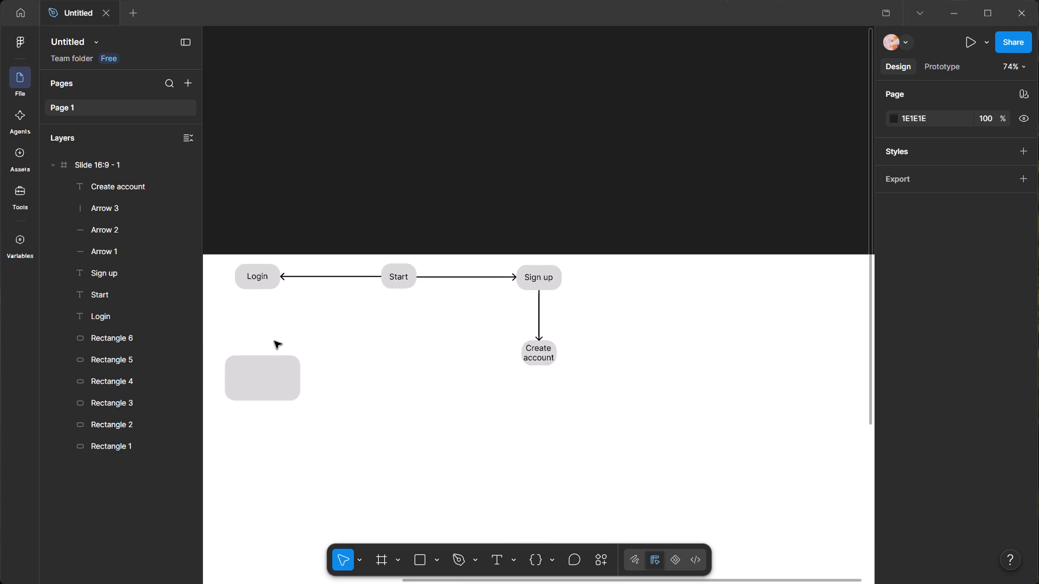
pyautogui.keyDown('ctrl'); pyautogui.scroll(7, 274, 341); pyautogui.keyUp('ctrl')
pyautogui.click(279, 442)
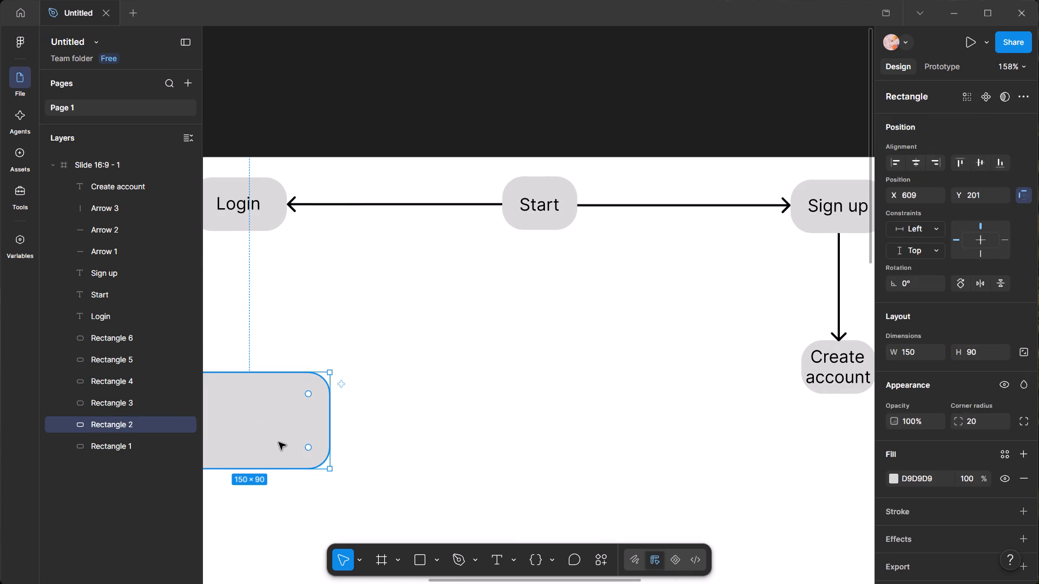
pyautogui.press('Delete')
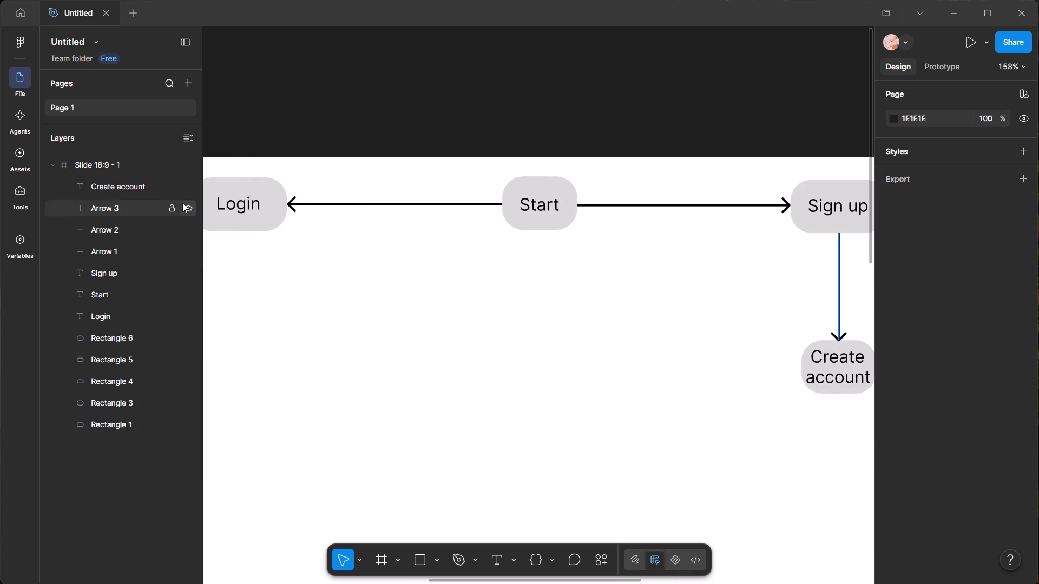
# Move the Create account rounded rectangle to X 1199, Y 172 so it sits centred under the vertical arrow's tip.
pyautogui.keyDown('ctrl'); pyautogui.scroll(15, 843, 356); pyautogui.keyUp('ctrl')
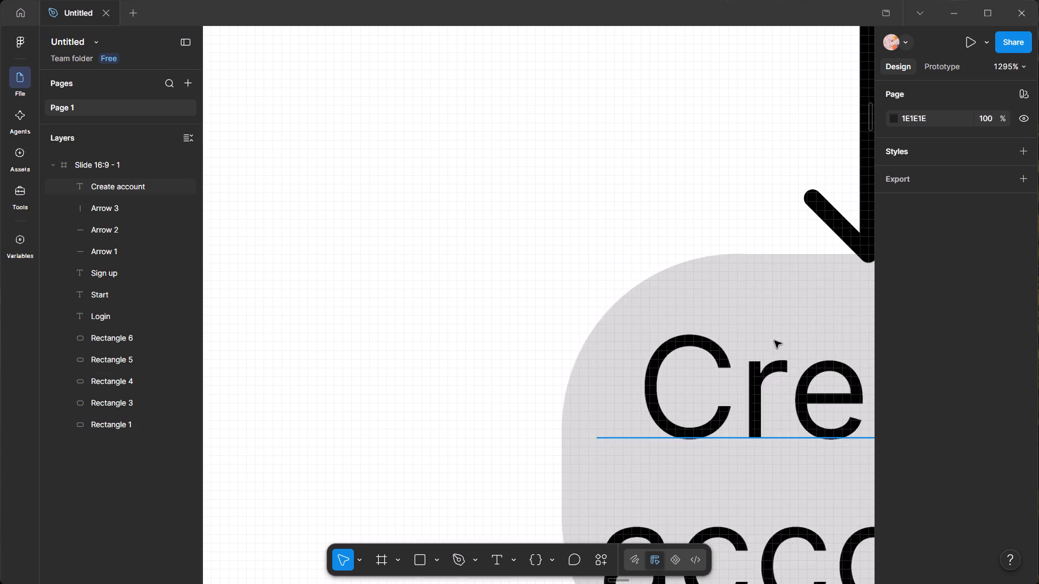
pyautogui.scroll(3, 686, 196)
pyautogui.keyDown('ctrl'); pyautogui.scroll(-2, 725, 233); pyautogui.keyUp('ctrl')
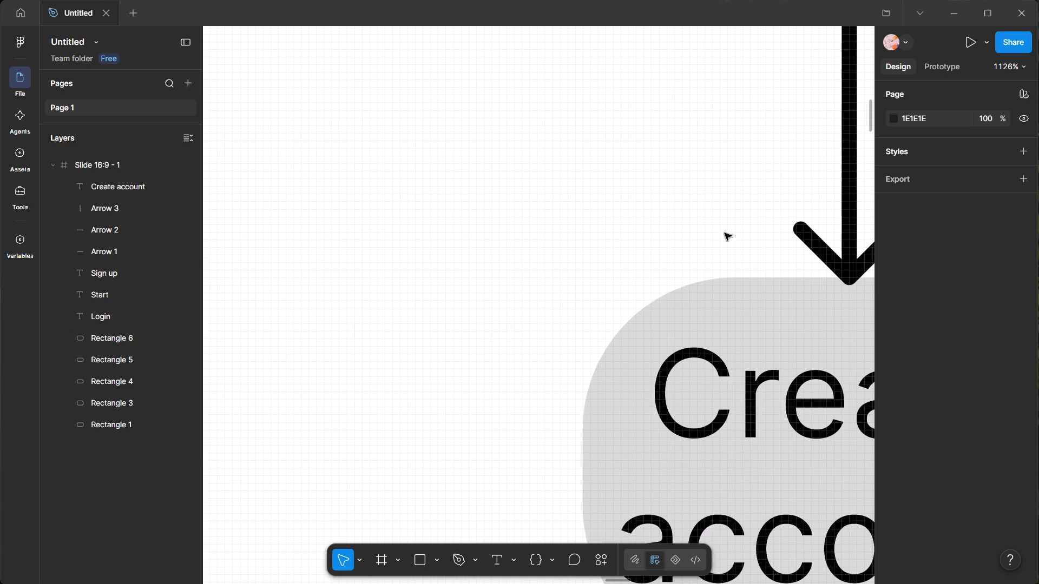
pyautogui.moveTo(748, 234); pyautogui.dragTo(430, 214, button='middle')
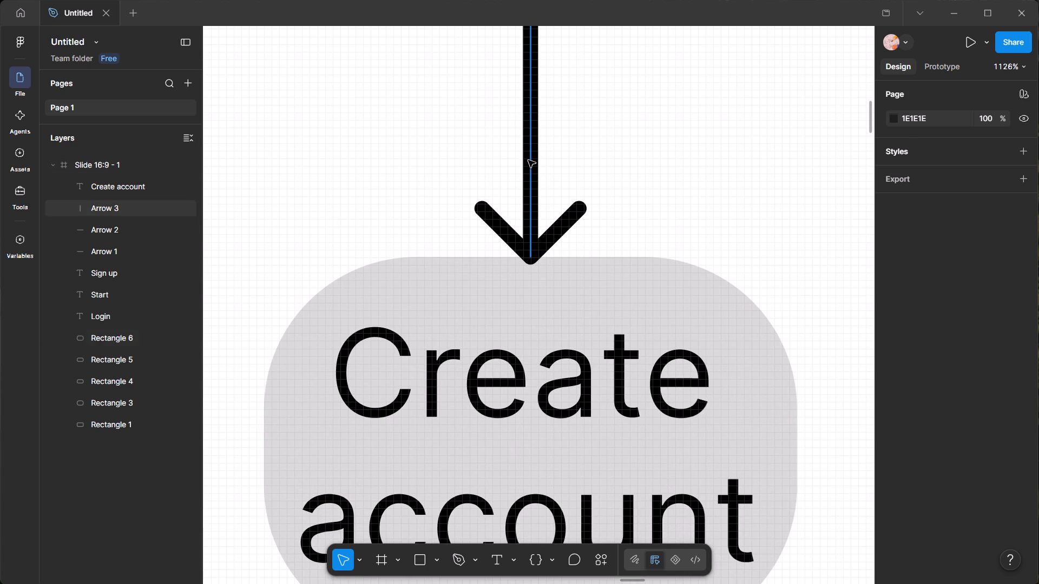
pyautogui.click(528, 159)
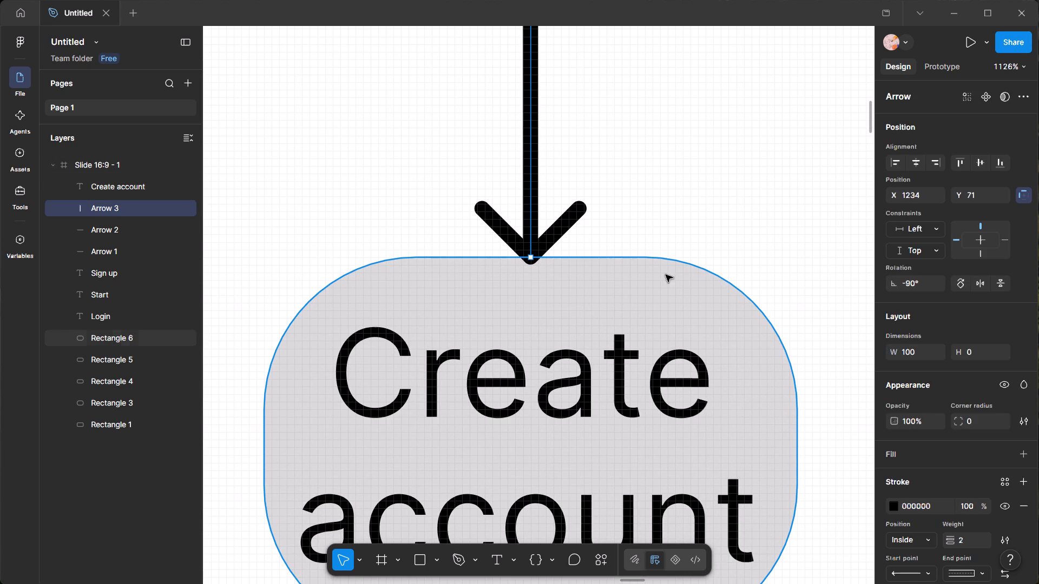
pyautogui.click(540, 276)
pyautogui.moveTo(551, 277); pyautogui.dragTo(553, 281)
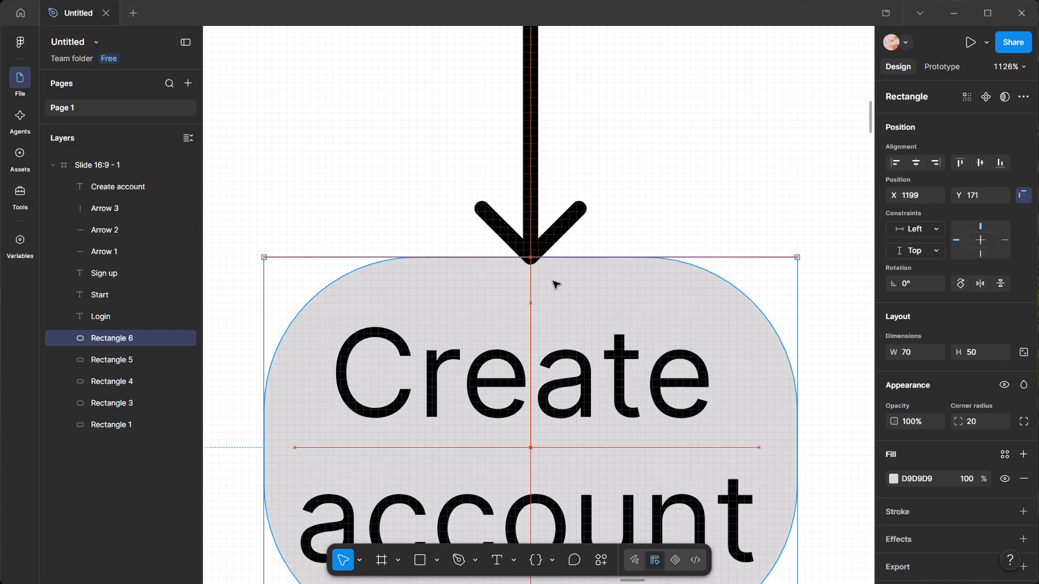
pyautogui.moveTo(553, 281); pyautogui.dragTo(554, 283)
pyautogui.click(561, 357)
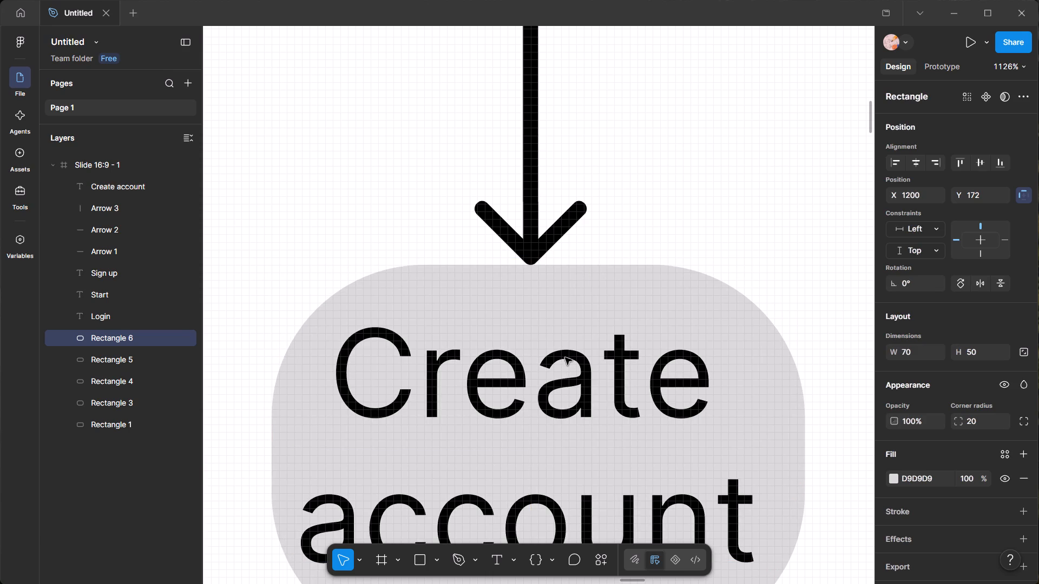
pyautogui.moveTo(585, 323); pyautogui.dragTo(574, 321)
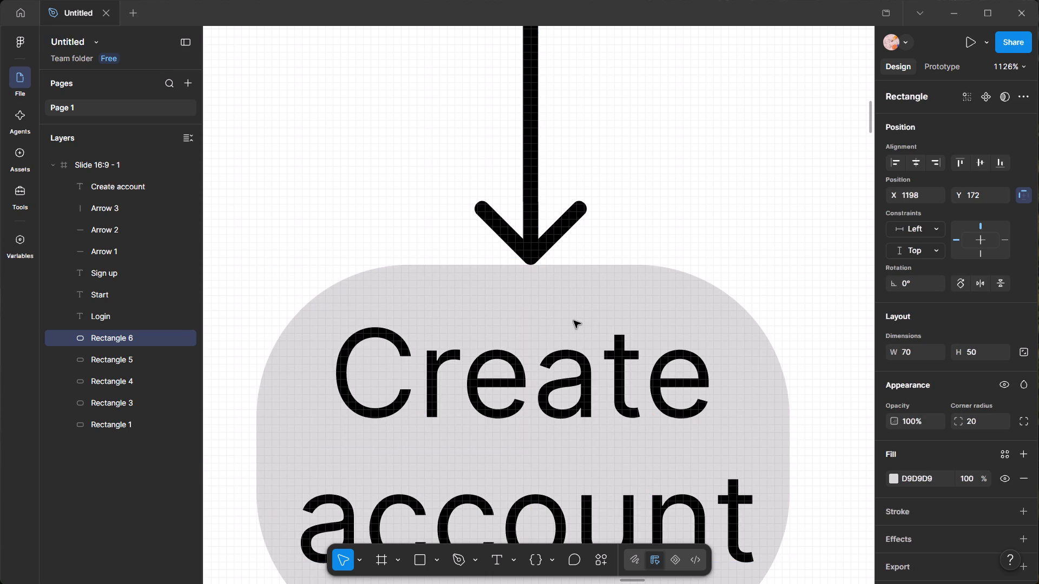
pyautogui.moveTo(574, 321); pyautogui.dragTo(576, 321)
# Nudge the Create account text slightly downward to centre it within its rounded rectangle.
pyautogui.click(577, 374)
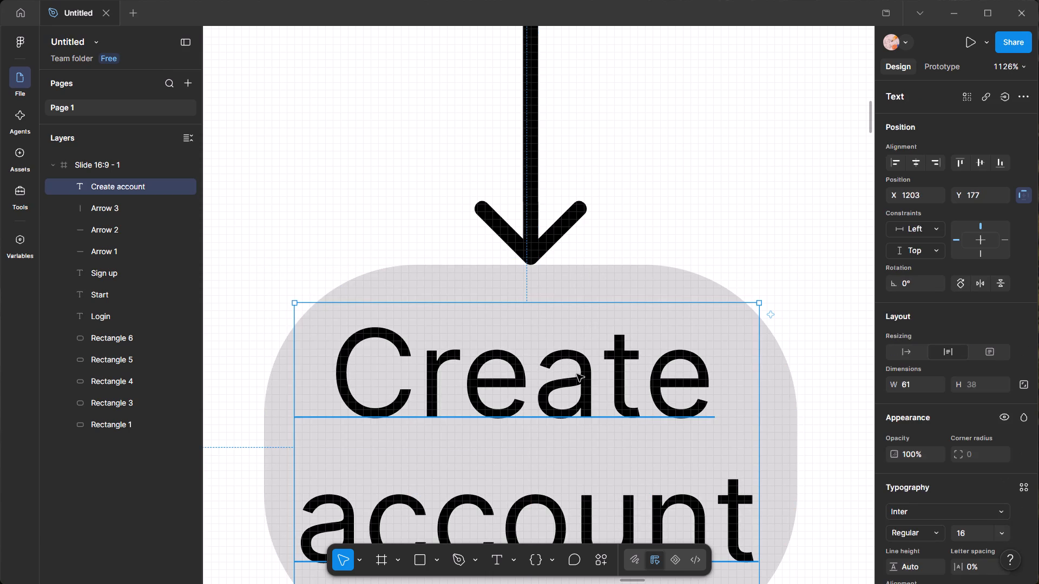
pyautogui.moveTo(570, 381); pyautogui.dragTo(573, 383)
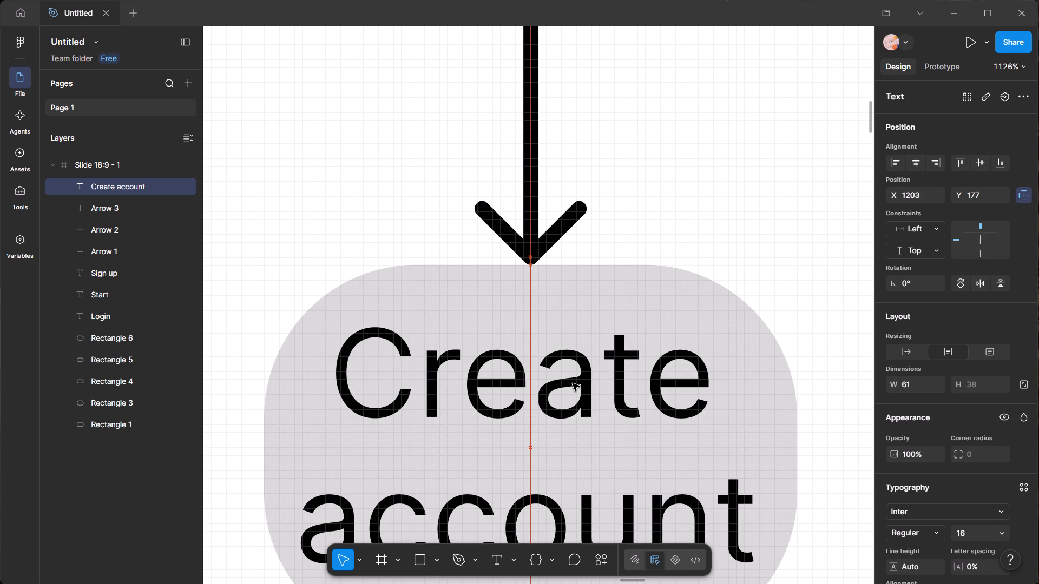
pyautogui.moveTo(573, 383); pyautogui.dragTo(573, 387)
pyautogui.click(651, 194)
# Delete the large empty rounded rectangle left over below and to the left of the Login box.
pyautogui.keyDown('ctrl'); pyautogui.scroll(-7, 584, 250); pyautogui.keyUp('ctrl')
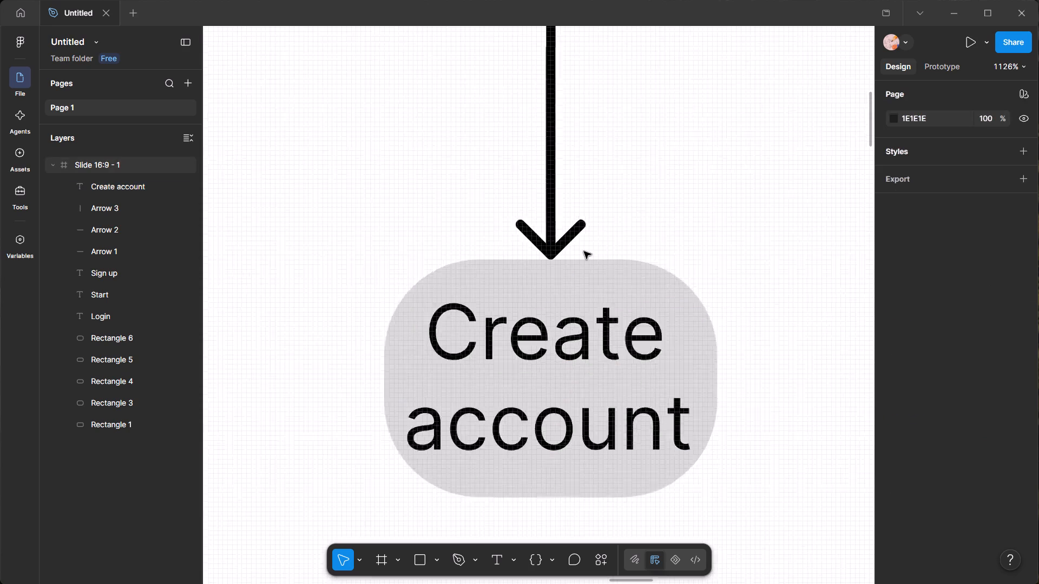
pyautogui.scroll(1, 621, 132)
pyautogui.moveTo(621, 132); pyautogui.dragTo(592, 563, button='middle')
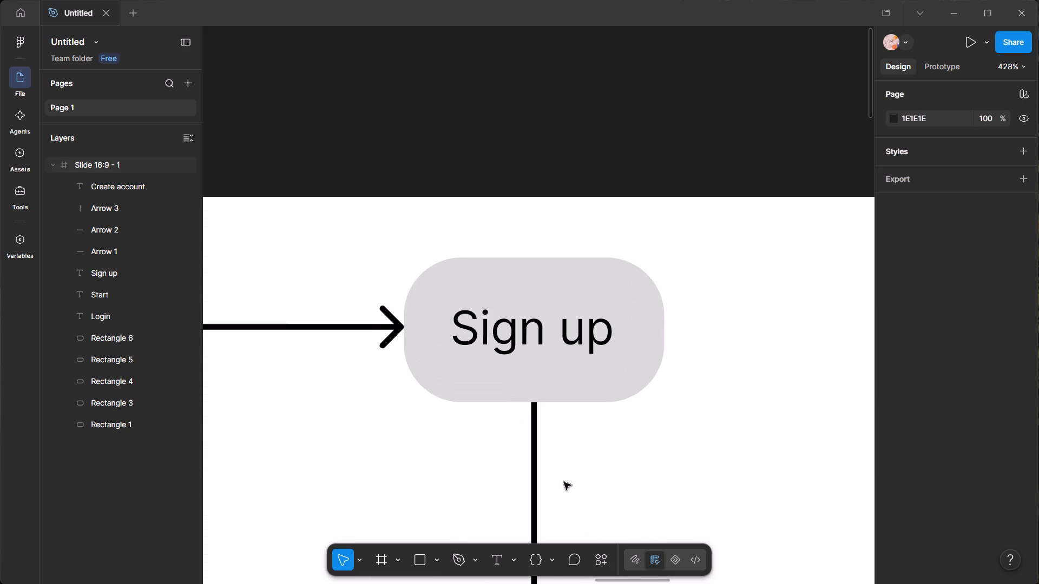
pyautogui.keyDown('ctrl'); pyautogui.scroll(14, 518, 444); pyautogui.keyUp('ctrl')
pyautogui.keyDown('ctrl'); pyautogui.scroll(-12, 522, 353); pyautogui.keyUp('ctrl')
pyautogui.moveTo(365, 423); pyautogui.dragTo(1038, 263, button='middle')
pyautogui.scroll(-1, 1038, 263)
pyautogui.keyDown('ctrl'); pyautogui.scroll(-17, 550, 317); pyautogui.keyUp('ctrl')
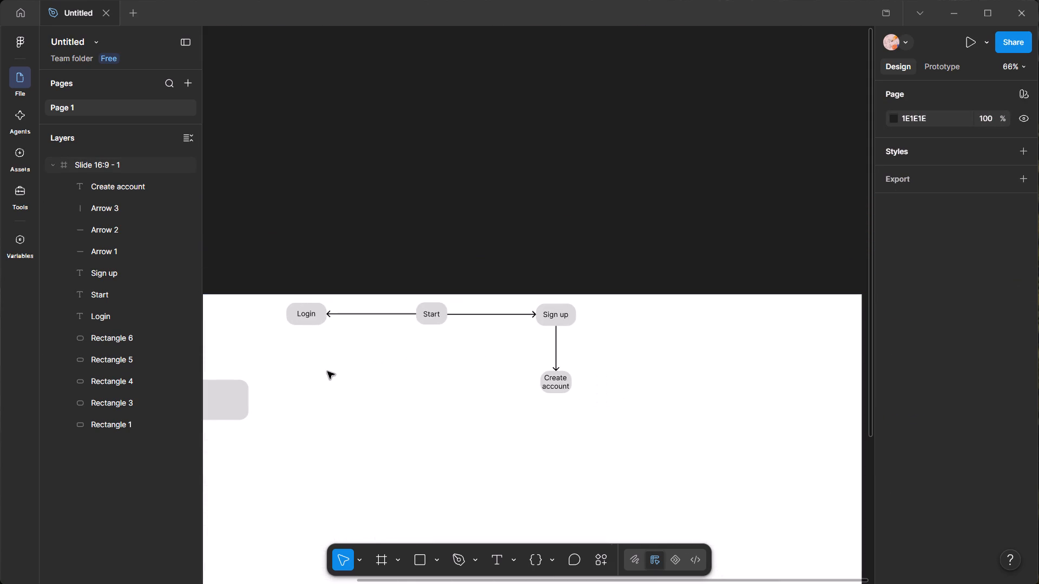
pyautogui.moveTo(327, 371); pyautogui.dragTo(485, 362, button='middle')
pyautogui.keyDown('ctrl'); pyautogui.scroll(7, 514, 354); pyautogui.keyUp('ctrl')
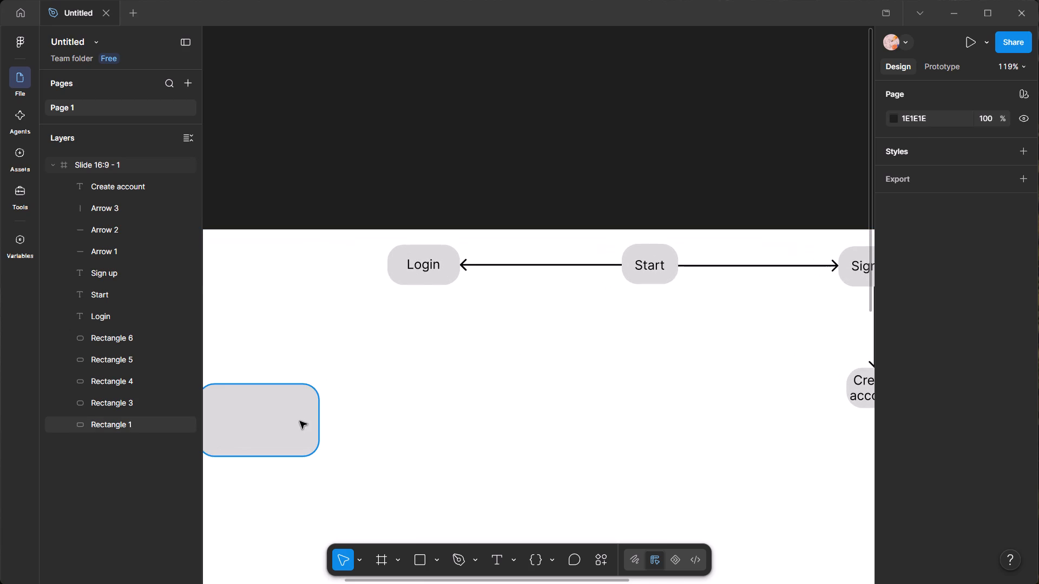
pyautogui.click(299, 422)
pyautogui.press('Delete')
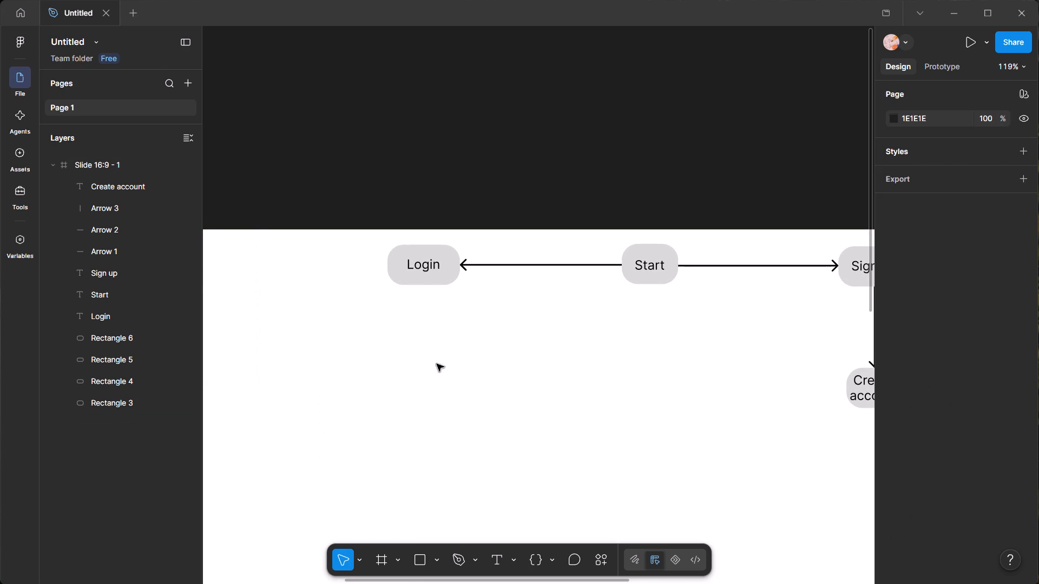
# Duplicate the 90 × 50 Login rectangle and place the copy directly below it at X 629, Y 172.
pyautogui.click(400, 273)
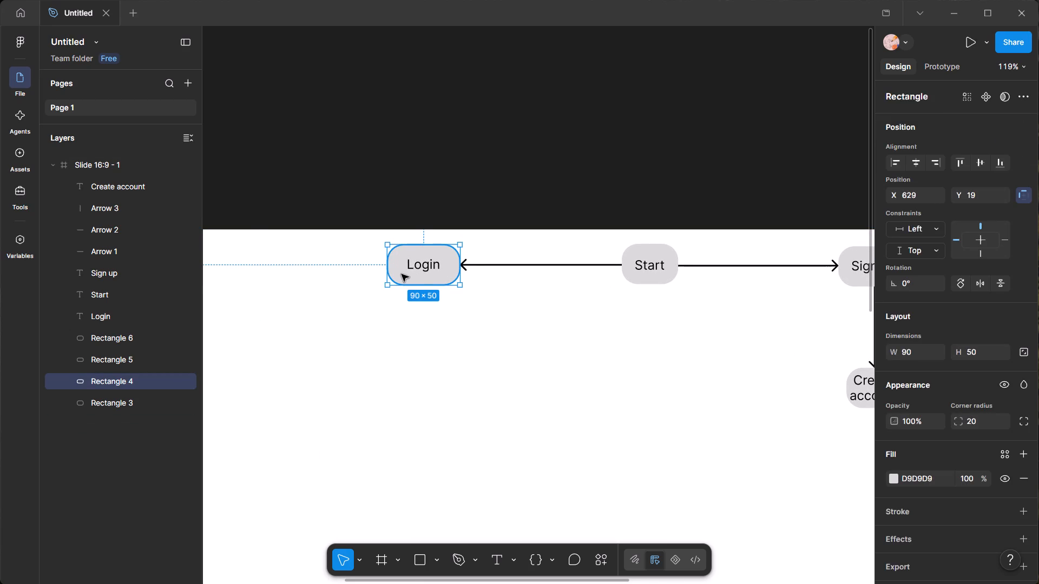
pyautogui.write('DDD')
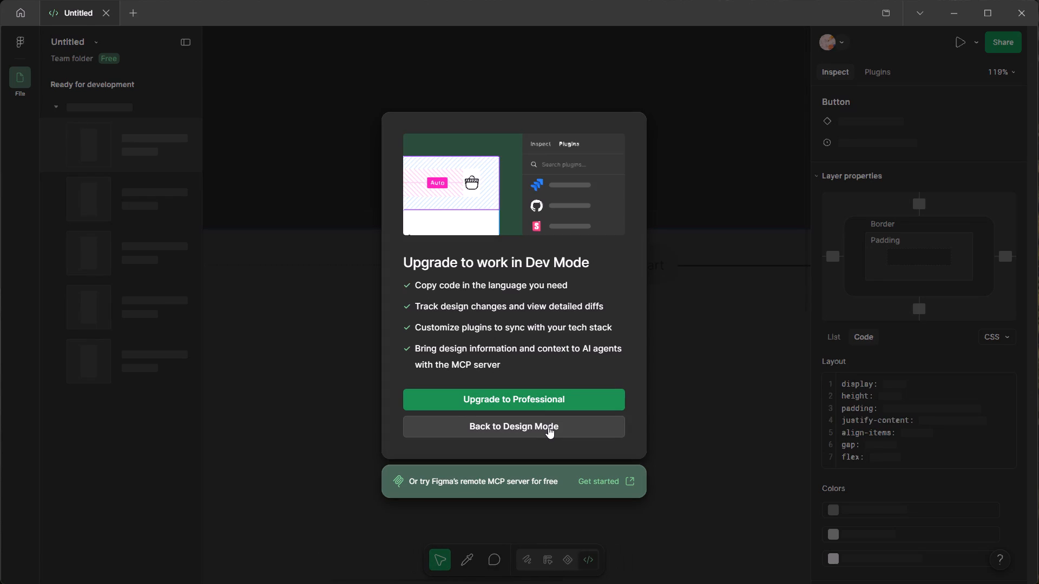
pyautogui.click(548, 427)
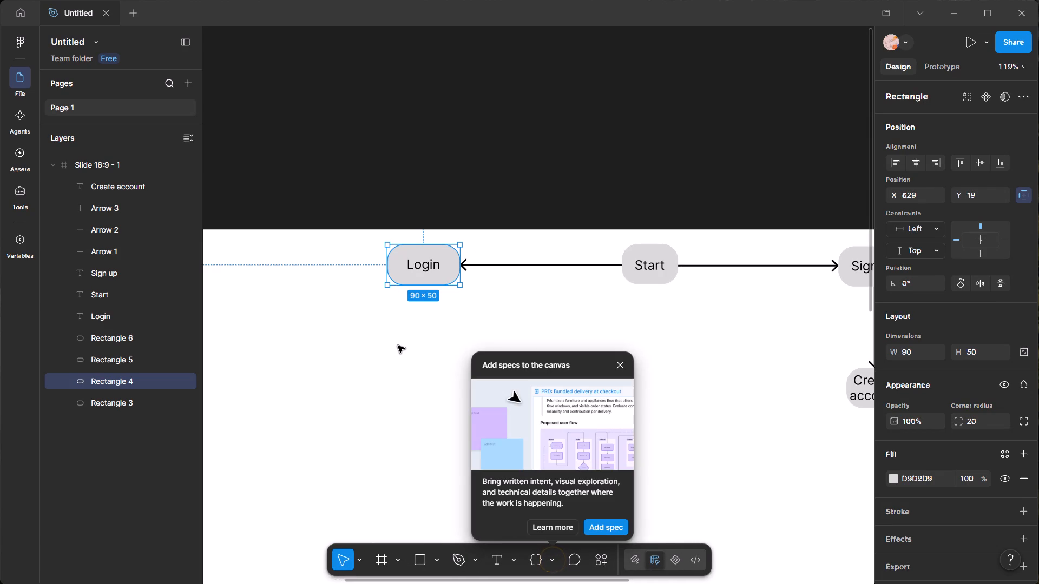
pyautogui.hotkey('ctrl', 'd')
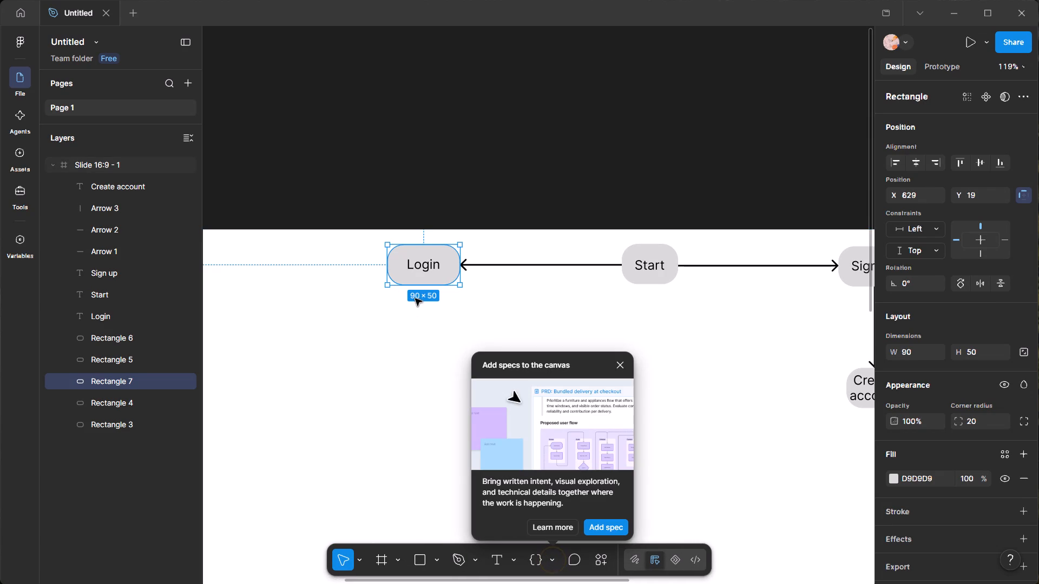
pyautogui.moveTo(399, 278); pyautogui.dragTo(404, 347)
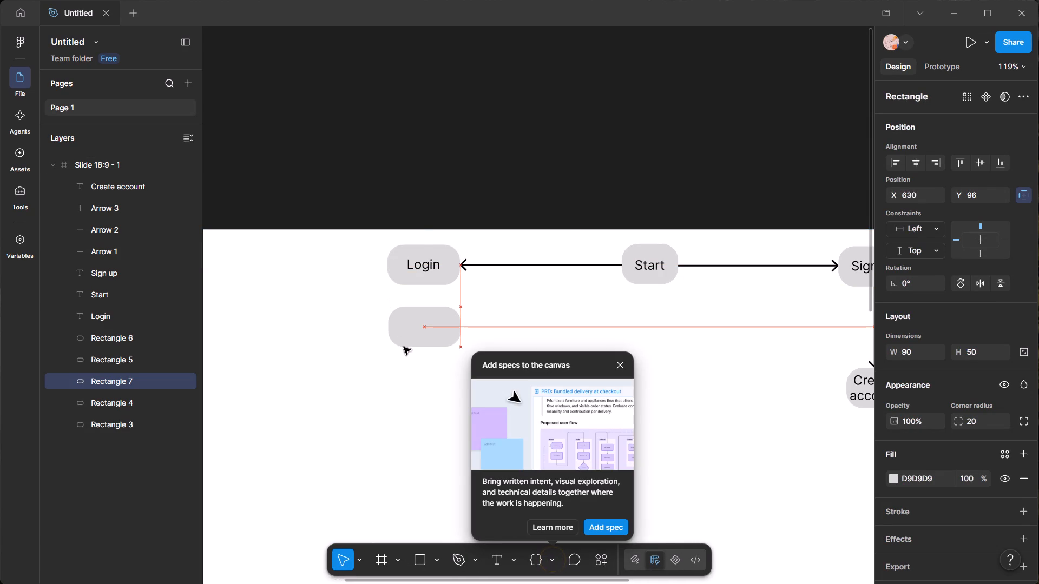
pyautogui.moveTo(404, 347); pyautogui.dragTo(397, 403)
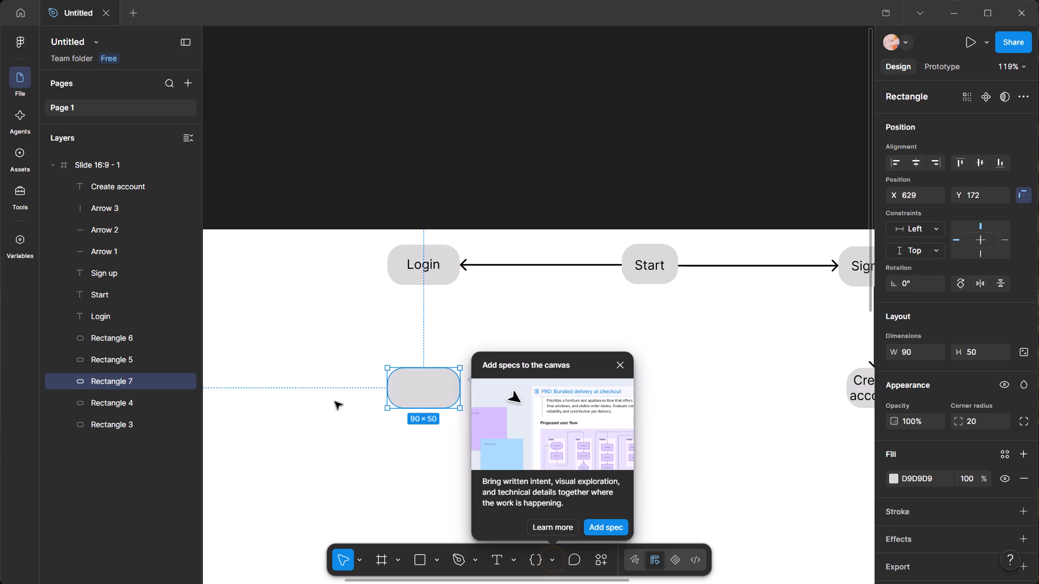
pyautogui.click(316, 400)
pyautogui.click(619, 370)
# Place a default 100-long horizontal arrow on the bottom edge of the Login box at X 622, Y 69.
pyautogui.moveTo(735, 421); pyautogui.dragTo(685, 414, button='middle')
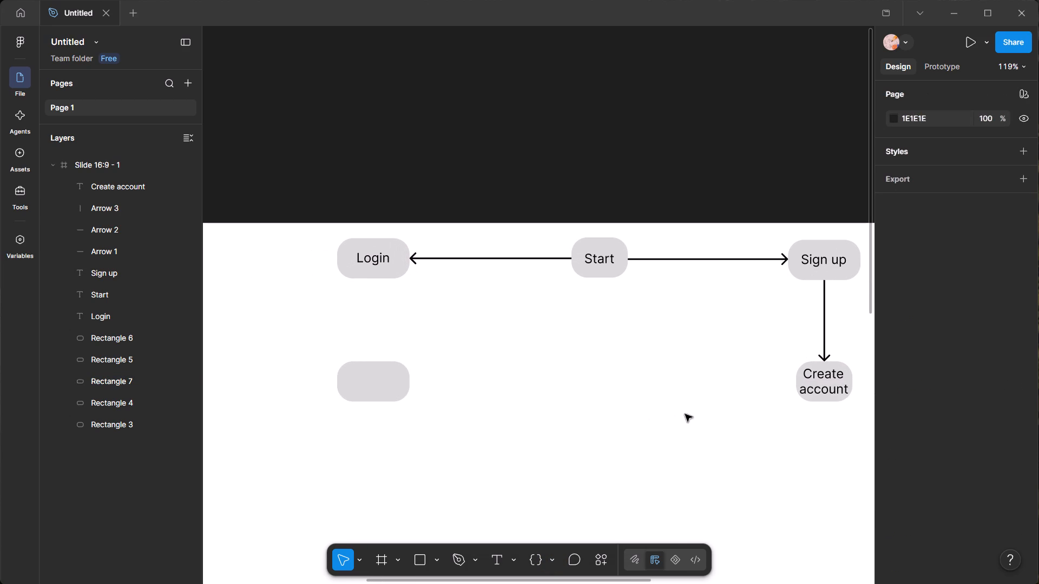
pyautogui.scroll(1, 685, 414)
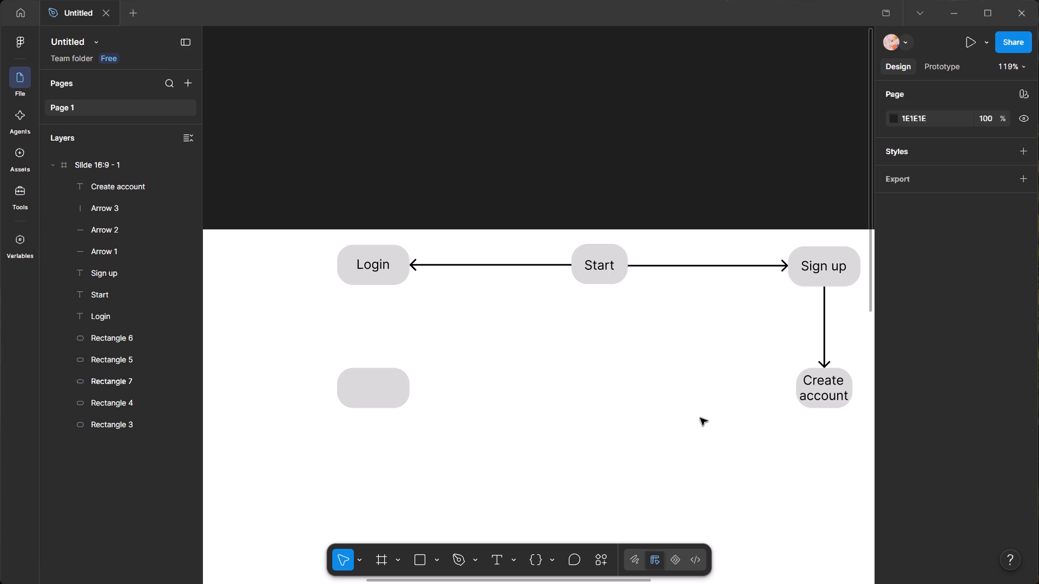
pyautogui.moveTo(710, 417); pyautogui.dragTo(812, 399, button='middle')
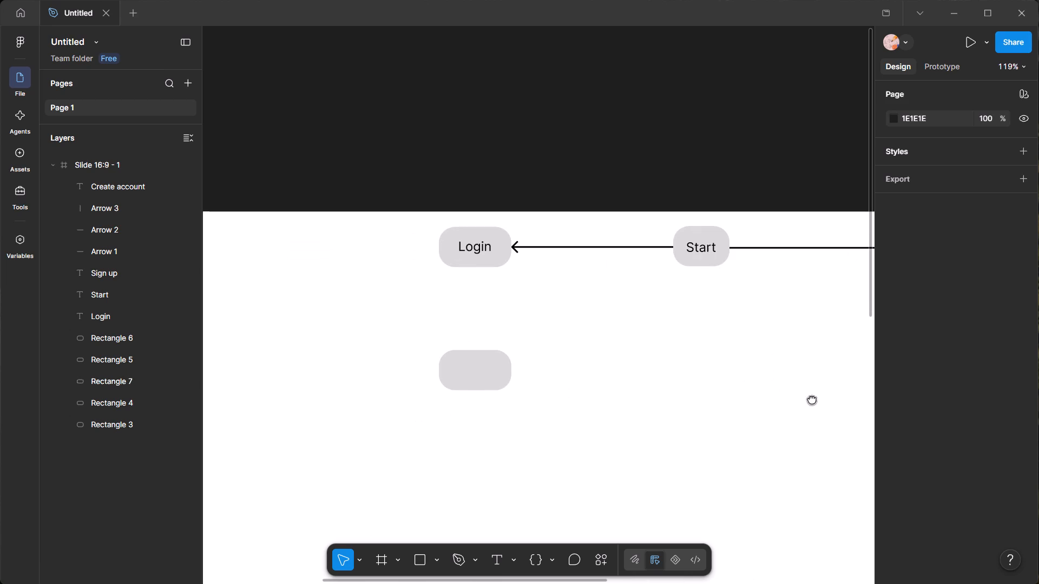
pyautogui.moveTo(812, 399); pyautogui.dragTo(841, 416, button='middle')
pyautogui.scroll(1, 768, 405)
pyautogui.keyDown('ctrl'); pyautogui.scroll(3, 507, 376); pyautogui.keyUp('ctrl')
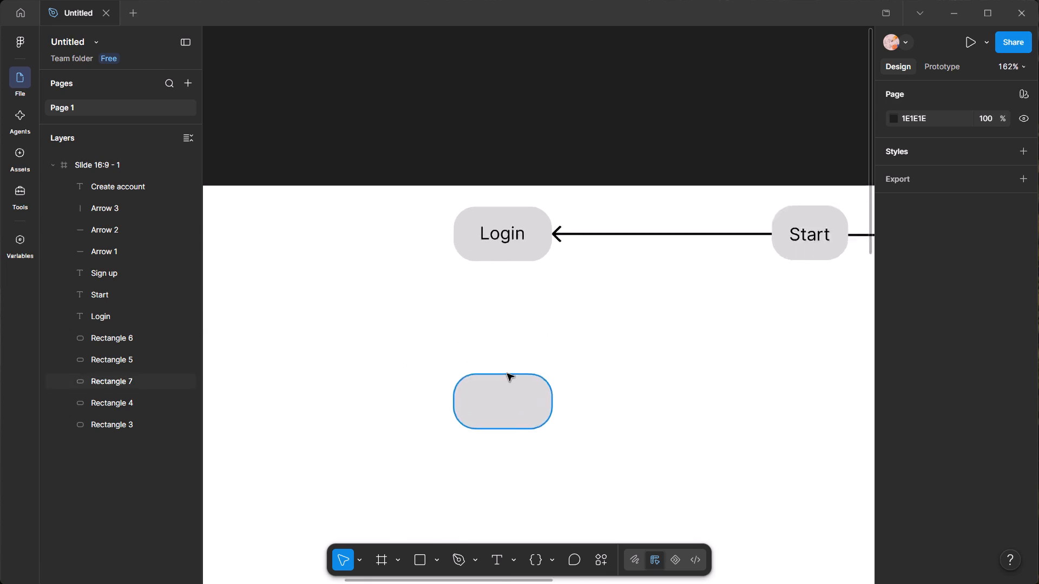
pyautogui.keyDown('ctrl'); pyautogui.scroll(3, 507, 374); pyautogui.keyUp('ctrl')
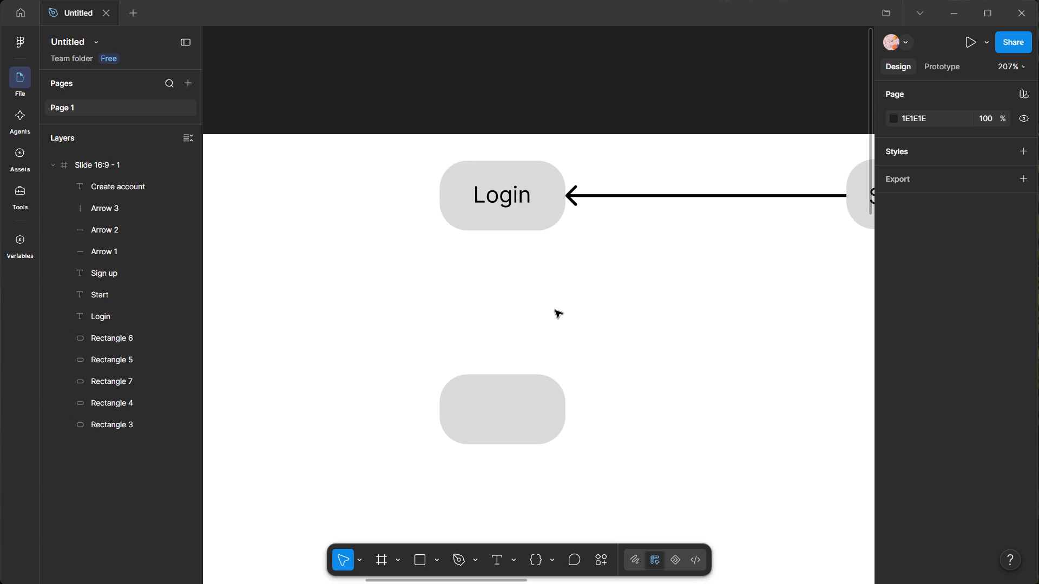
pyautogui.keyDown('ctrl'); pyautogui.scroll(4, 558, 313); pyautogui.keyUp('ctrl')
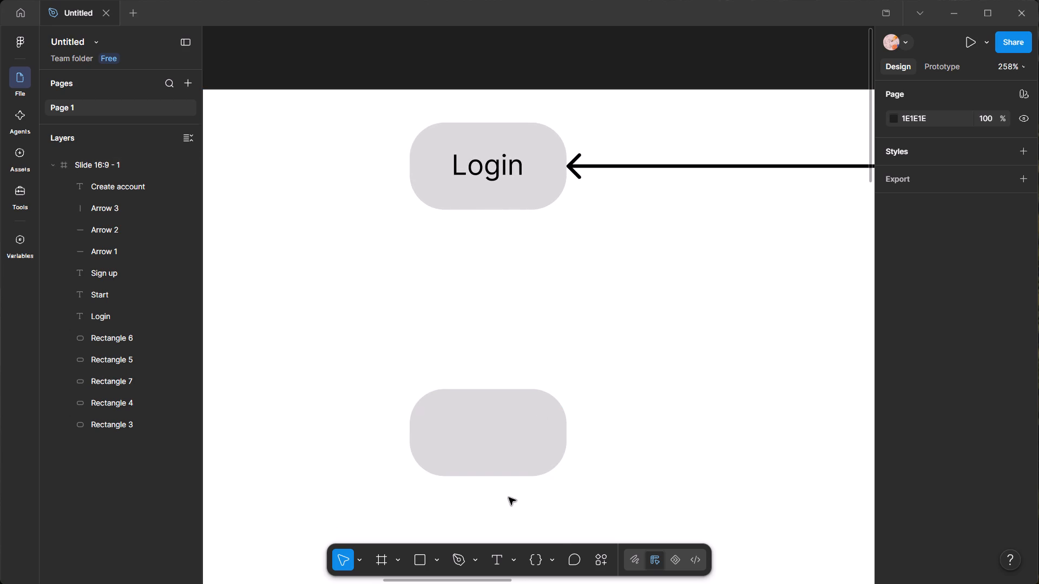
pyautogui.hotkey('shift', 'l')
pyautogui.keyDown('ctrl'); pyautogui.scroll(4, 485, 210); pyautogui.keyUp('ctrl')
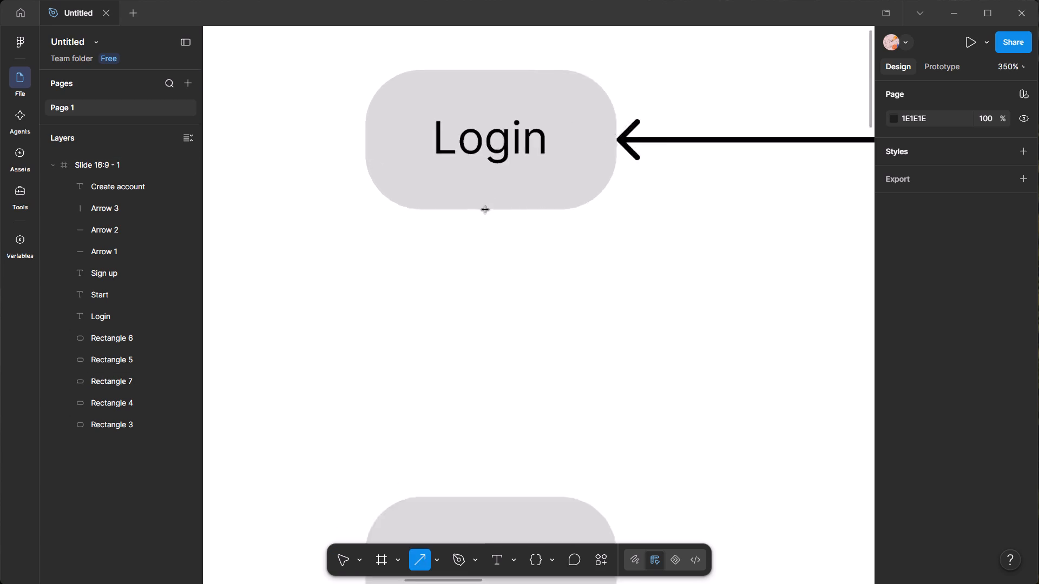
pyautogui.keyDown('ctrl'); pyautogui.scroll(20, 485, 210); pyautogui.keyUp('ctrl')
pyautogui.keyDown('ctrl'); pyautogui.scroll(6, 485, 210); pyautogui.keyUp('ctrl')
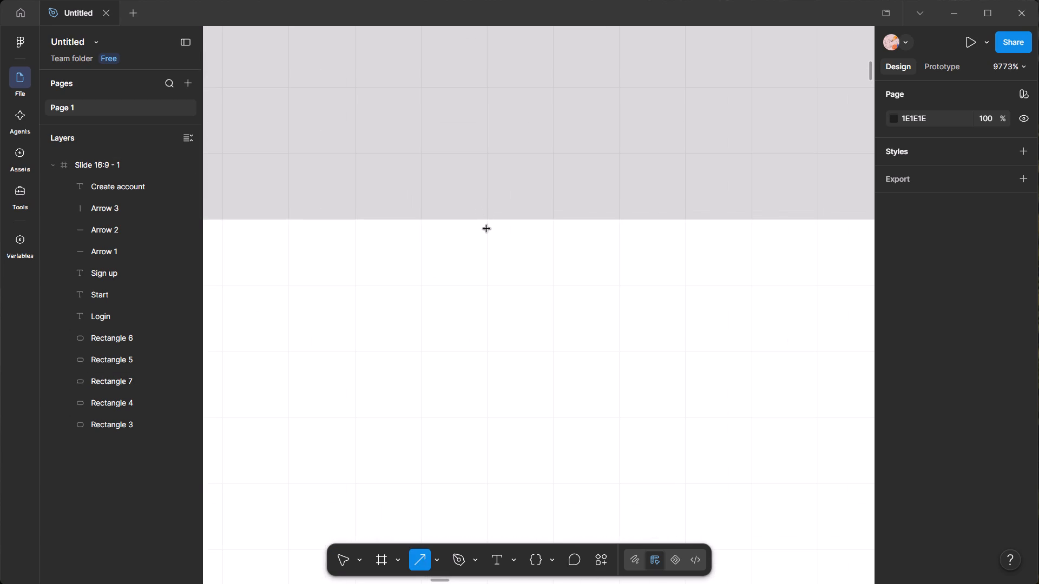
pyautogui.click(482, 222)
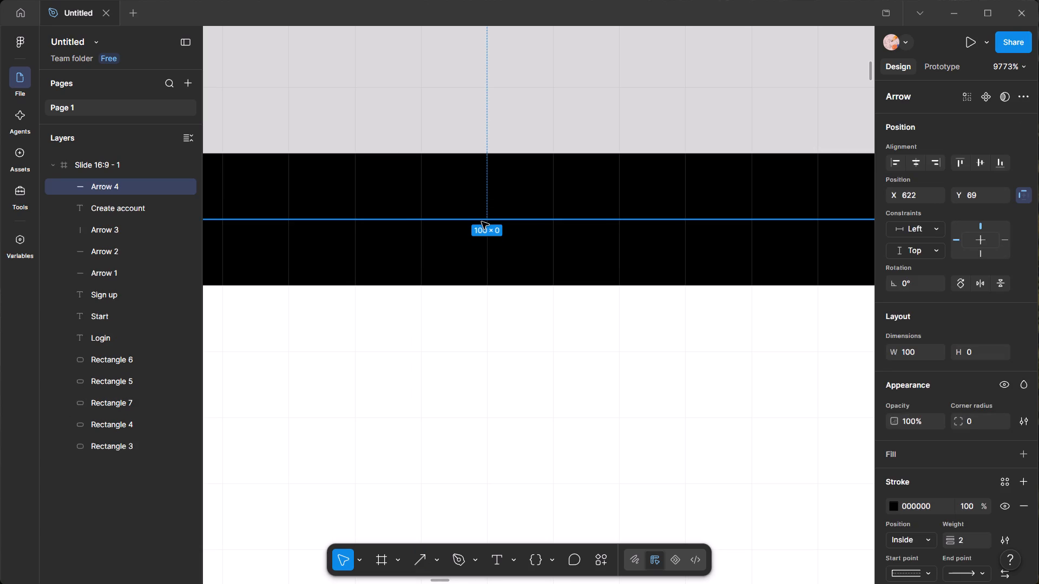
# Swing the new arrow's head end down to -90°, about 103 long, pointing toward the empty box below Login.
pyautogui.keyDown('ctrl'); pyautogui.scroll(-8, 482, 222); pyautogui.keyUp('ctrl')
pyautogui.keyDown('ctrl'); pyautogui.scroll(-14, 482, 222); pyautogui.keyUp('ctrl')
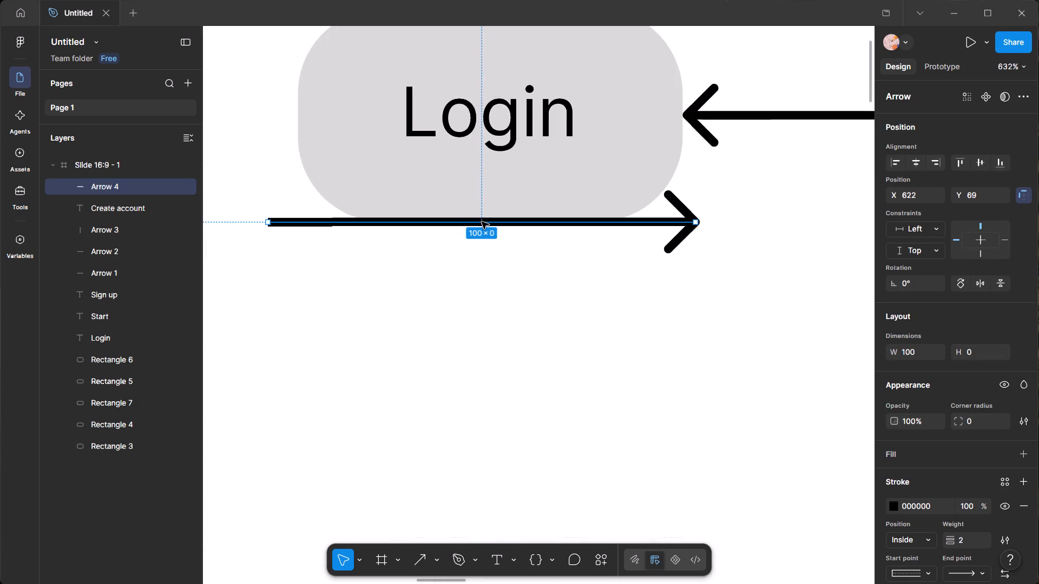
pyautogui.keyDown('ctrl'); pyautogui.scroll(-5, 482, 222); pyautogui.keyUp('ctrl')
pyautogui.moveTo(578, 222); pyautogui.dragTo(555, 320)
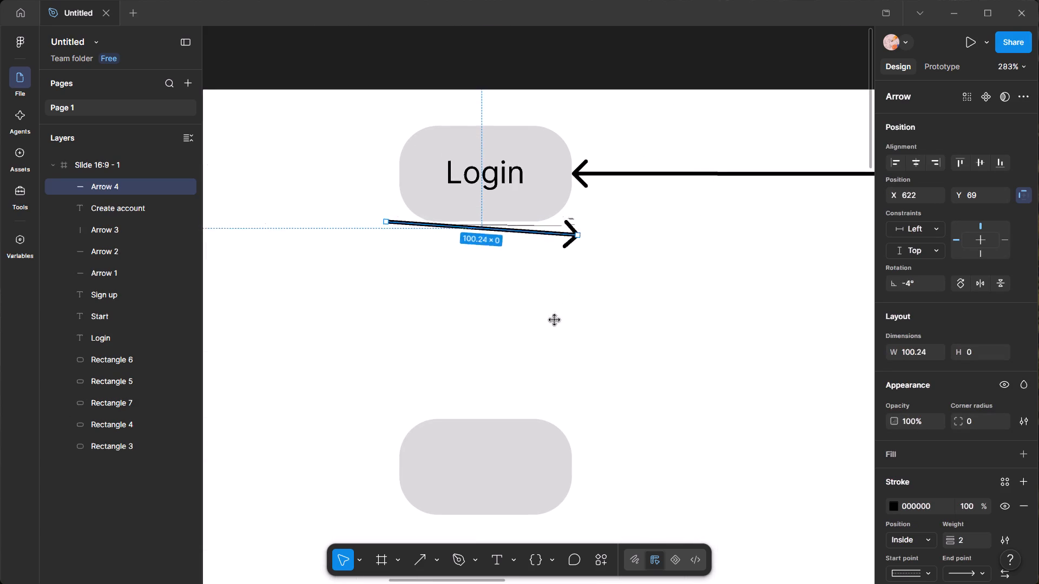
pyautogui.moveTo(555, 320); pyautogui.dragTo(423, 395)
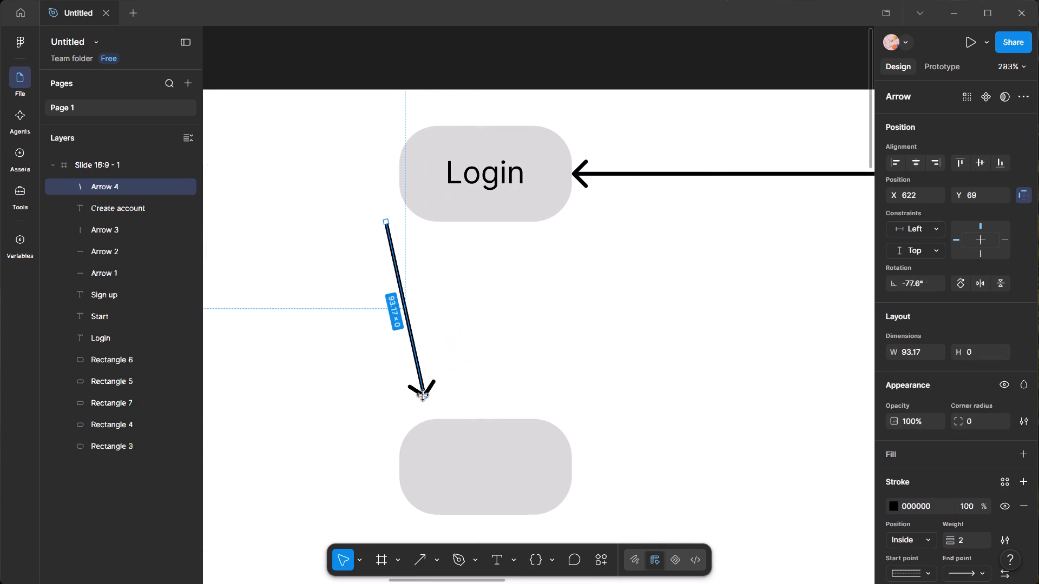
pyautogui.moveTo(423, 395); pyautogui.dragTo(406, 420)
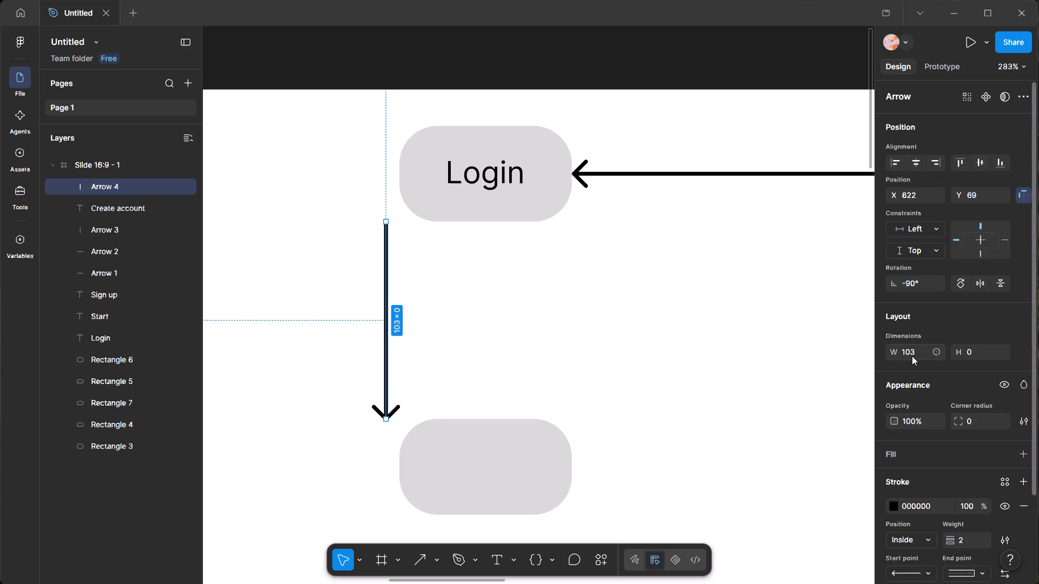
# Set the new vertical arrow's length to 100.
pyautogui.click(912, 356)
pyautogui.write('100')
pyautogui.press('Return')
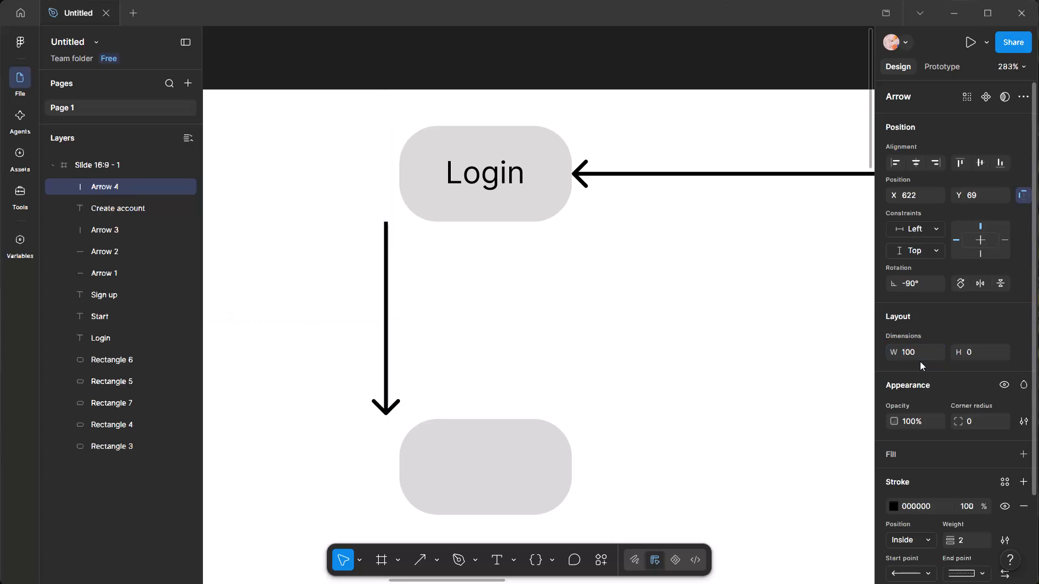
pyautogui.click(486, 369)
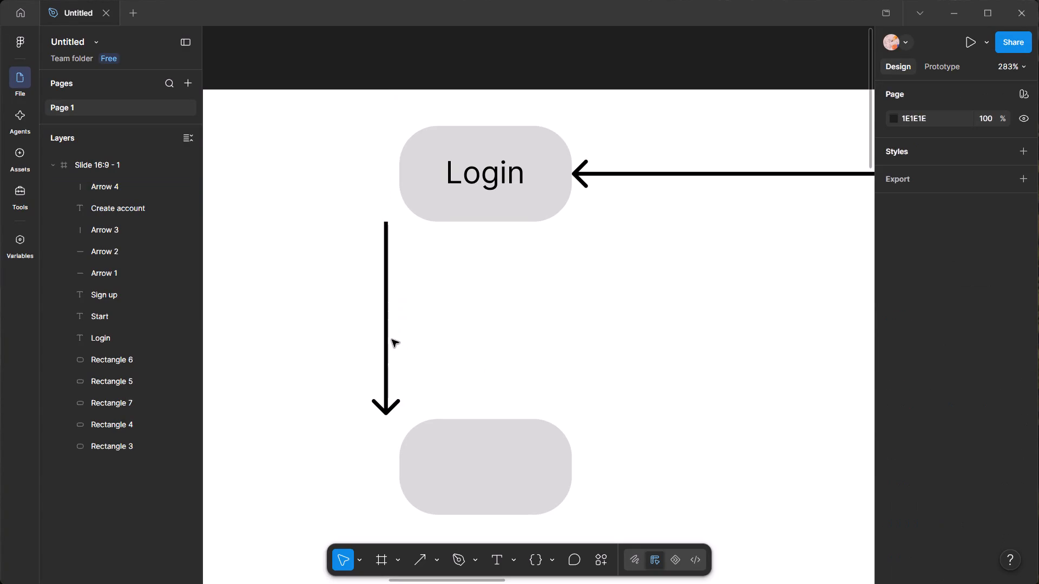
# Move the vertical arrow to X 672, Y 69 so it starts at the middle of the Login box's bottom edge.
pyautogui.moveTo(384, 337); pyautogui.dragTo(481, 337)
pyautogui.keyDown('ctrl'); pyautogui.scroll(20, 487, 222); pyautogui.keyUp('ctrl')
pyautogui.keyDown('ctrl'); pyautogui.scroll(2, 487, 222); pyautogui.keyUp('ctrl')
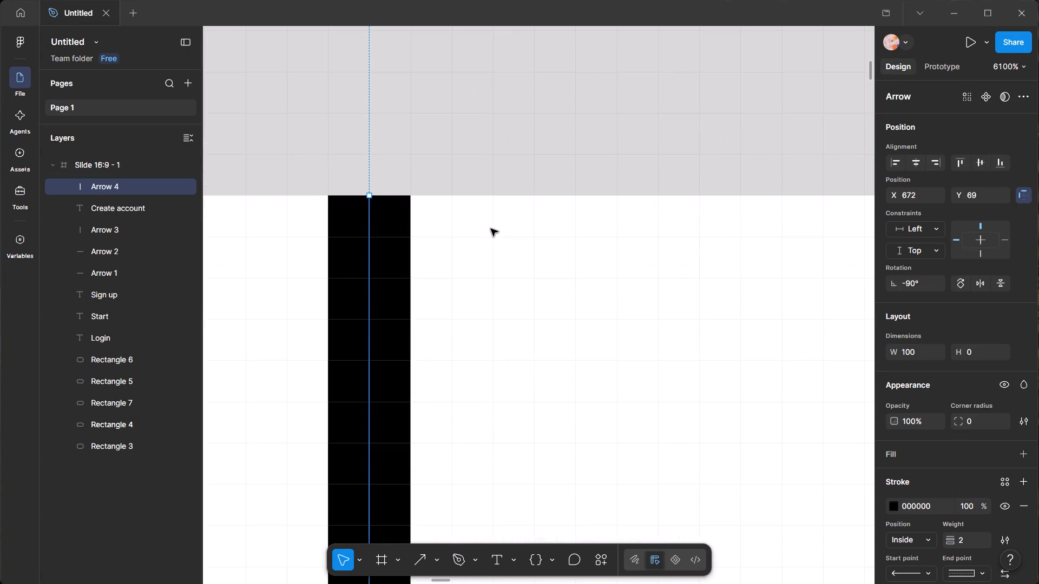
pyautogui.keyDown('ctrl'); pyautogui.scroll(-20, 491, 232); pyautogui.keyUp('ctrl')
pyautogui.keyDown('ctrl'); pyautogui.scroll(-5, 491, 232); pyautogui.keyUp('ctrl')
pyautogui.click(578, 284)
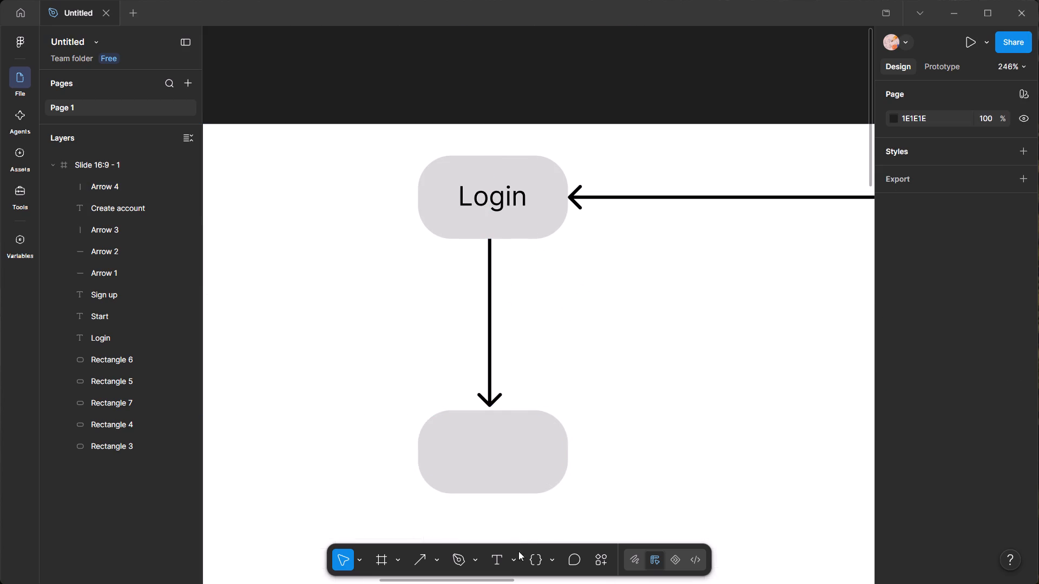
# Move the empty box below Login to X 627, Y 169, centred under the vertical arrow.
pyautogui.moveTo(504, 468); pyautogui.dragTo(496, 464)
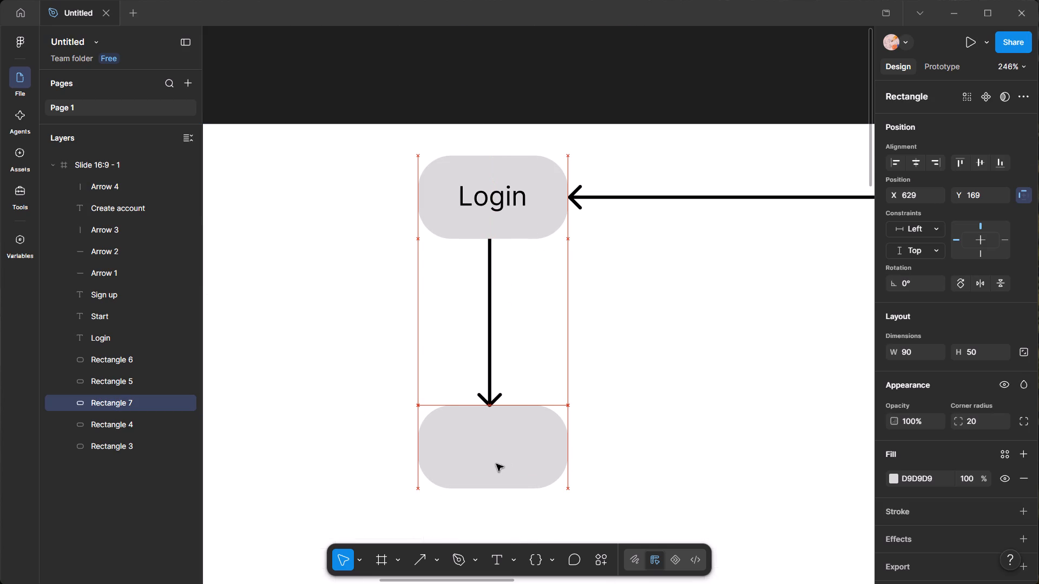
pyautogui.moveTo(496, 464); pyautogui.dragTo(501, 462)
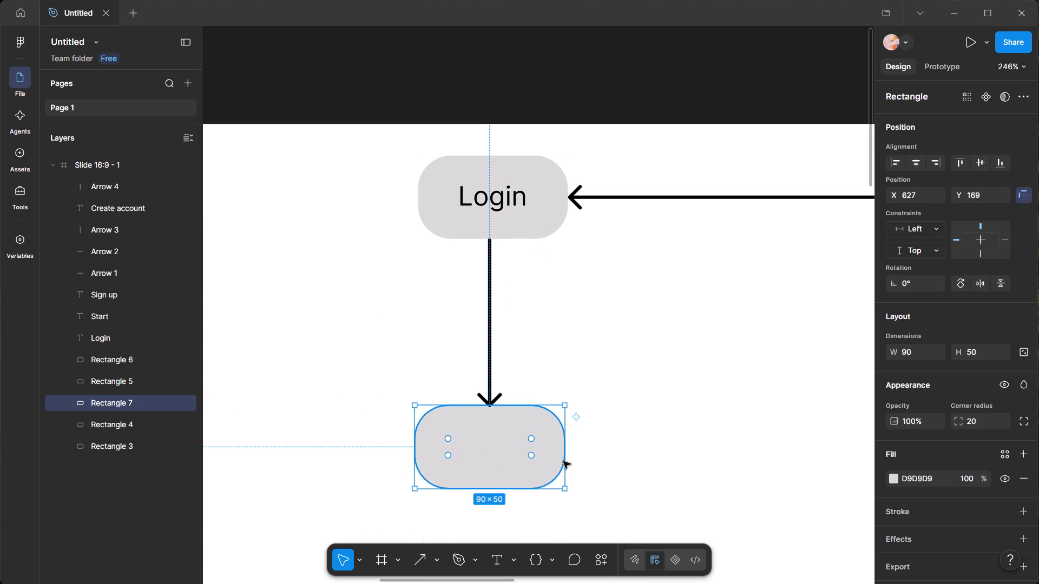
pyautogui.click(639, 454)
# Nudge the empty box down slightly so its top edge meets the tip of the arrowhead.
pyautogui.keyDown('ctrl'); pyautogui.scroll(20, 497, 435); pyautogui.keyUp('ctrl')
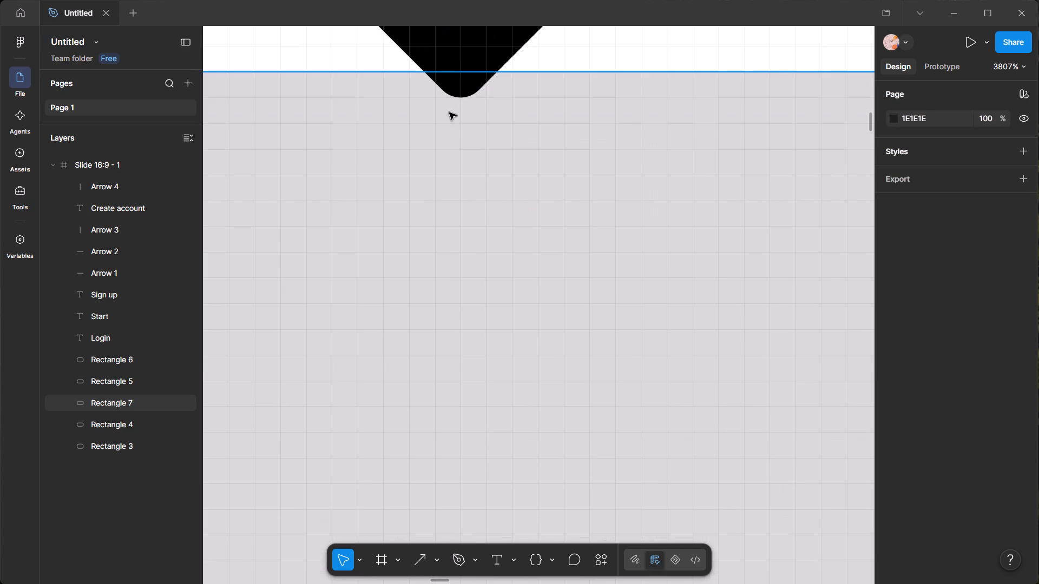
pyautogui.moveTo(452, 121); pyautogui.dragTo(456, 138)
pyautogui.click(549, 65)
pyautogui.keyDown('ctrl'); pyautogui.scroll(-4, 544, 121); pyautogui.keyUp('ctrl')
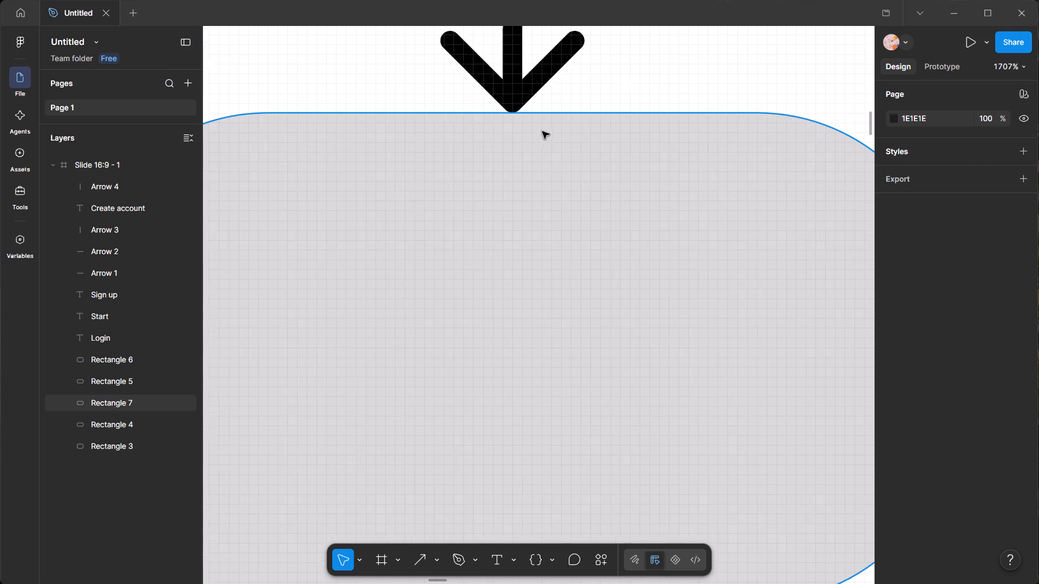
pyautogui.keyDown('ctrl'); pyautogui.scroll(-17, 542, 131); pyautogui.keyUp('ctrl')
pyautogui.scroll(1, 638, 103)
pyautogui.moveTo(638, 103); pyautogui.dragTo(584, 300, button='middle')
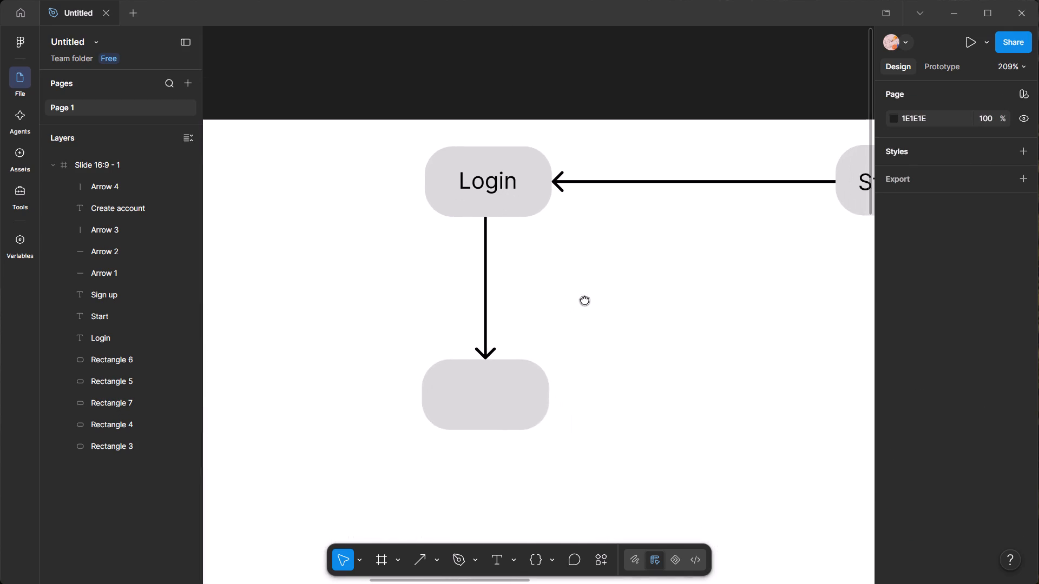
pyautogui.moveTo(584, 300); pyautogui.dragTo(563, 280, button='middle')
# Start a text element inside the empty box at X 650, Y 192 with font size 16.
pyautogui.keyDown('ctrl'); pyautogui.scroll(7, 488, 357); pyautogui.keyUp('ctrl')
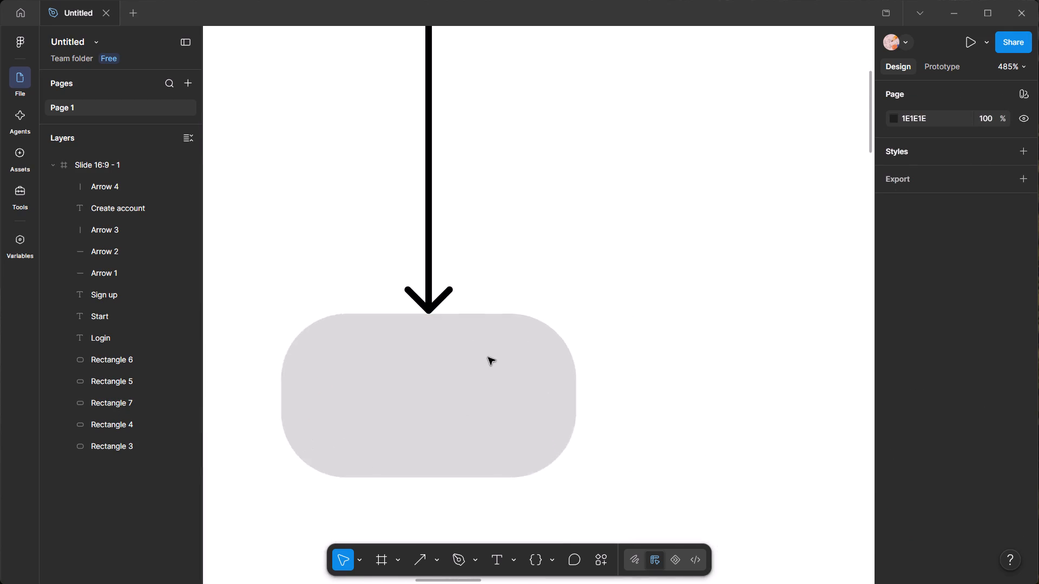
pyautogui.moveTo(618, 321); pyautogui.dragTo(696, 168, button='middle')
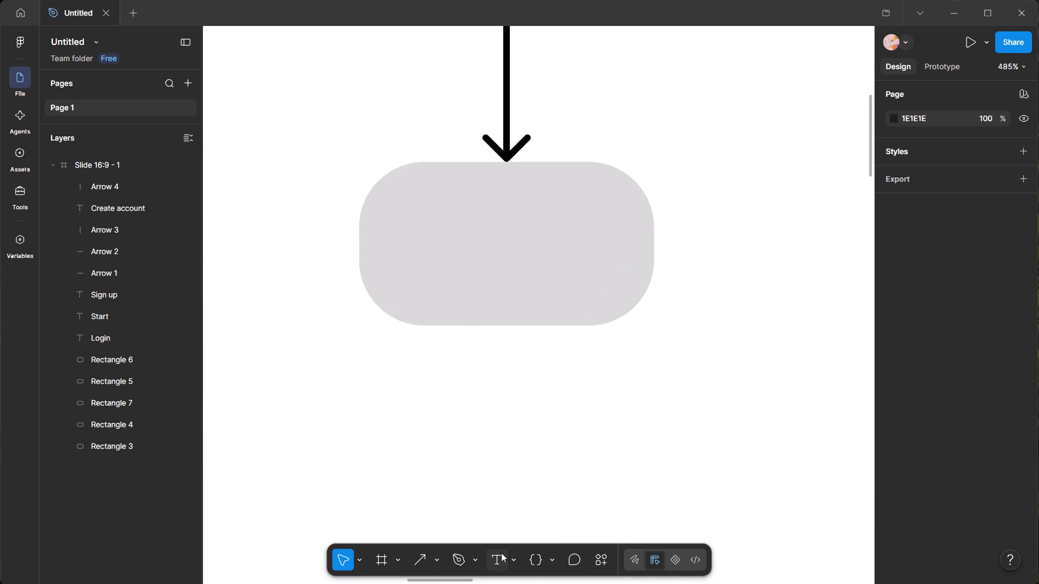
pyautogui.click(497, 555)
pyautogui.click(510, 559)
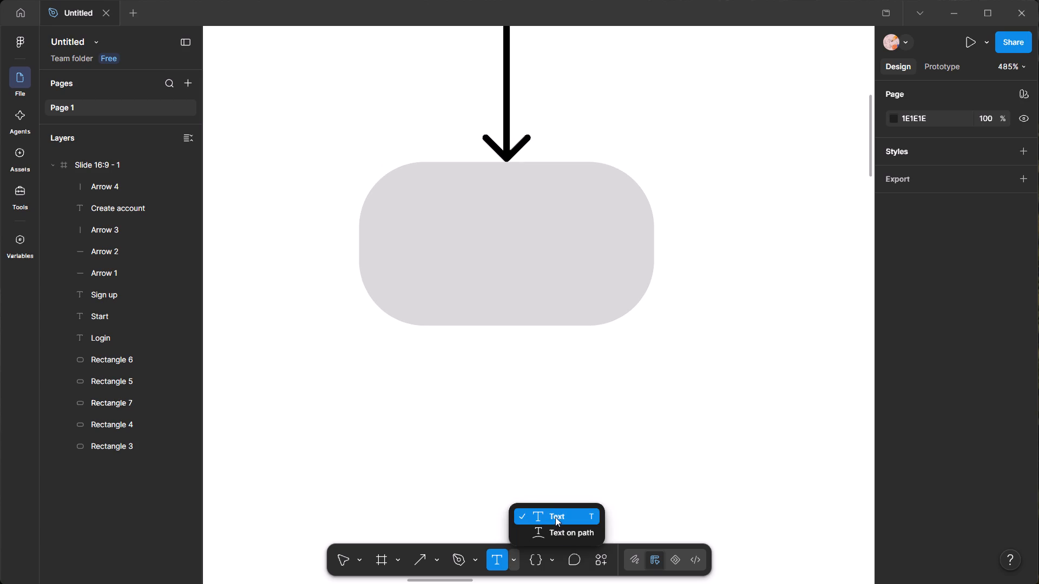
pyautogui.click(553, 512)
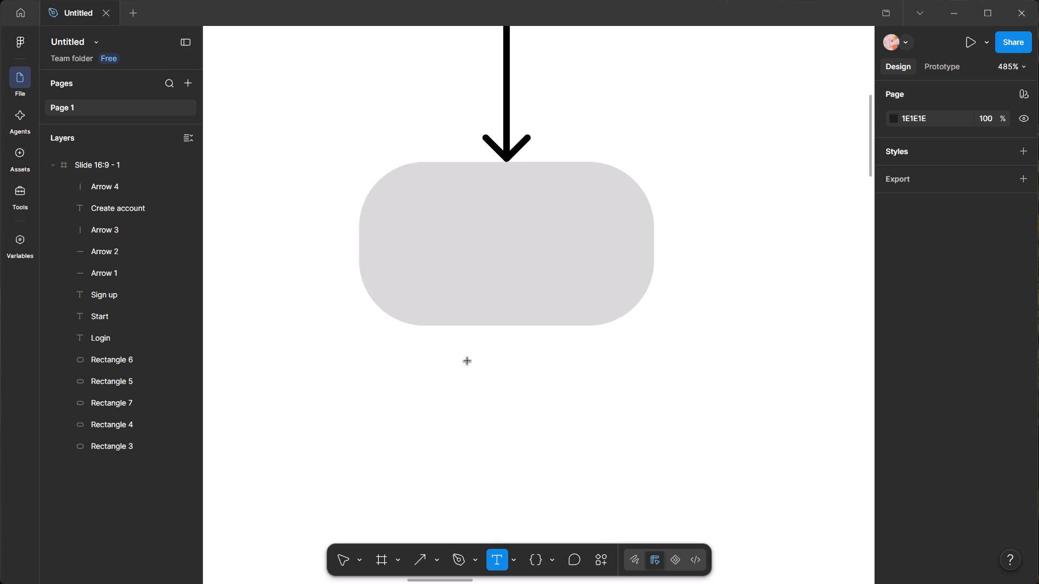
pyautogui.press('t')
pyautogui.click(434, 234)
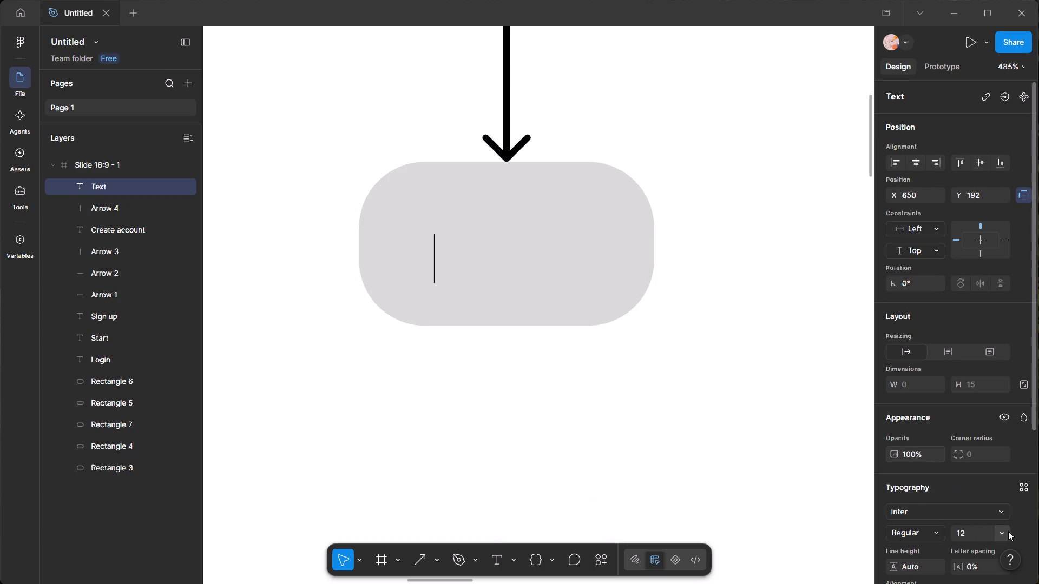
pyautogui.click(1008, 531)
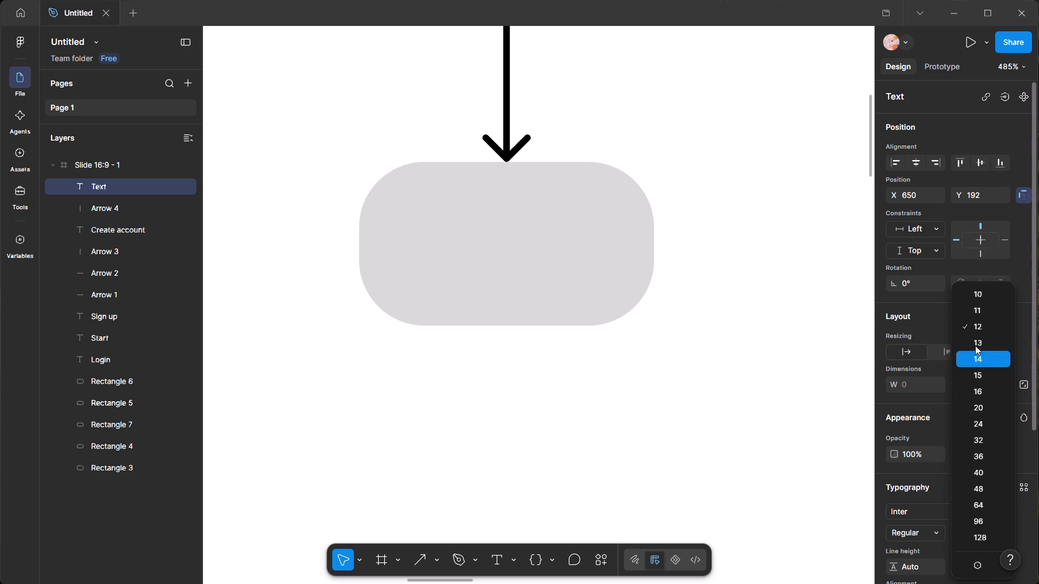
pyautogui.click(974, 388)
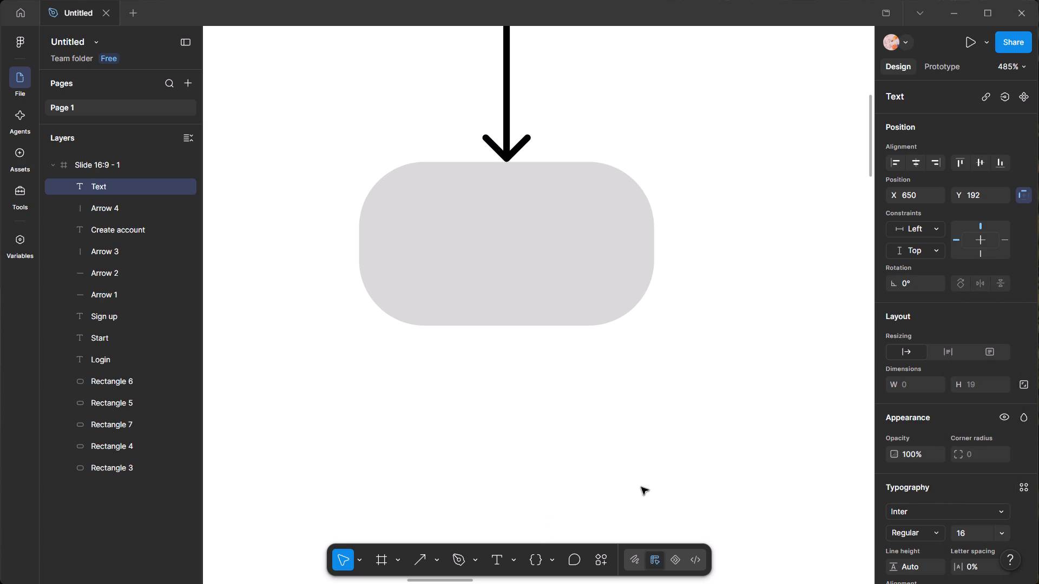
# Enter the label "Enter login credintial" with each word on its own line.
pyautogui.write('ENter')
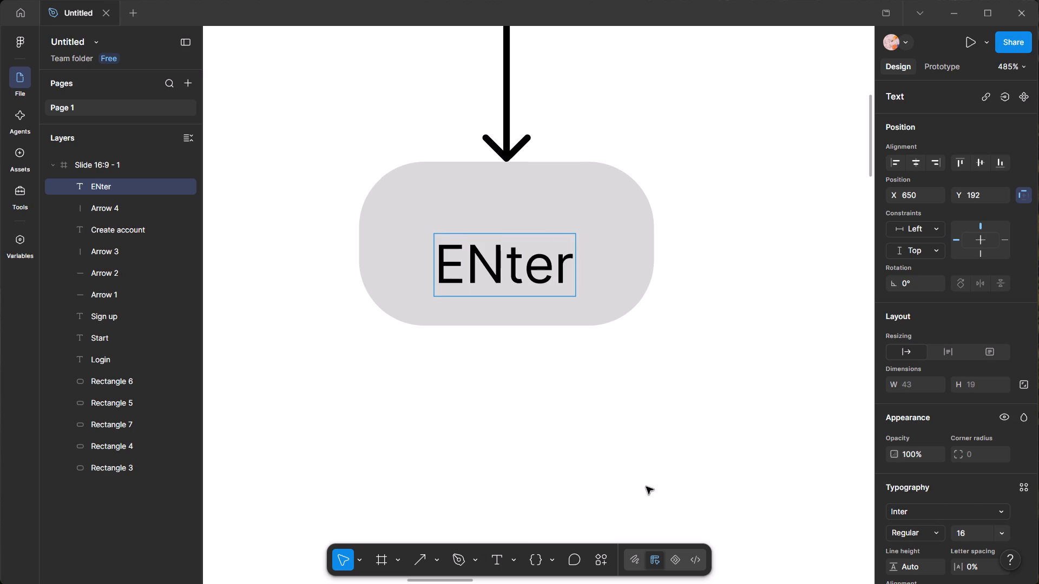
pyautogui.press('BackSpace')
pyautogui.press('BackSpace')
pyautogui.press('BackSpace')
pyautogui.press('BackSpace')
pyautogui.write('nter')
pyautogui.press('space')
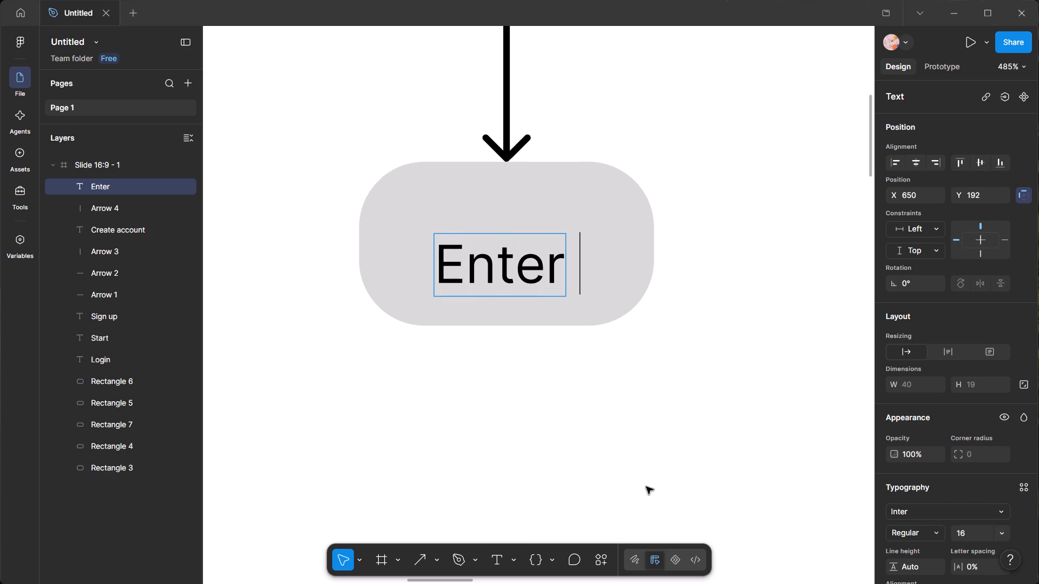
pyautogui.press('Return')
pyautogui.write('login')
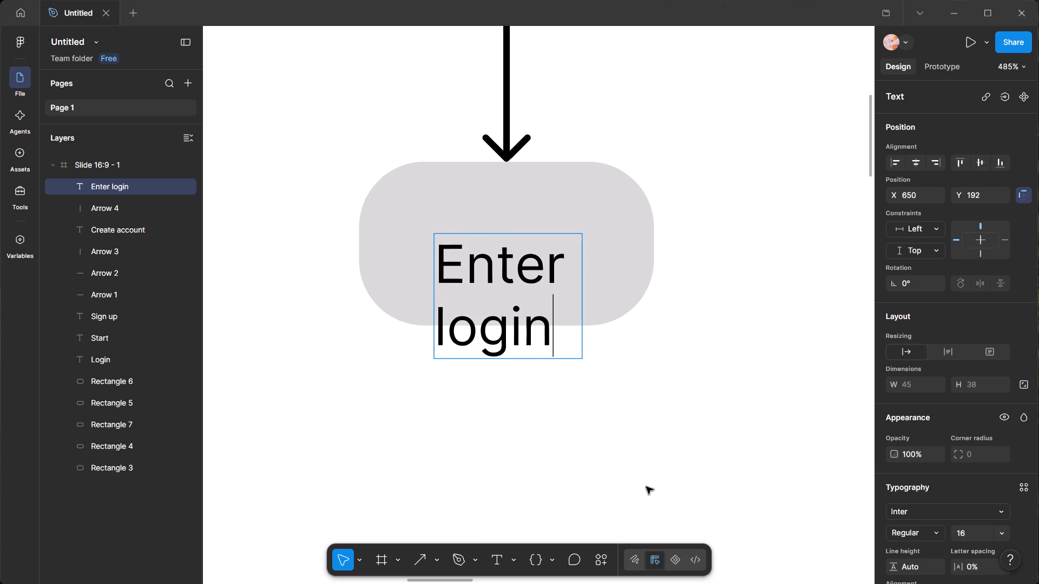
pyautogui.press('Return')
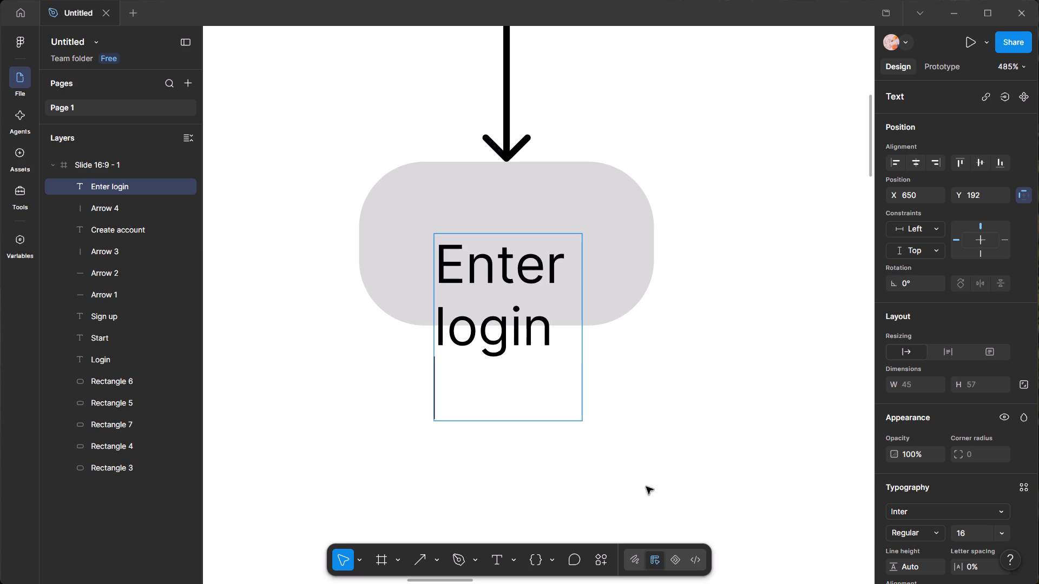
pyautogui.write('credin')
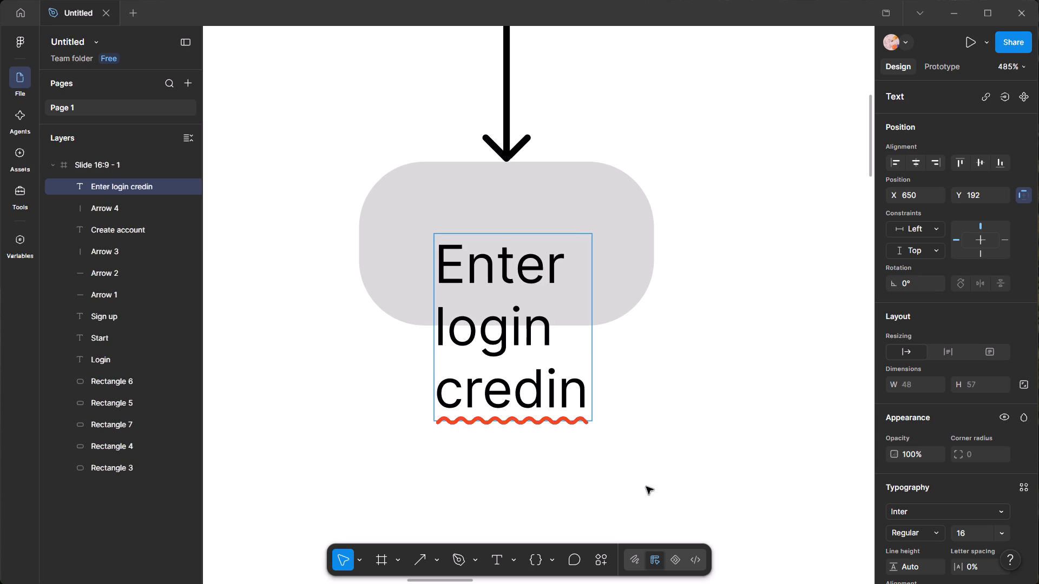
pyautogui.write('tial')
pyautogui.press('space')
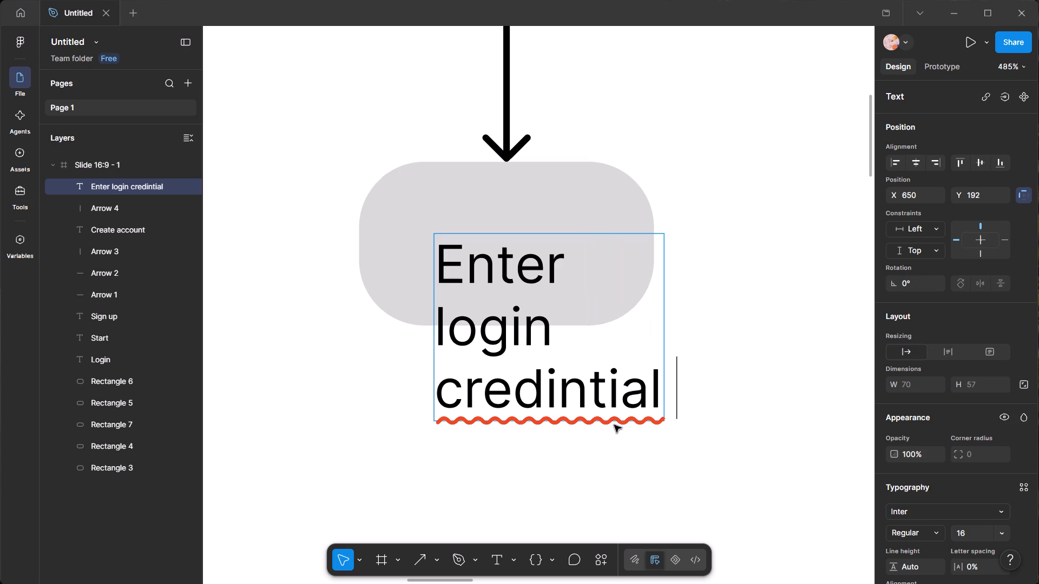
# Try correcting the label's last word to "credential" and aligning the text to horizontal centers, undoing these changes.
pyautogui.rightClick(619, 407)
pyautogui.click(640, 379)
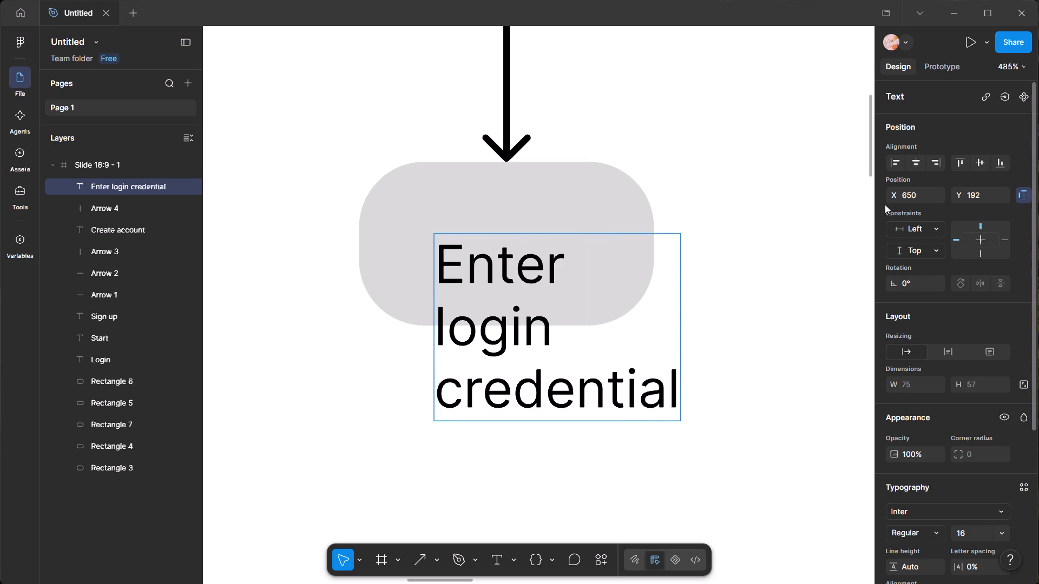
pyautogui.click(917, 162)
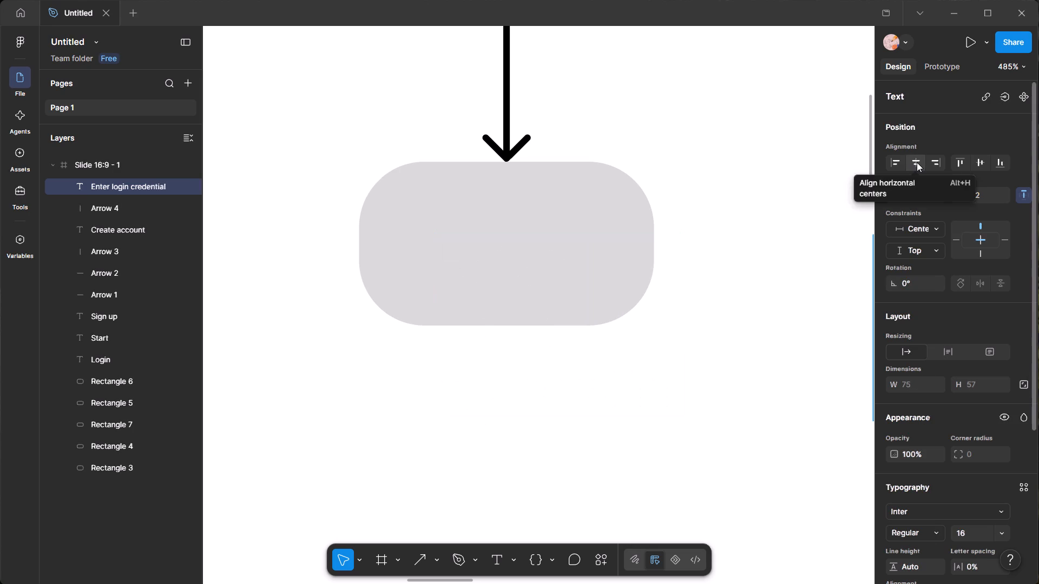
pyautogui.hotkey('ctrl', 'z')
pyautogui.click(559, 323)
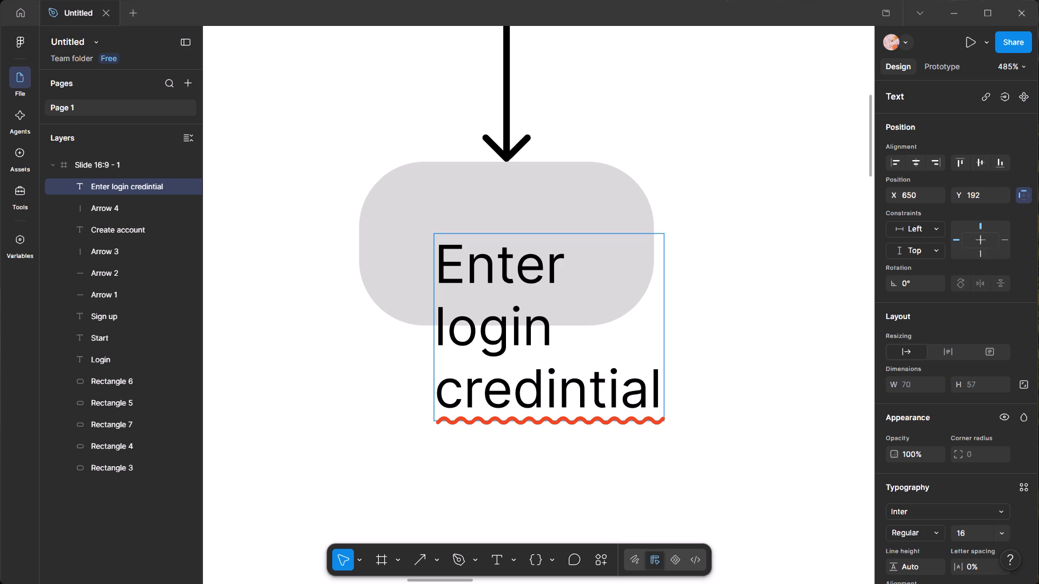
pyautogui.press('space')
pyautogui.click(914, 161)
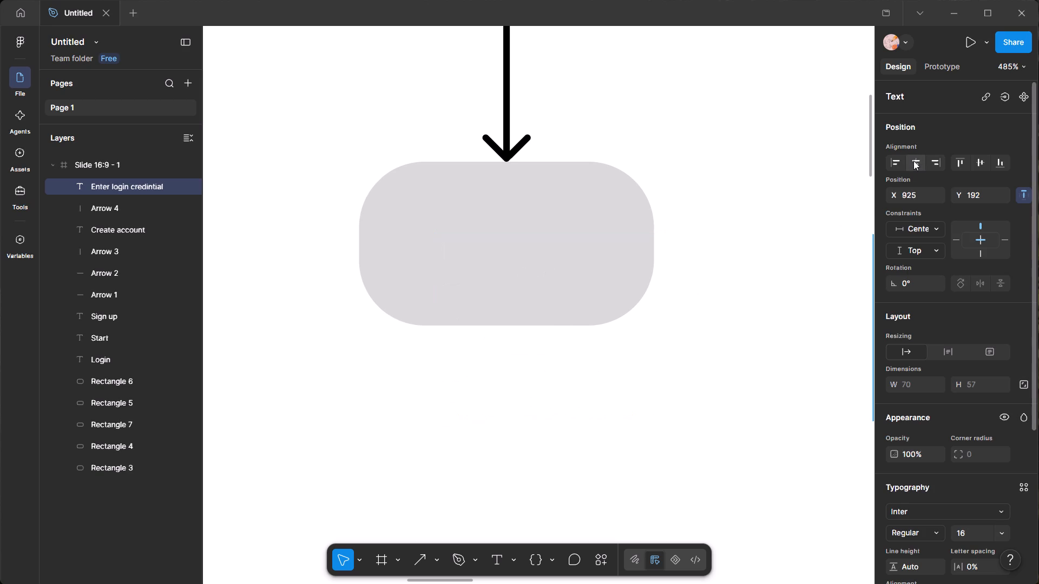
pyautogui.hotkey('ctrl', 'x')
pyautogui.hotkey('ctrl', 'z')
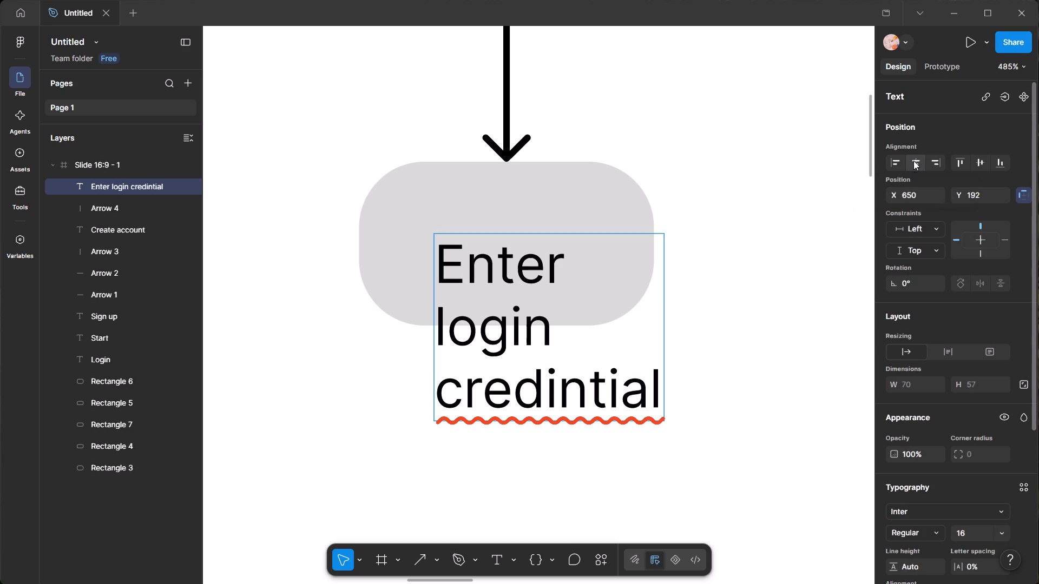
# Correct the misspelled last word of the label to "credential" using the spelling suggestion.
pyautogui.click(656, 395)
pyautogui.rightClick(635, 397)
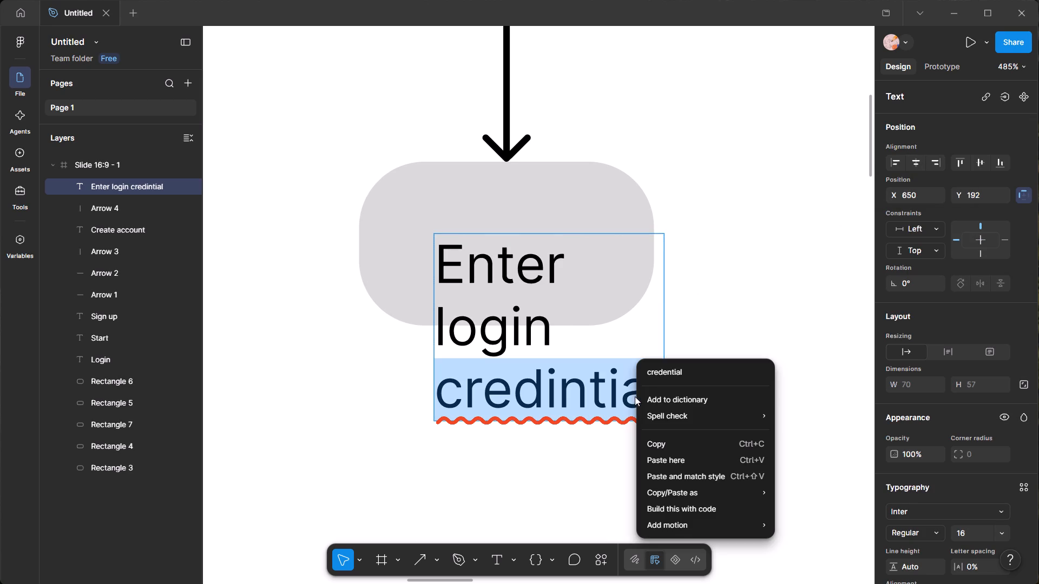
pyautogui.click(652, 378)
pyautogui.press('space')
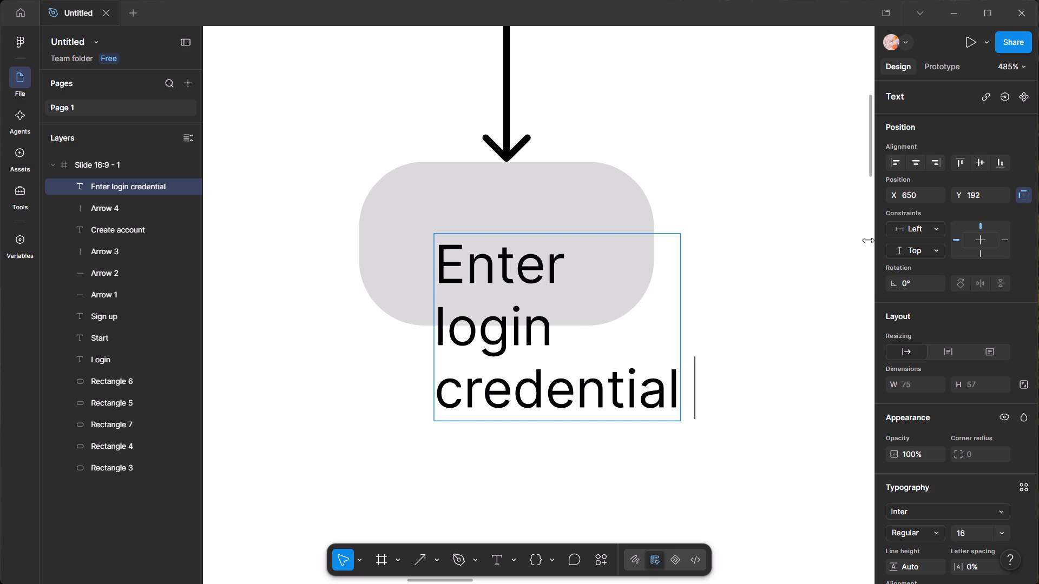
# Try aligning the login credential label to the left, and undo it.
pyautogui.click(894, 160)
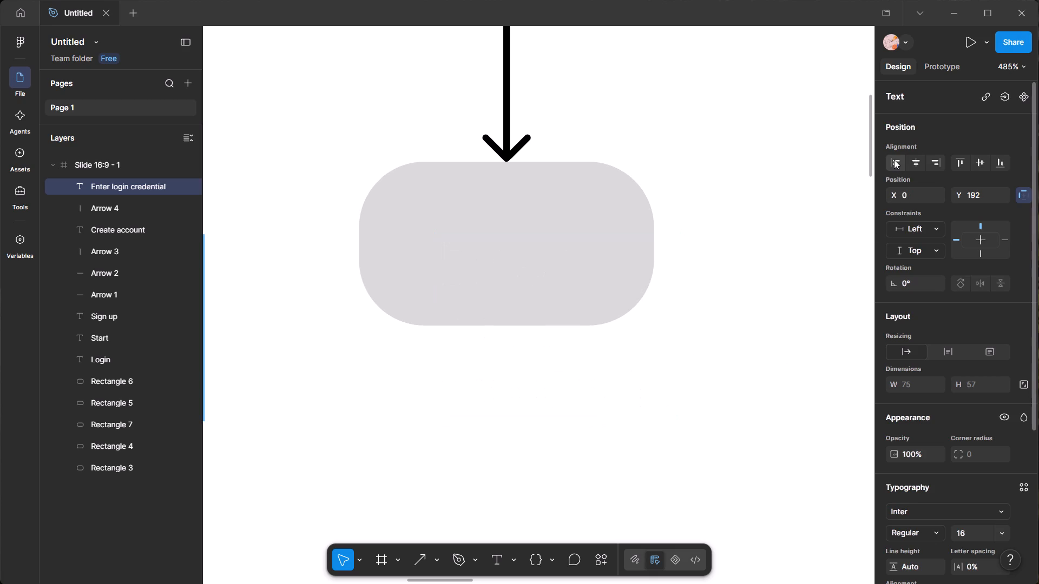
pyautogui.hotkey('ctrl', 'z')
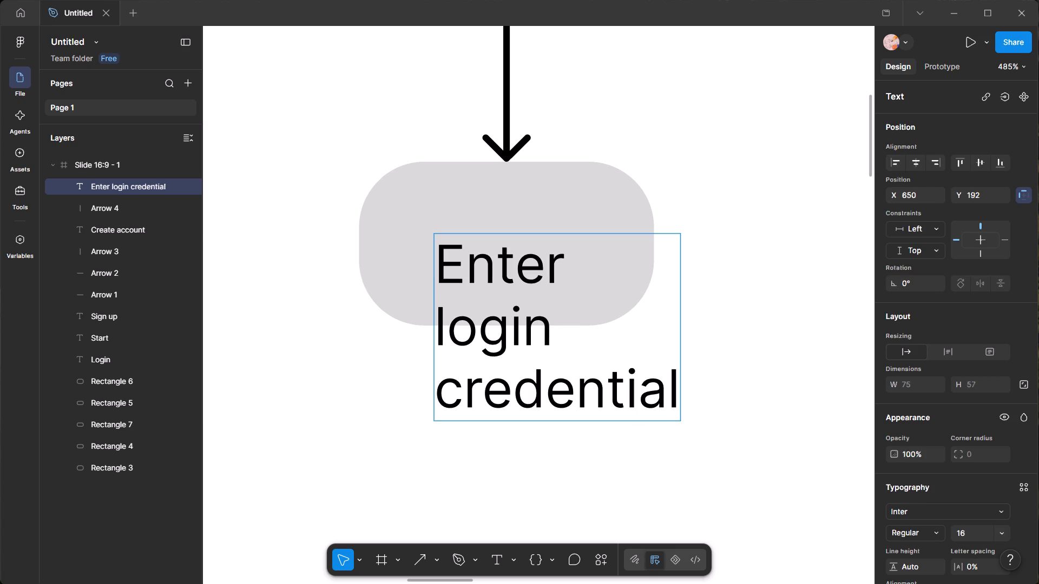
# Indent the label's first line, "Enter", by one space.
pyautogui.click(445, 279)
pyautogui.press('space')
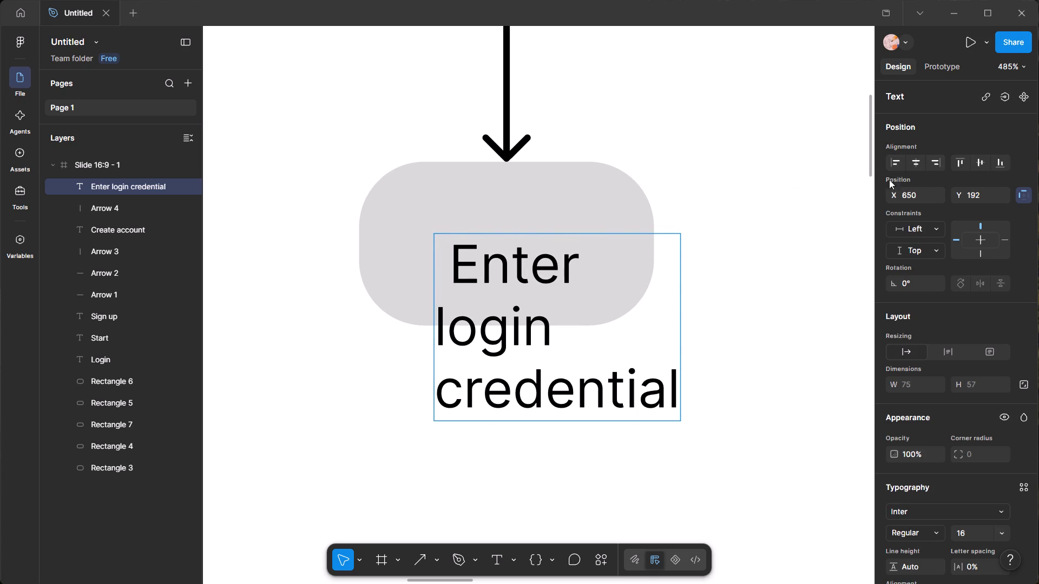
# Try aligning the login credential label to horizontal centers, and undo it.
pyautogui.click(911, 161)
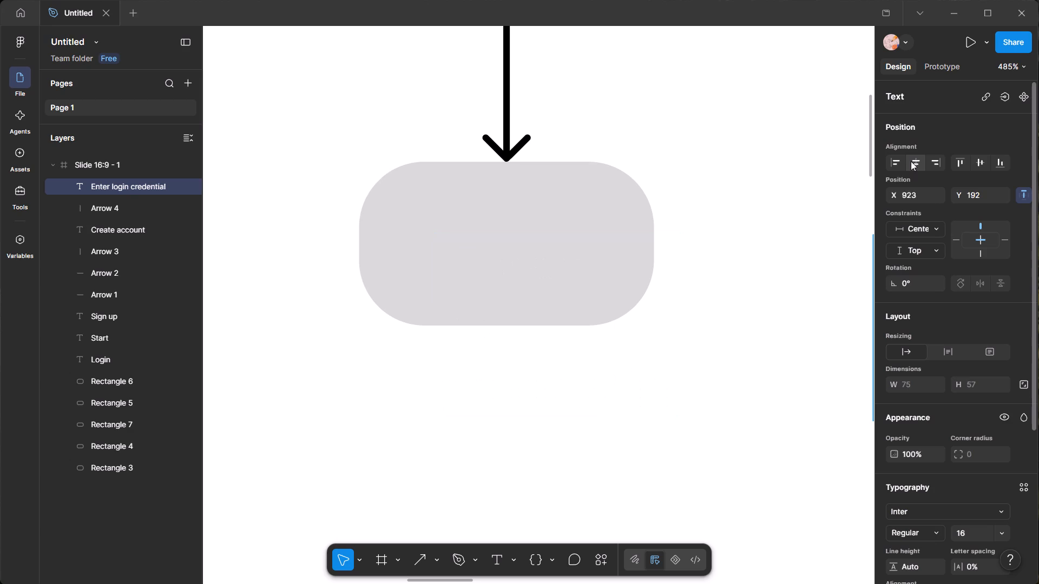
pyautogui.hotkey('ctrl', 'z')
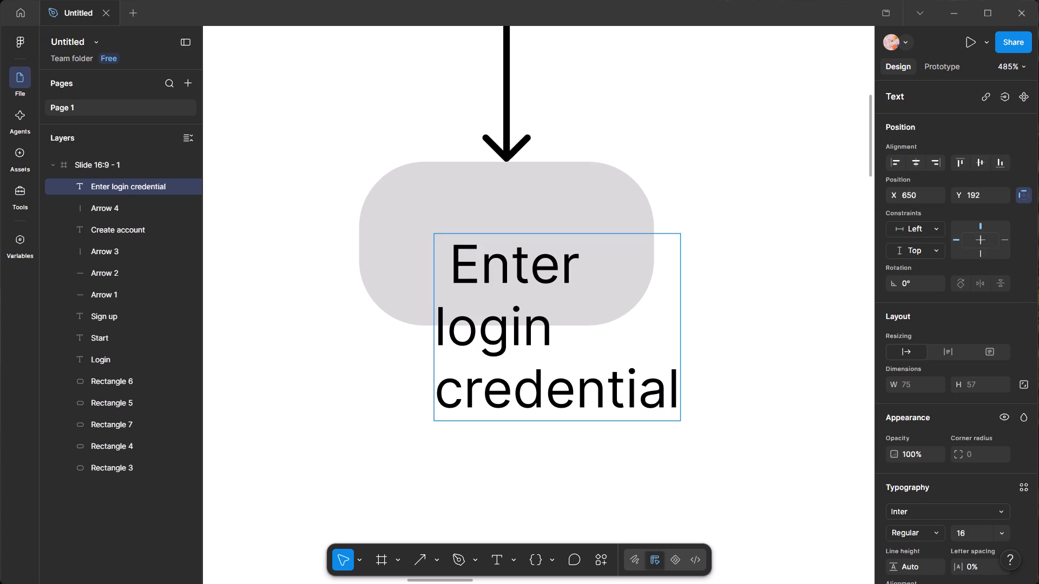
# Indent "login" by four spaces and "Enter" by three more spaces to centre both lines above "credential".
pyautogui.click(436, 328)
pyautogui.press('space')
pyautogui.press('space')
pyautogui.press('space')
pyautogui.press('space')
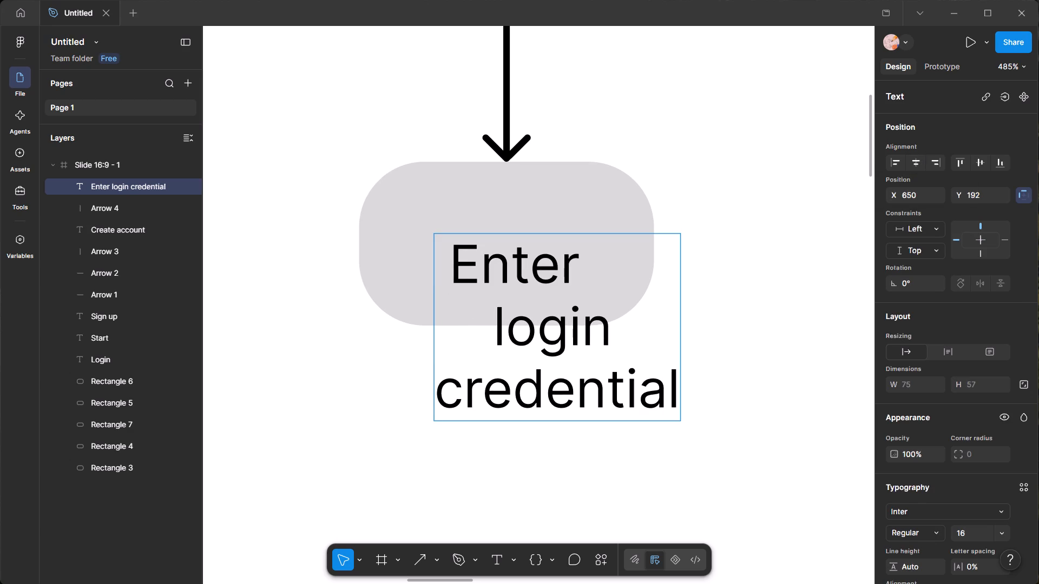
pyautogui.click(447, 271)
pyautogui.press('space')
pyautogui.press('space')
pyautogui.press('space')
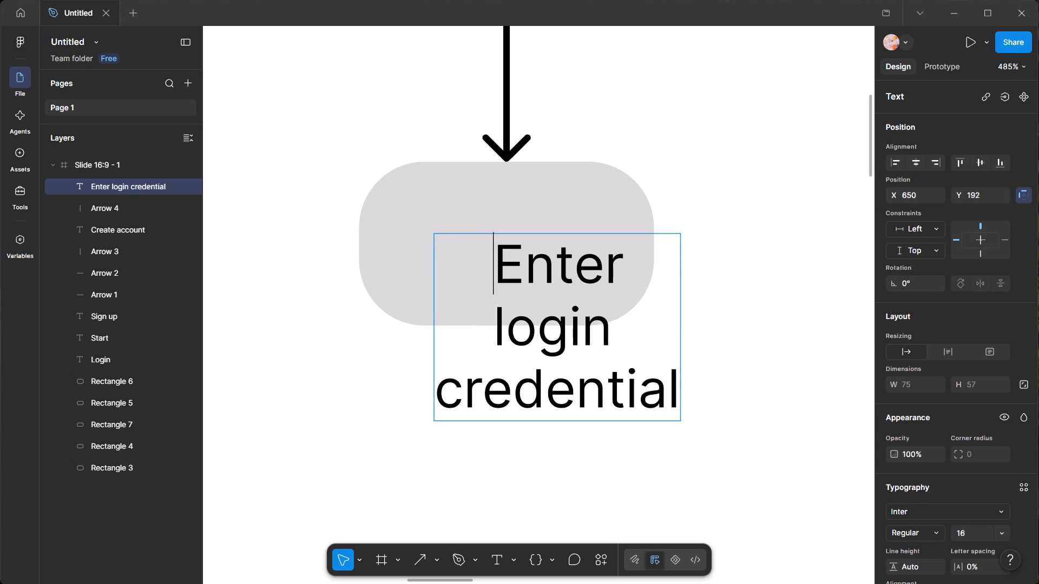
# Remove one indent space before "Enter" in the login credential label.
pyautogui.press('BackSpace')
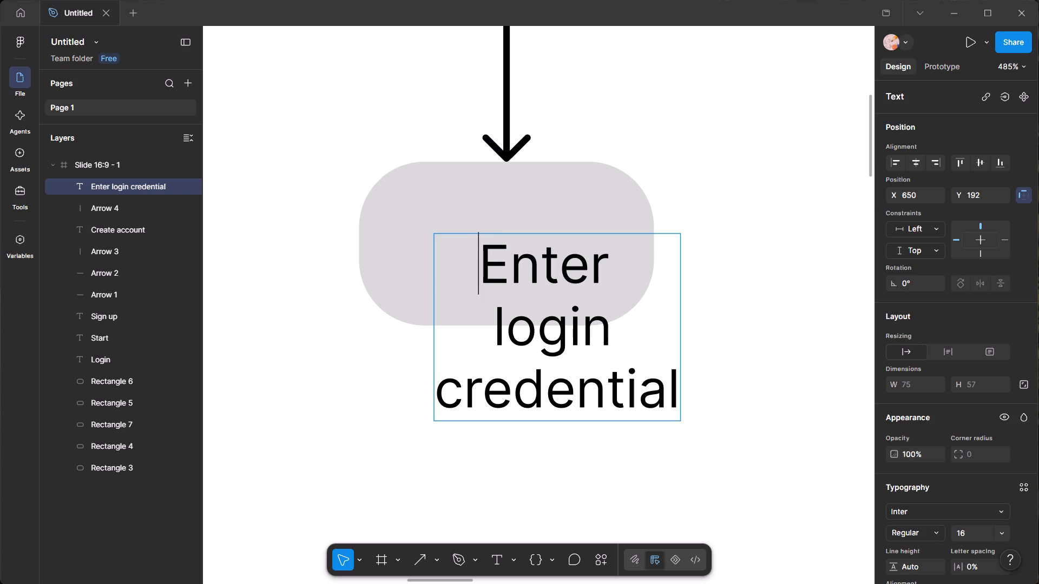
pyautogui.click(788, 322)
pyautogui.click(788, 374)
# Move the login credential label up onto the rounded box below Login, to X 634, Y 167.
pyautogui.moveTo(627, 380); pyautogui.dragTo(586, 318)
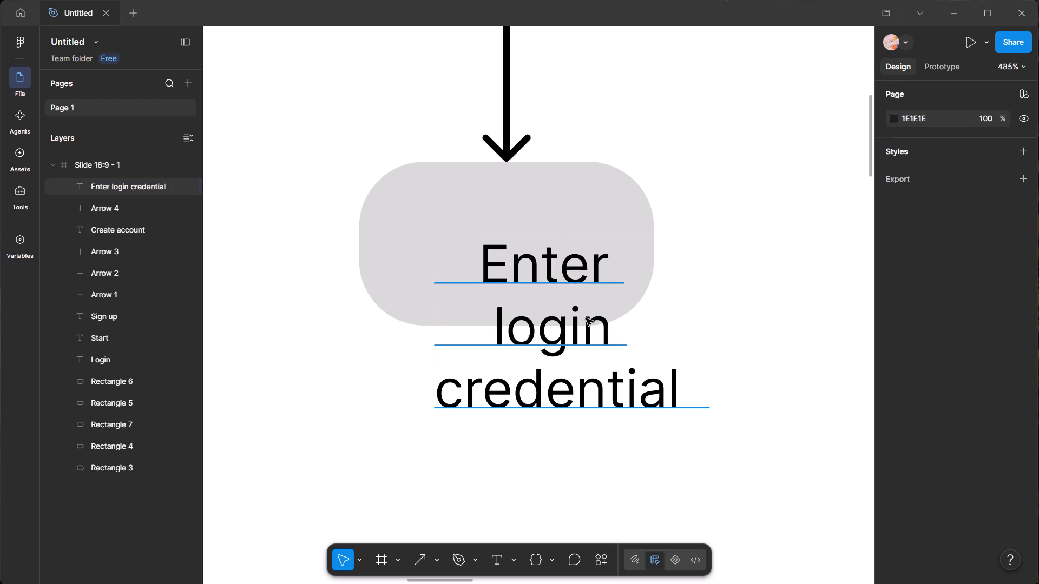
pyautogui.moveTo(586, 318); pyautogui.dragTo(575, 298)
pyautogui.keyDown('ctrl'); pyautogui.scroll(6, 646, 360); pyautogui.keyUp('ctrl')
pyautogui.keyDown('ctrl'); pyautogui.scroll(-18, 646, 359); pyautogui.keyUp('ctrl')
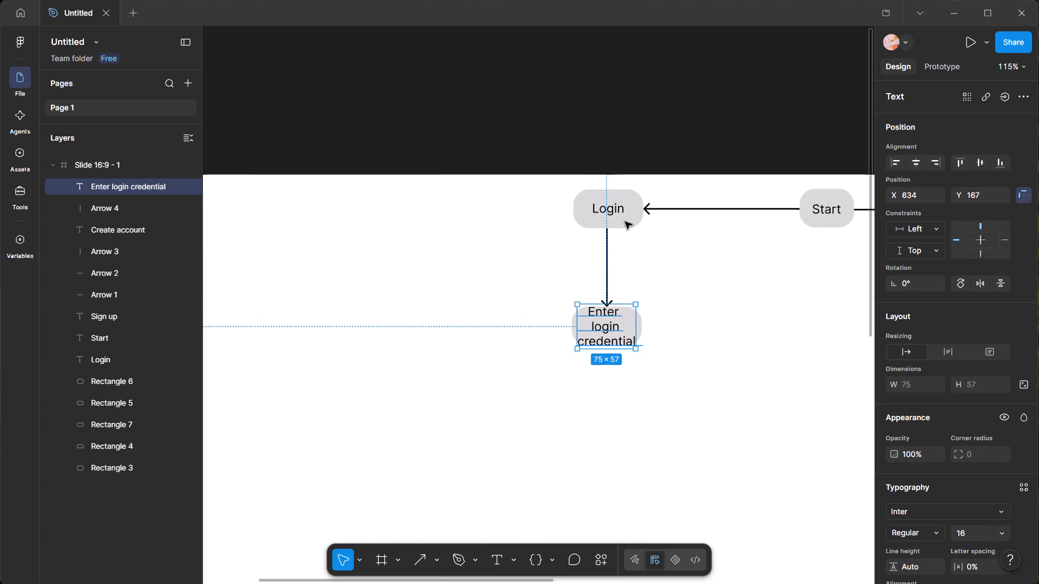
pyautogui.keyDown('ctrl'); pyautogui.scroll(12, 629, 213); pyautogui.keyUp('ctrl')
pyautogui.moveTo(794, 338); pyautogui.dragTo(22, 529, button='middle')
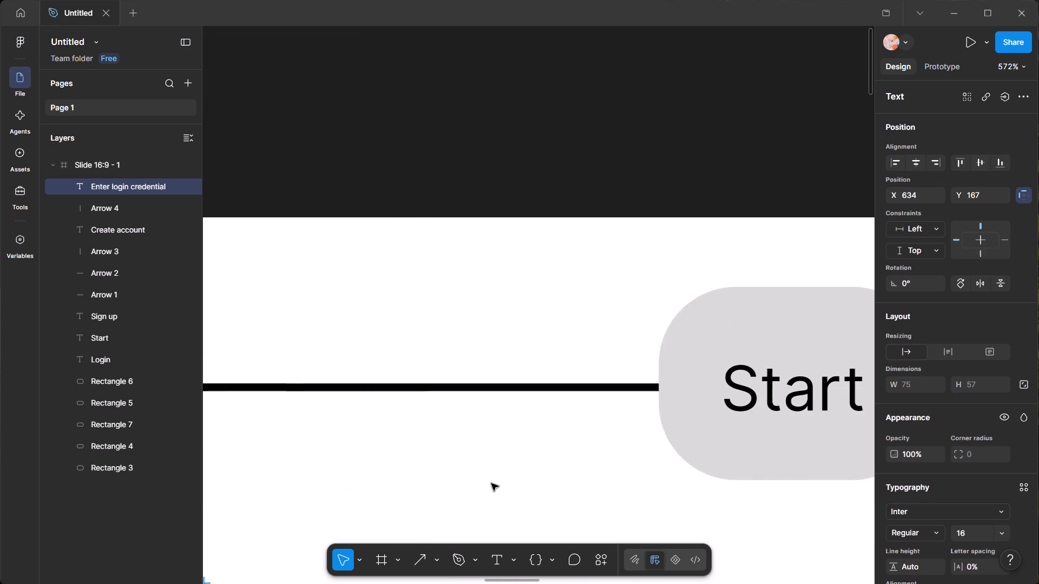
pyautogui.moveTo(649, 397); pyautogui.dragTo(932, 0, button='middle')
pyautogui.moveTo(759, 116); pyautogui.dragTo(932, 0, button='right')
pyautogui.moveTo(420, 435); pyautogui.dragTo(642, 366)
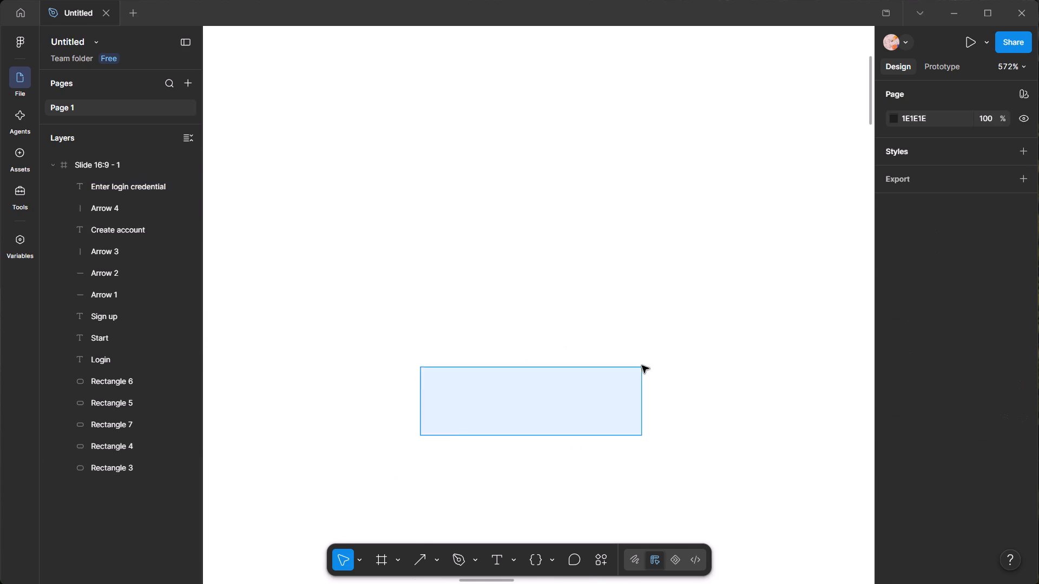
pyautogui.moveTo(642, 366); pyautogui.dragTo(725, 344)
# Remove the spaces and line break before "login" so the label's first line reads "Enter login".
pyautogui.moveTo(263, 375); pyautogui.dragTo(813, 132, button='middle')
pyautogui.keyDown('ctrl'); pyautogui.scroll(1, 568, 290); pyautogui.keyUp('ctrl')
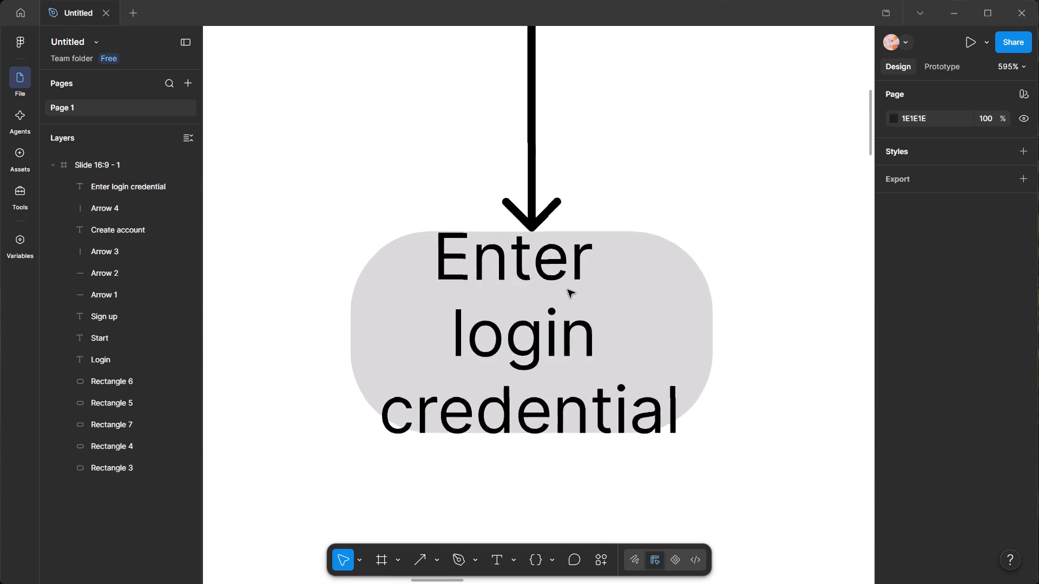
pyautogui.keyDown('ctrl'); pyautogui.scroll(-3, 568, 290); pyautogui.keyUp('ctrl')
pyautogui.keyDown('ctrl'); pyautogui.scroll(4, 568, 293); pyautogui.keyUp('ctrl')
pyautogui.click(593, 264)
pyautogui.doubleClick(562, 344)
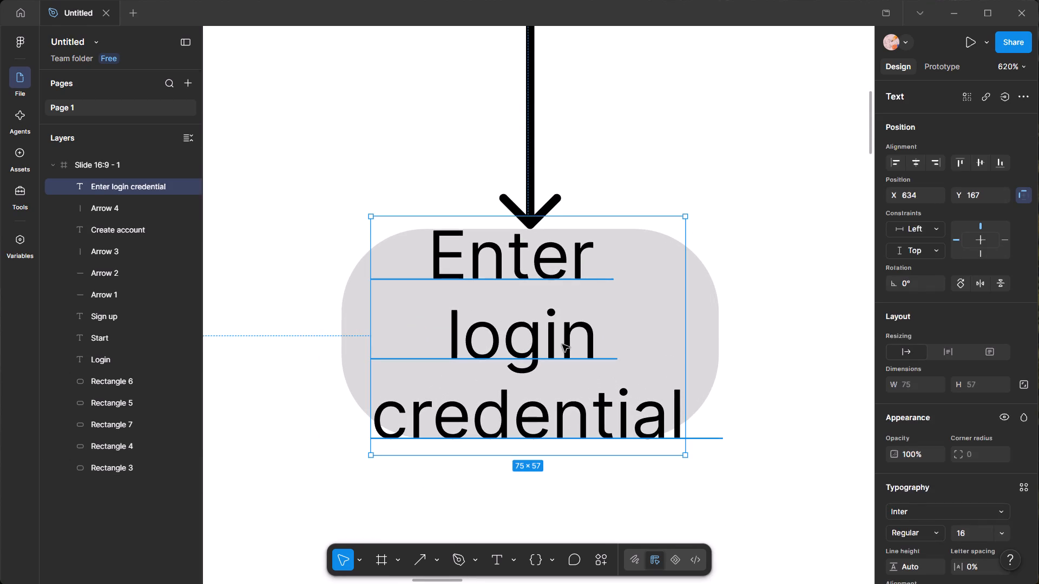
pyautogui.click(562, 344)
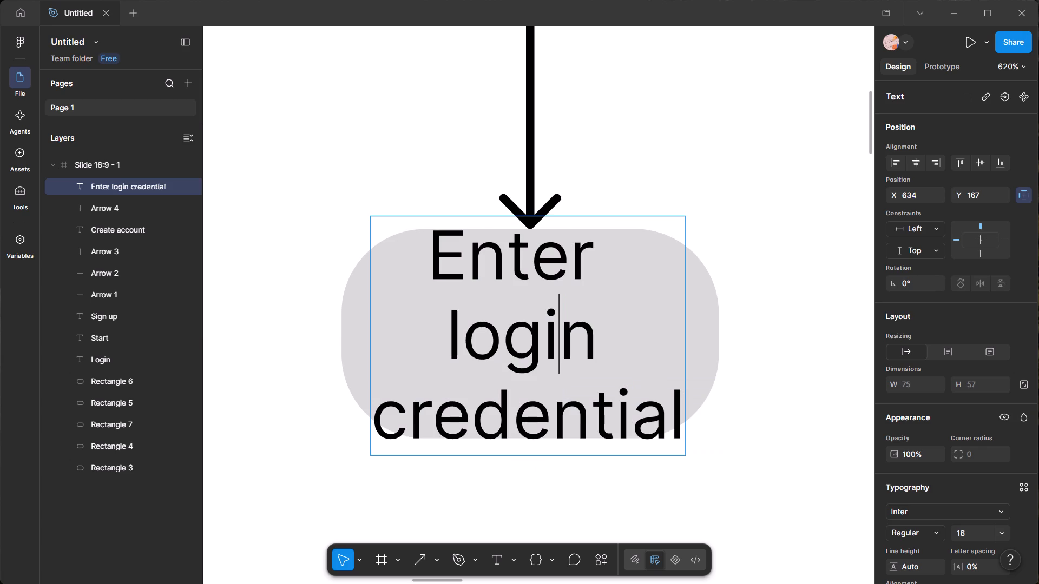
pyautogui.click(448, 330)
pyautogui.press('BackSpace')
pyautogui.press('BackSpace')
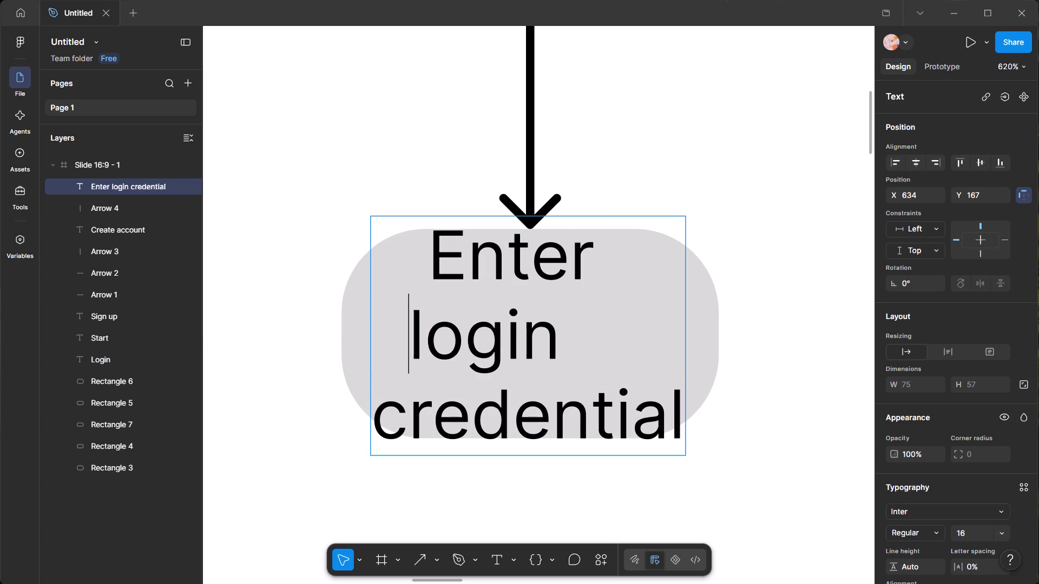
pyautogui.press('BackSpace')
pyautogui.press('BackSpace')
pyautogui.press('BackSpace')
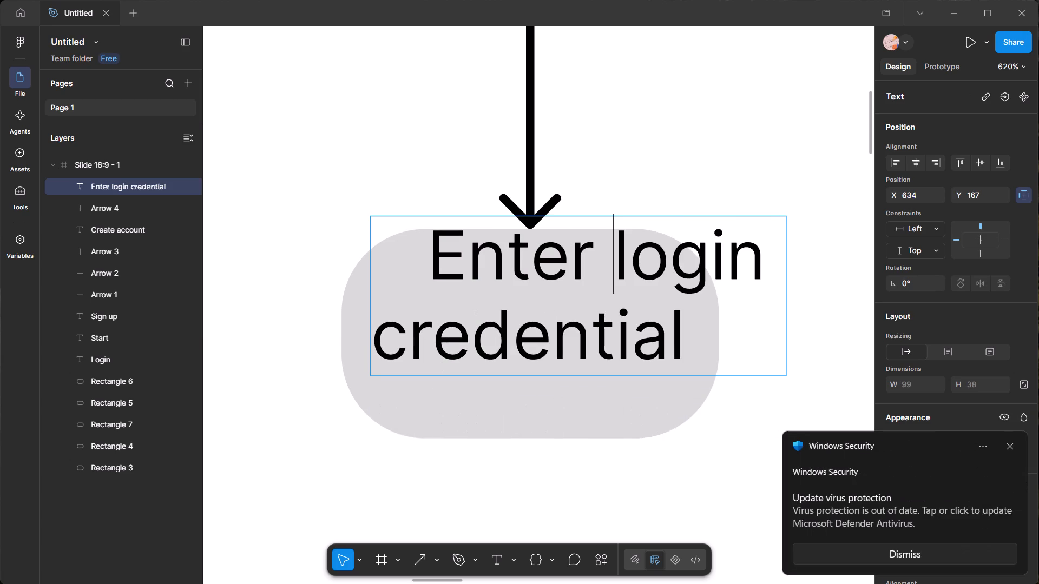
# Delete all remaining indent spaces before "Enter" in the login credential label.
pyautogui.press('Left')
pyautogui.press('Left')
pyautogui.press('Left')
pyautogui.press('Left')
pyautogui.press('Left')
pyautogui.press('Left')
pyautogui.press('BackSpace')
pyautogui.press('BackSpace')
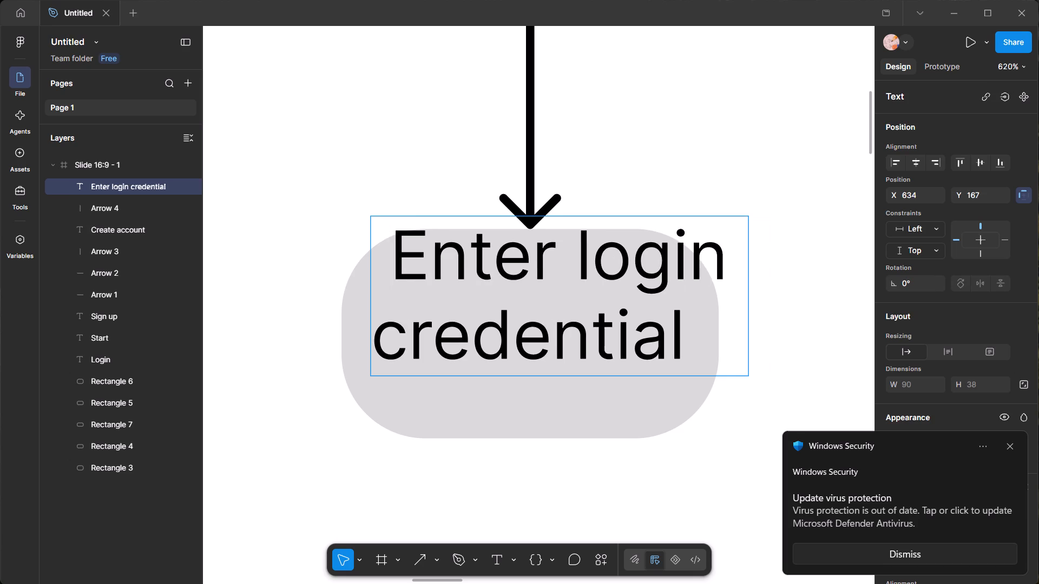
pyautogui.press('BackSpace')
pyautogui.press('BackSpace')
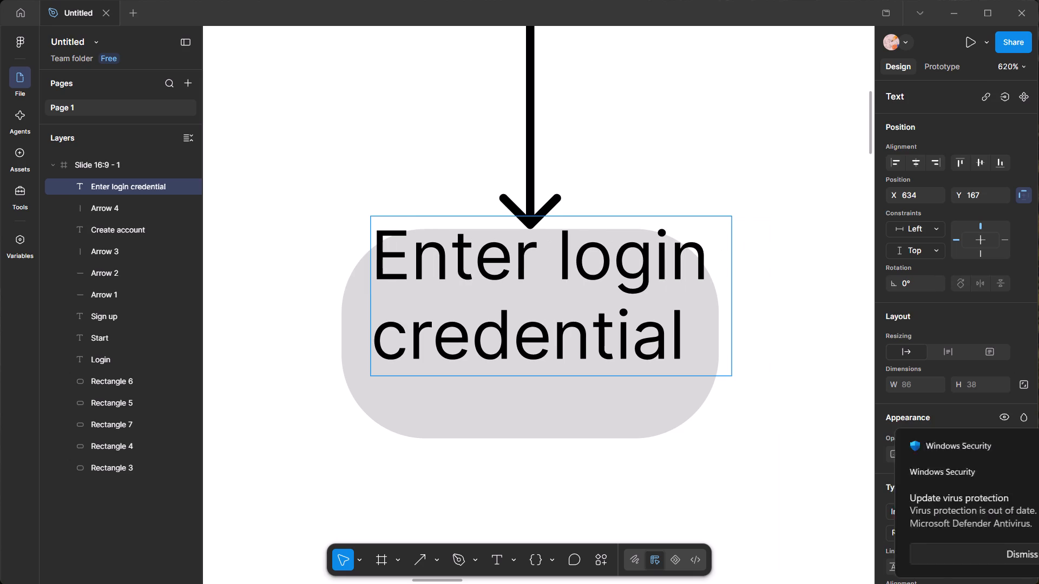
pyautogui.click(628, 145)
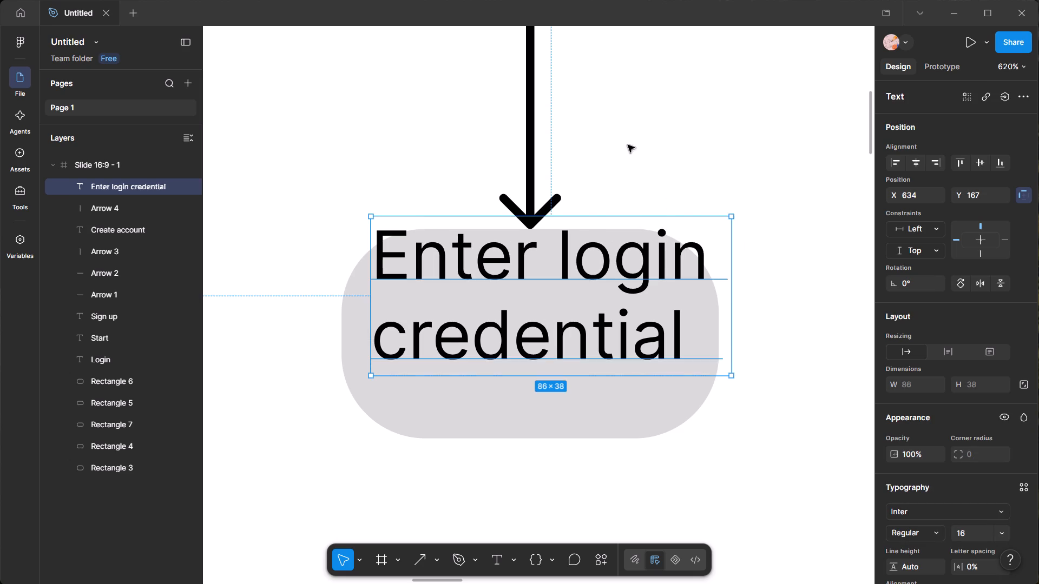
pyautogui.click(675, 126)
# Centre the two-line login credential label within its rounded box at X 633, Y 176.
pyautogui.moveTo(597, 274); pyautogui.dragTo(595, 298)
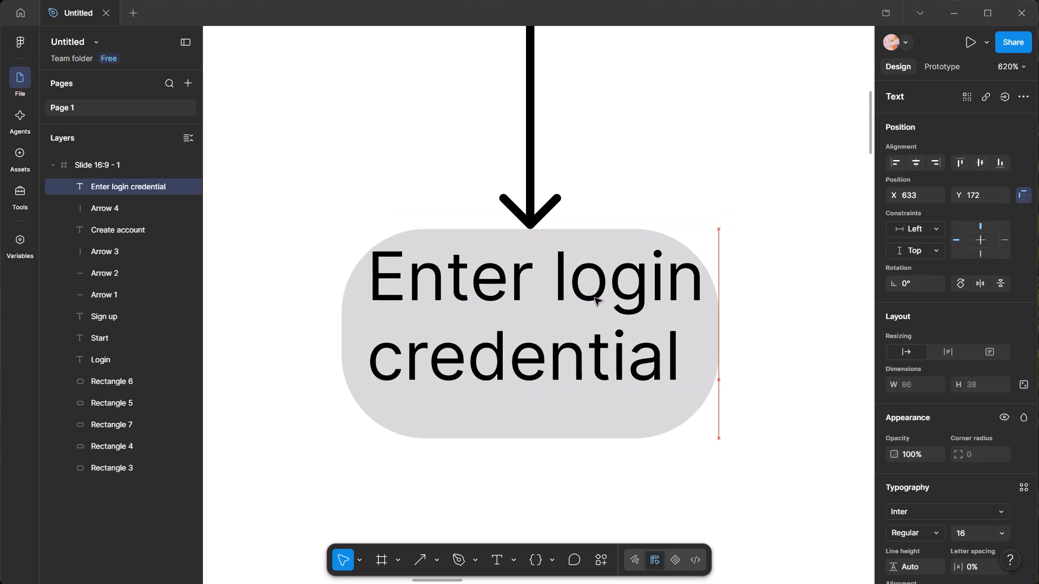
pyautogui.moveTo(595, 298); pyautogui.dragTo(595, 304)
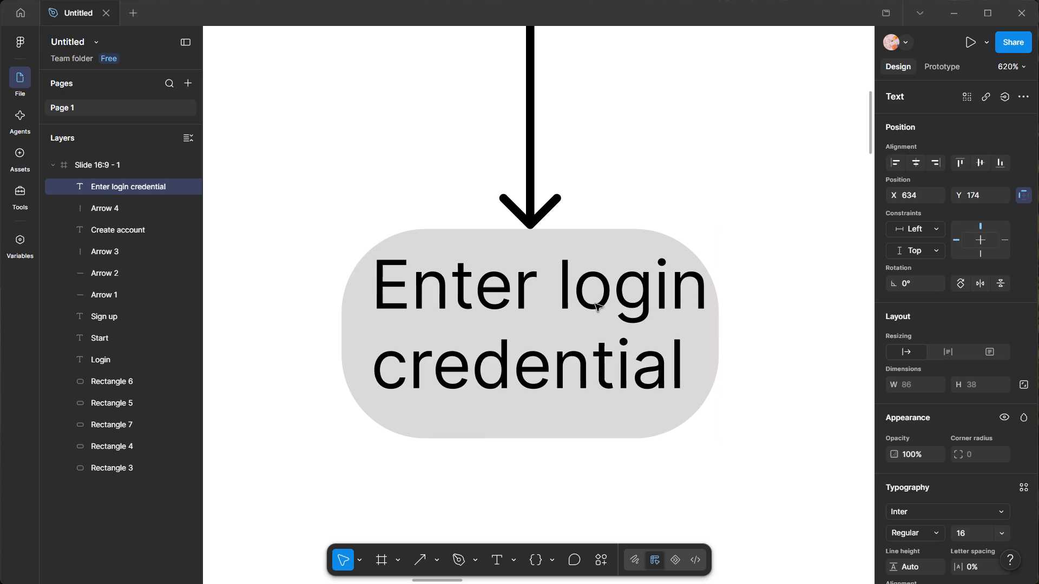
pyautogui.moveTo(595, 304); pyautogui.dragTo(596, 311)
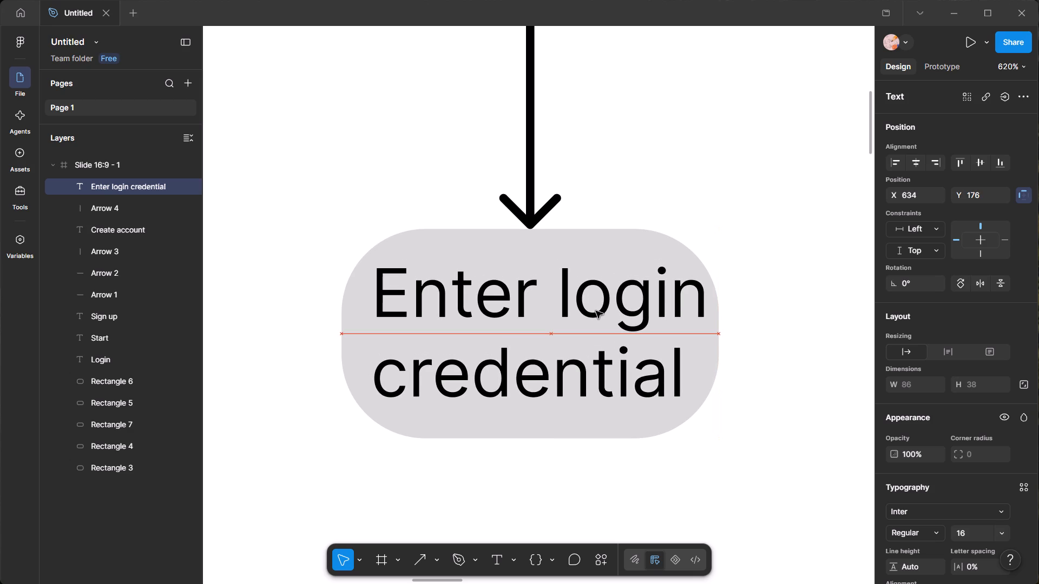
pyautogui.moveTo(596, 311); pyautogui.dragTo(591, 315)
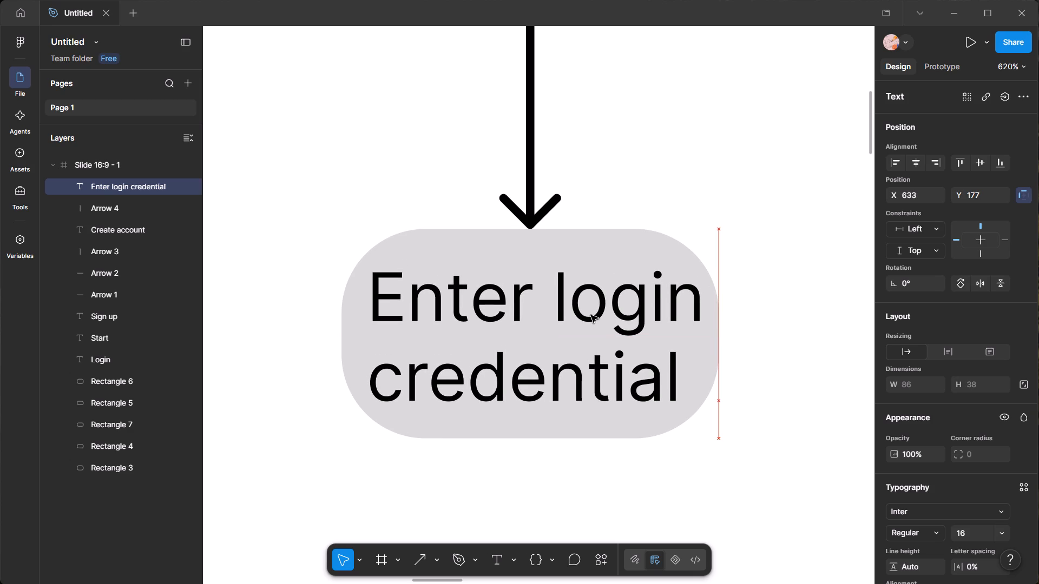
pyautogui.moveTo(591, 315); pyautogui.dragTo(591, 311)
pyautogui.click(692, 178)
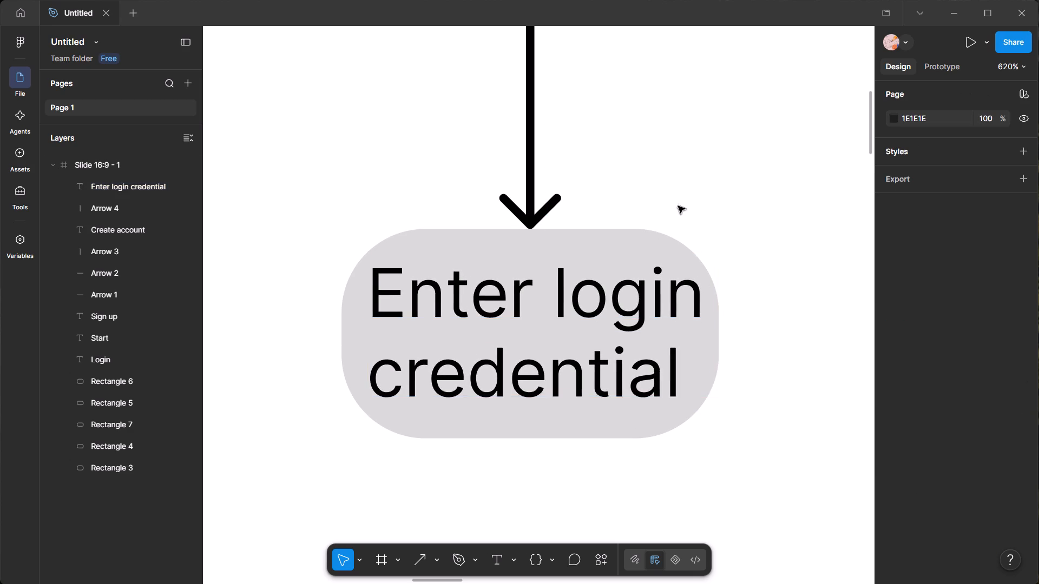
# Capitalise the second line of the login label so it reads "Credential".
pyautogui.keyDown('ctrl'); pyautogui.scroll(-10, 591, 265); pyautogui.keyUp('ctrl')
pyautogui.keyDown('ctrl'); pyautogui.scroll(8, 495, 314); pyautogui.keyUp('ctrl')
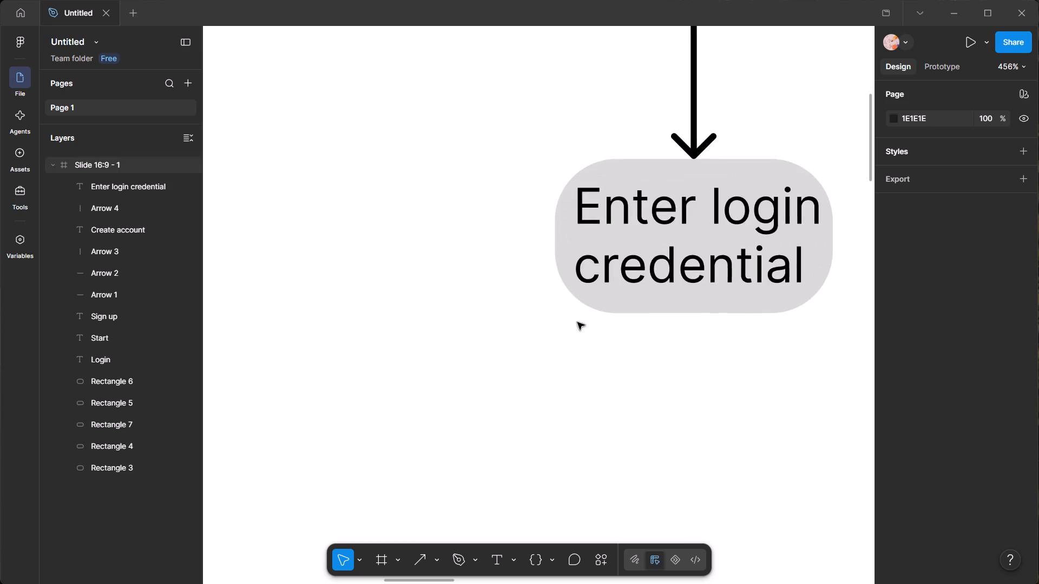
pyautogui.keyDown('ctrl'); pyautogui.scroll(4, 577, 322); pyautogui.keyUp('ctrl')
pyautogui.scroll(1, 640, 273)
pyautogui.moveTo(639, 275); pyautogui.dragTo(590, 382, button='middle')
pyautogui.keyDown('ctrl'); pyautogui.scroll(3, 509, 384); pyautogui.keyUp('ctrl')
pyautogui.click(534, 314)
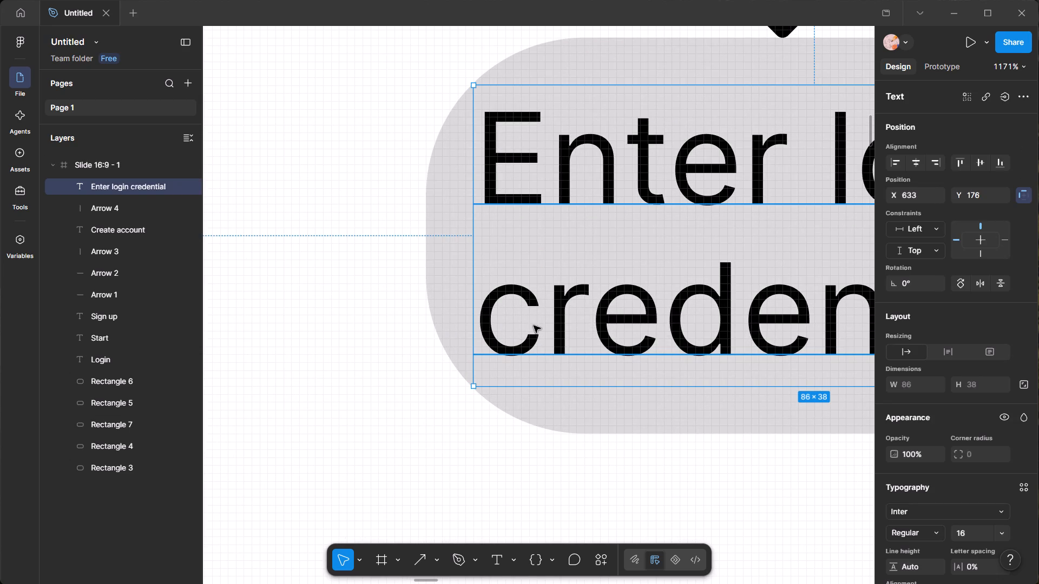
pyautogui.click(534, 326)
pyautogui.click(541, 314)
pyautogui.doubleClick(555, 318)
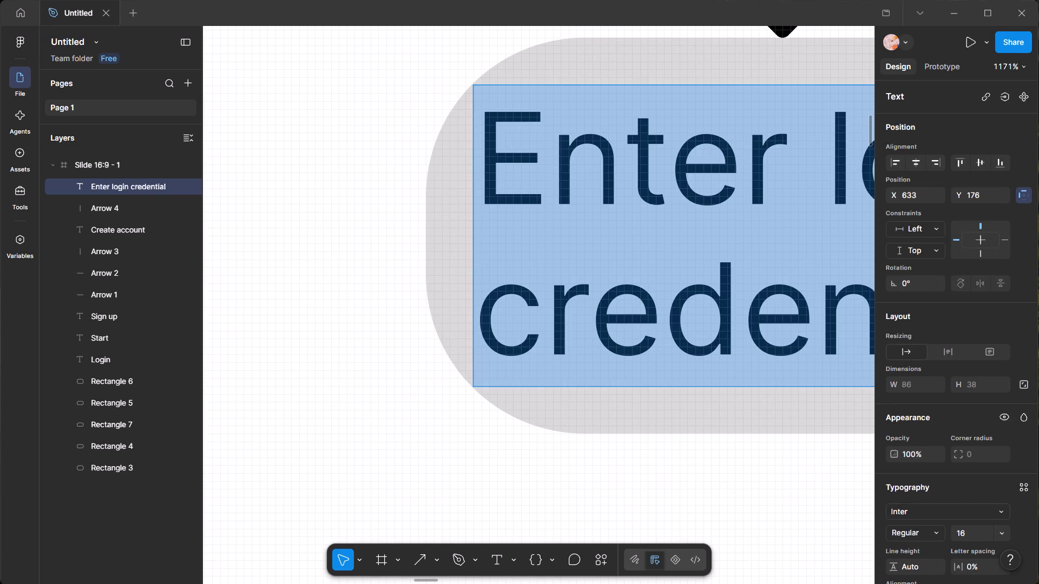
pyautogui.click(551, 327)
pyautogui.press('BackSpace')
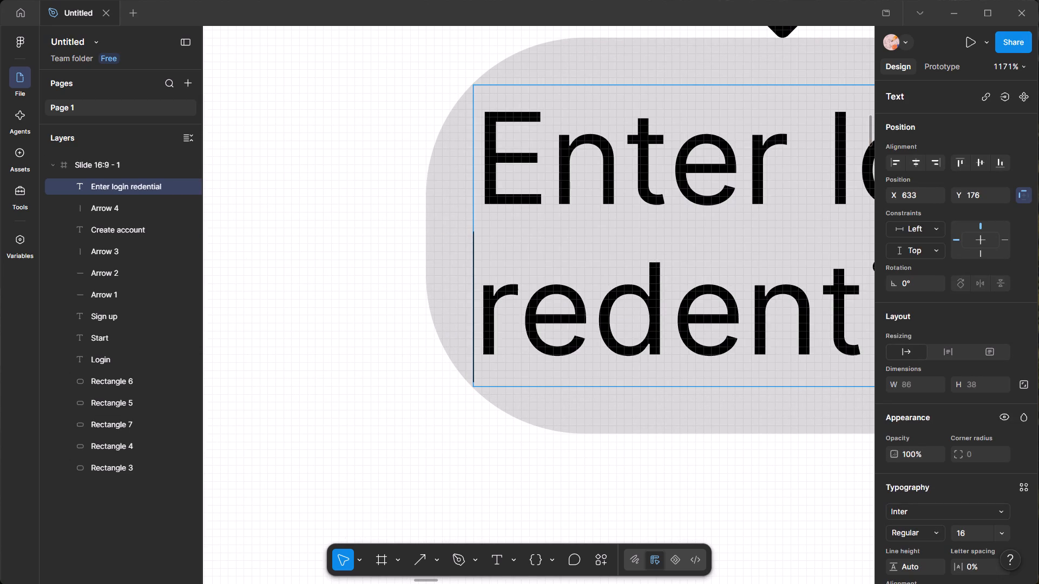
pyautogui.hotkey('shift', 'c')
pyautogui.click(531, 429)
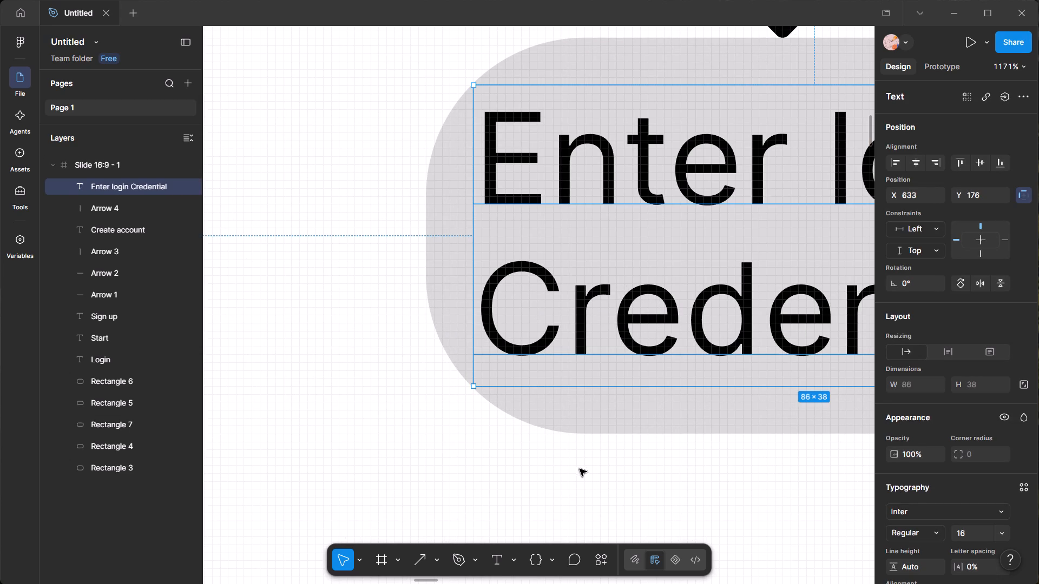
pyautogui.click(584, 472)
# Review the whole flow diagram, comparing the labels of the login and sign-up branches.
pyautogui.keyDown('ctrl'); pyautogui.scroll(-8, 680, 411); pyautogui.keyUp('ctrl')
pyautogui.moveTo(715, 434); pyautogui.dragTo(416, 371, button='middle')
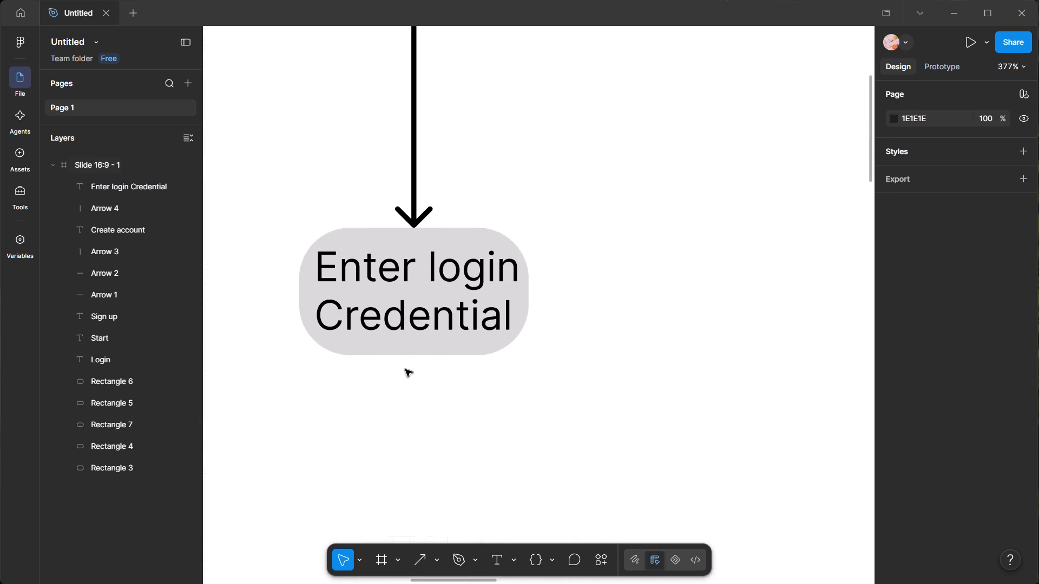
pyautogui.keyDown('ctrl'); pyautogui.scroll(-7, 514, 335); pyautogui.keyUp('ctrl')
pyautogui.click(621, 409)
pyautogui.keyDown('ctrl'); pyautogui.scroll(-3, 669, 401); pyautogui.keyUp('ctrl')
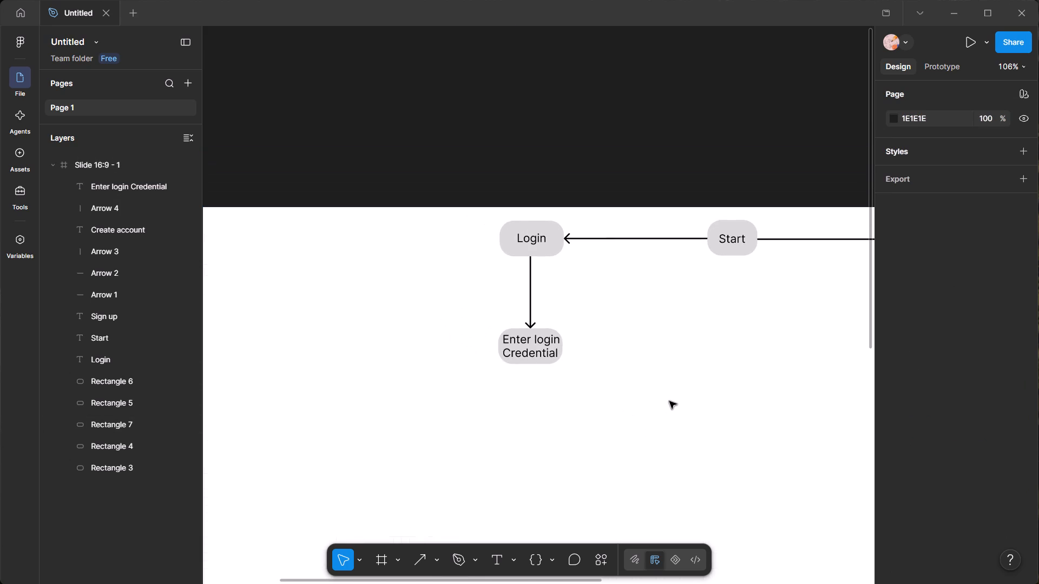
pyautogui.moveTo(691, 410); pyautogui.dragTo(437, 417, button='middle')
pyautogui.middleClick(438, 417)
# Capitalise the second word of the "Create account" label so it reads "Create Account".
pyautogui.scroll(2, 553, 412)
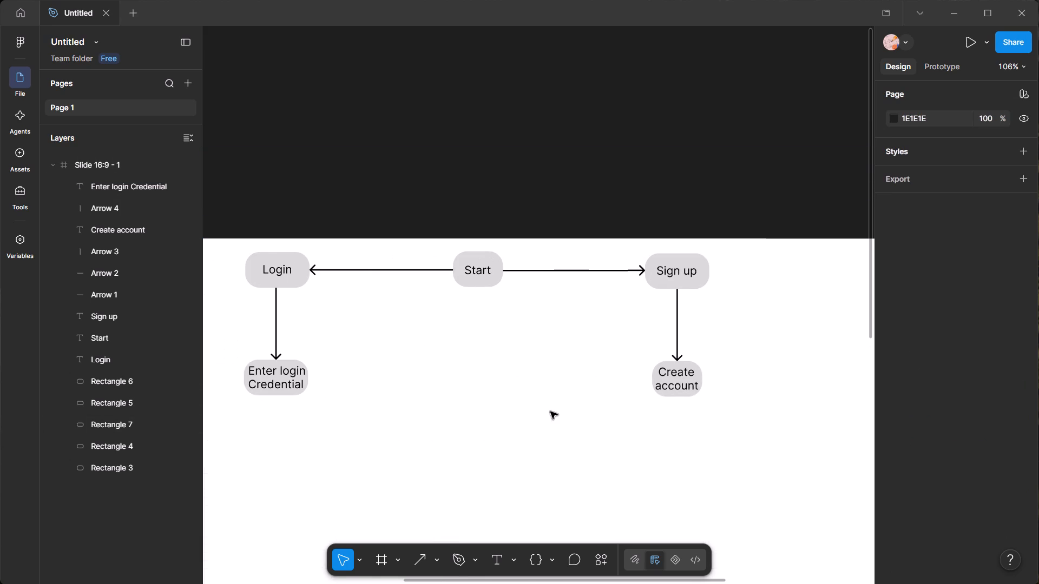
pyautogui.keyDown('ctrl'); pyautogui.scroll(6, 604, 428); pyautogui.keyUp('ctrl')
pyautogui.keyDown('ctrl'); pyautogui.scroll(5, 768, 395); pyautogui.keyUp('ctrl')
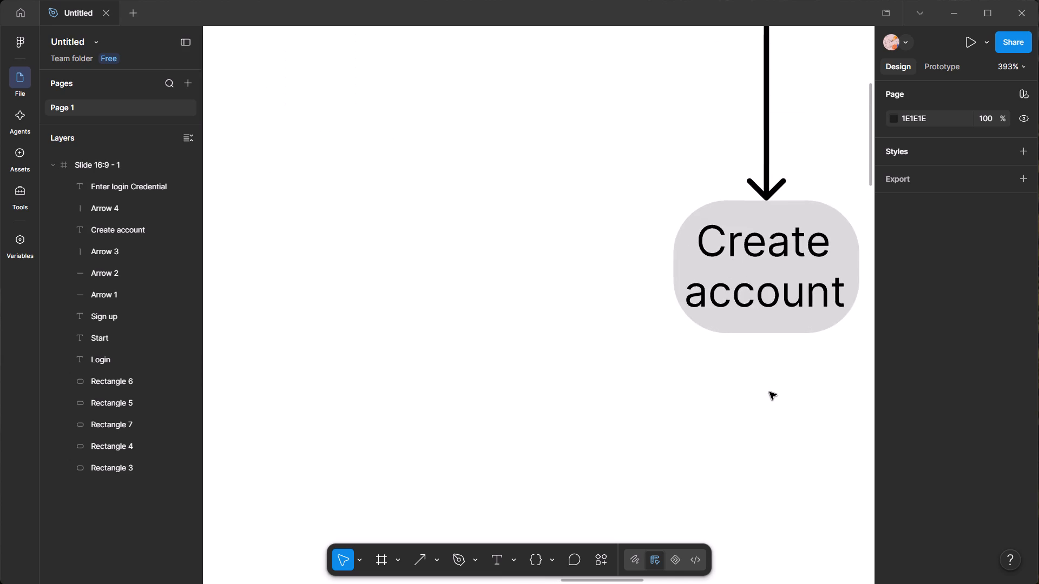
pyautogui.moveTo(770, 382); pyautogui.dragTo(614, 487, button='middle')
pyautogui.keyDown('ctrl'); pyautogui.scroll(2, 614, 487); pyautogui.keyUp('ctrl')
pyautogui.click(585, 385)
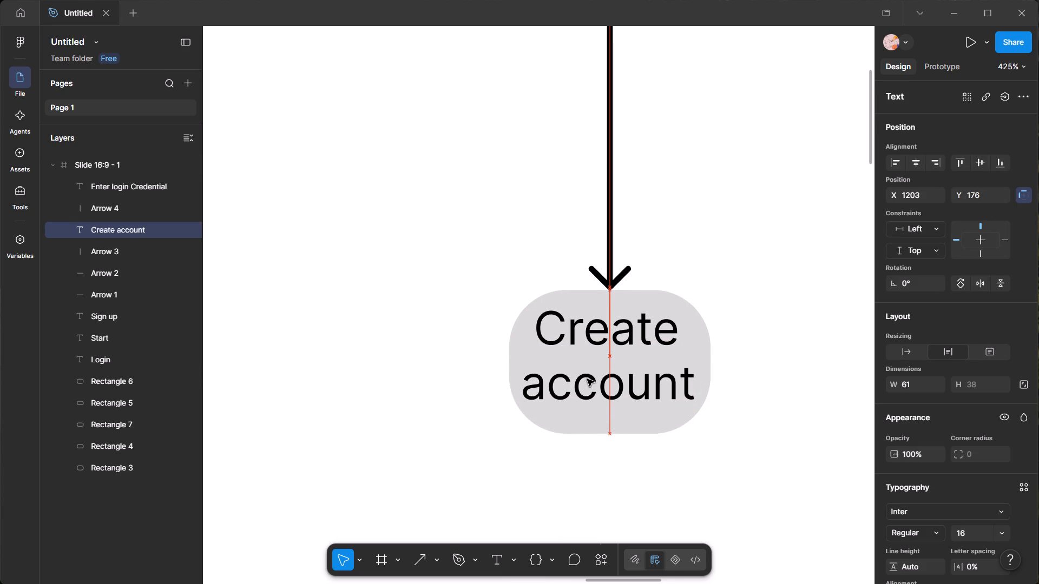
pyautogui.click(518, 488)
pyautogui.click(539, 403)
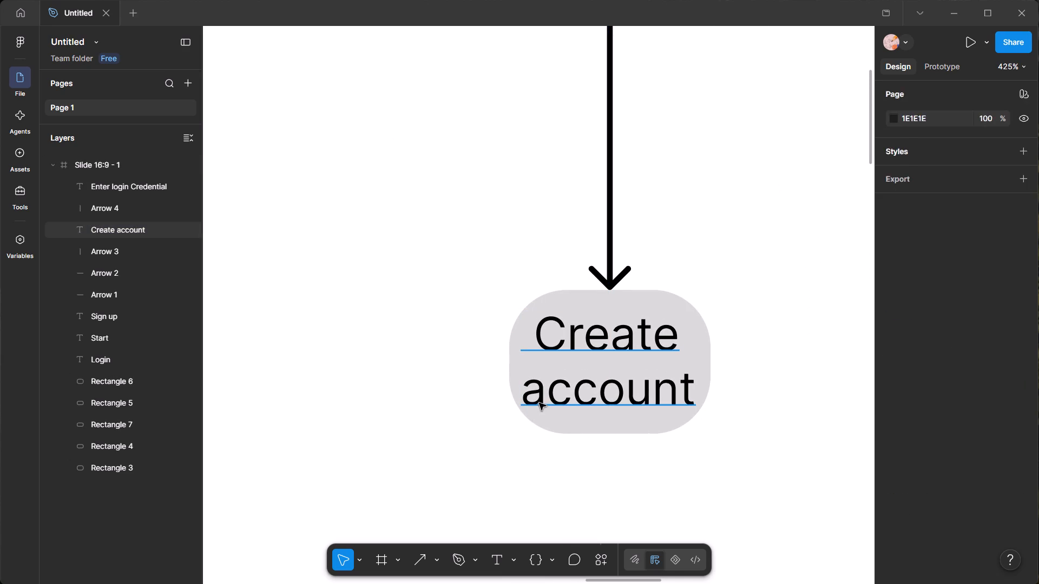
pyautogui.doubleClick(541, 401)
pyautogui.click(541, 401)
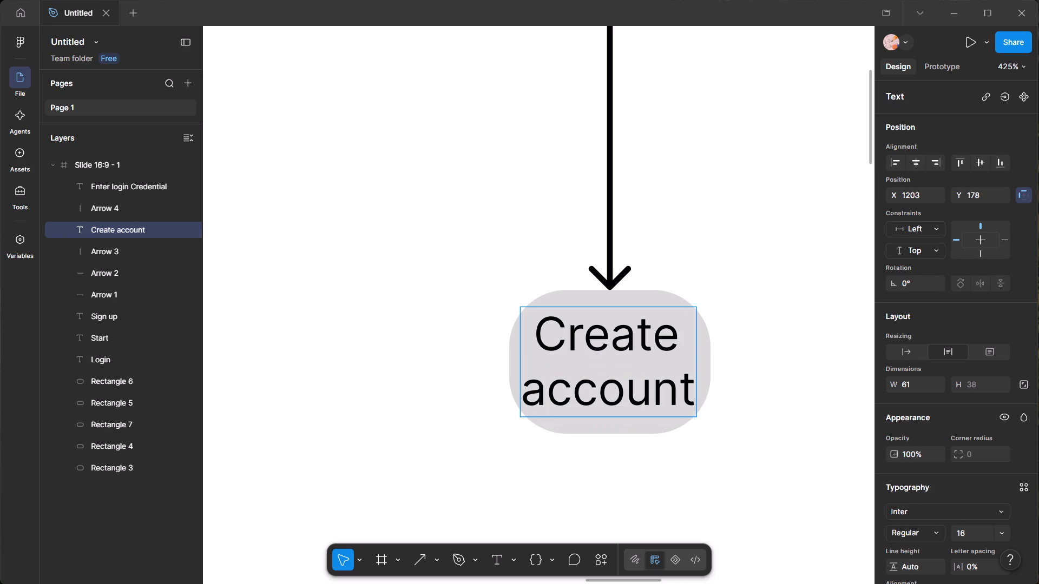
pyautogui.press('BackSpace')
pyautogui.hotkey('shift', 'a')
pyautogui.scroll(1, 541, 401)
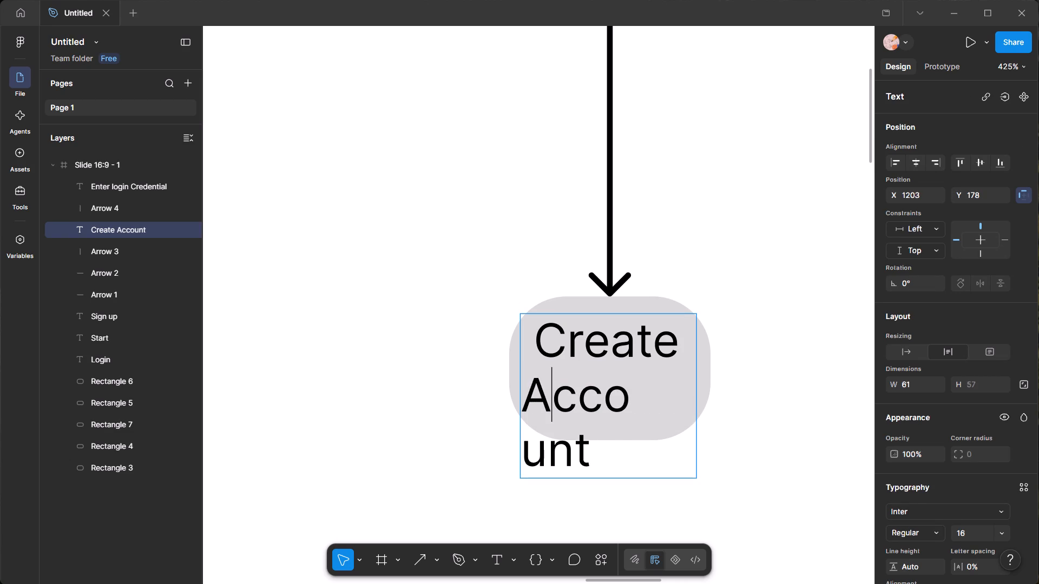
pyautogui.click(452, 506)
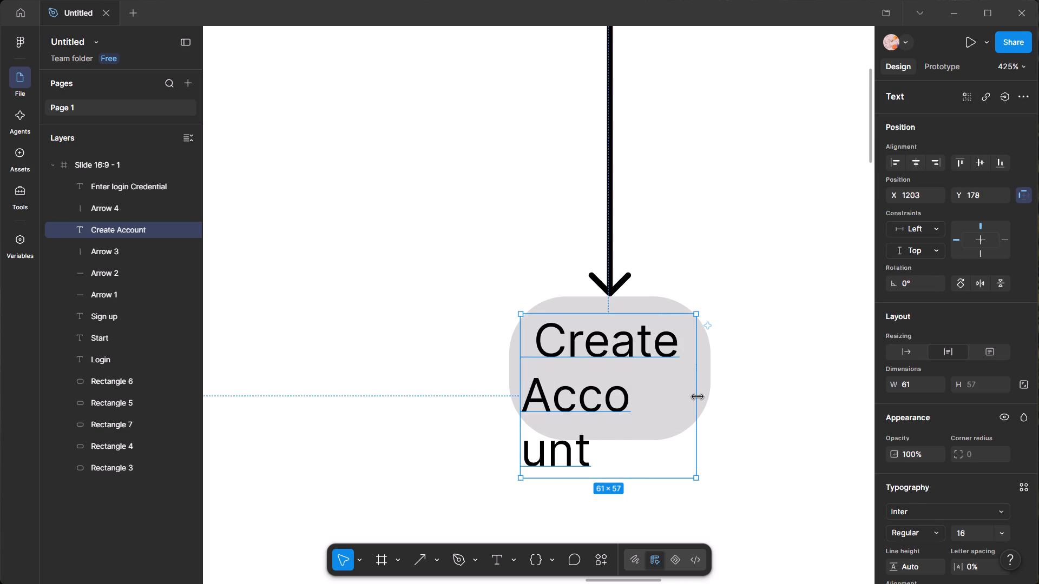
# Widen the "Create Account" text box to 64 and centre it in its rounded box at X 1202, Y 178.
pyautogui.moveTo(698, 397); pyautogui.dragTo(706, 394)
pyautogui.click(746, 389)
pyautogui.click(614, 388)
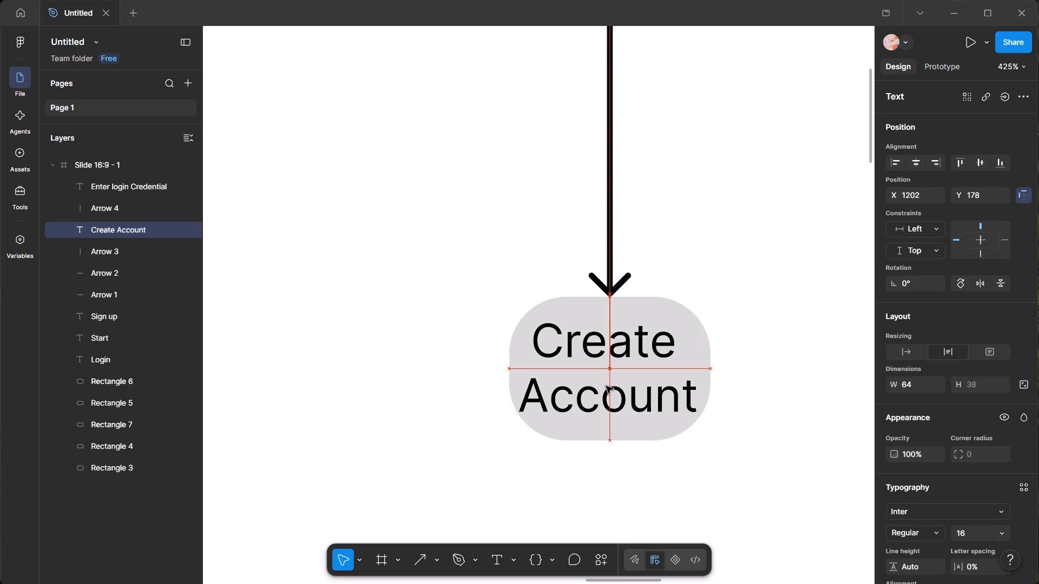
pyautogui.click(387, 428)
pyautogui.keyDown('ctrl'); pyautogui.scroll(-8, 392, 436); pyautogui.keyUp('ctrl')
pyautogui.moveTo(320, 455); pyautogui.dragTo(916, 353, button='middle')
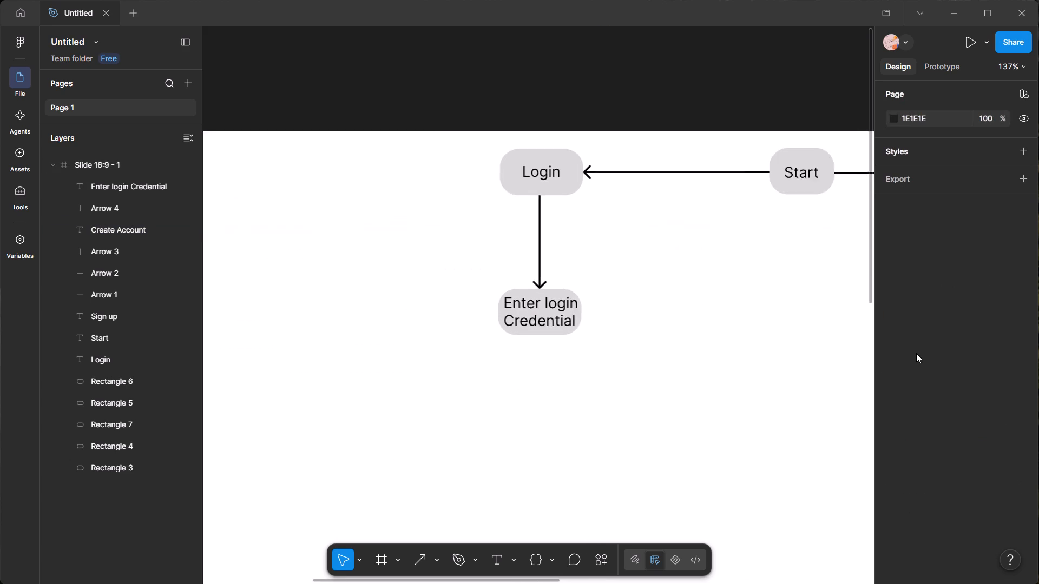
# Draw a horizontal arrow pointing left from the left edge of the "Create Account" box and set its width to 100.
pyautogui.moveTo(916, 353); pyautogui.dragTo(693, 367, button='middle')
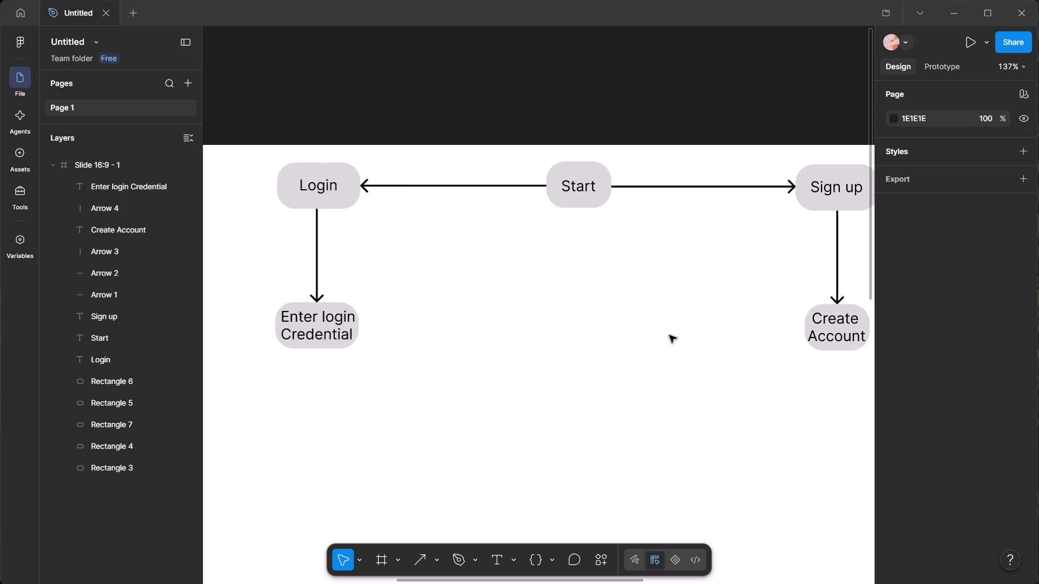
pyautogui.scroll(-7, 660, 384)
pyautogui.scroll(6, 637, 396)
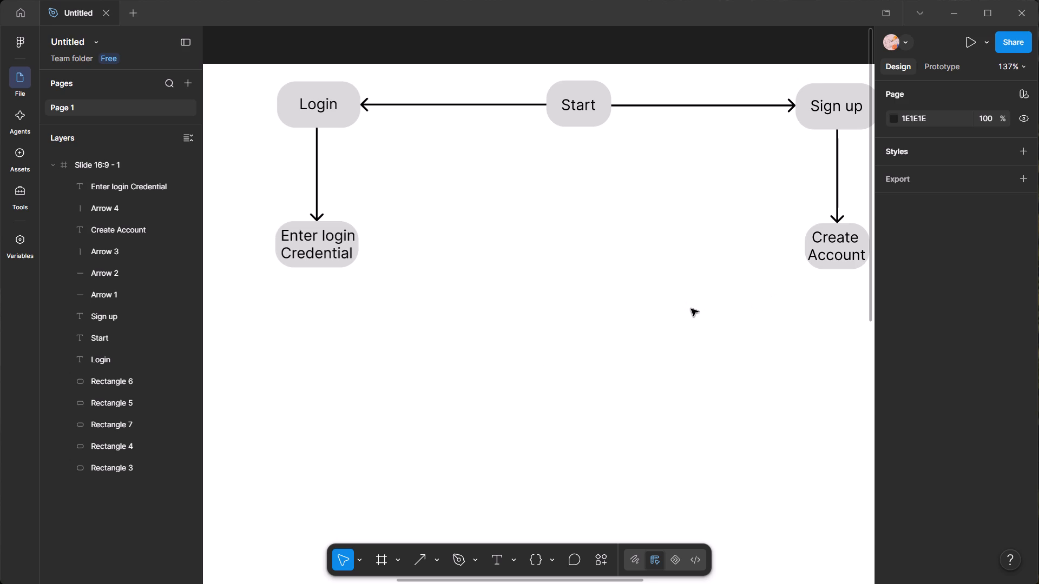
pyautogui.hotkey('shift', 'l')
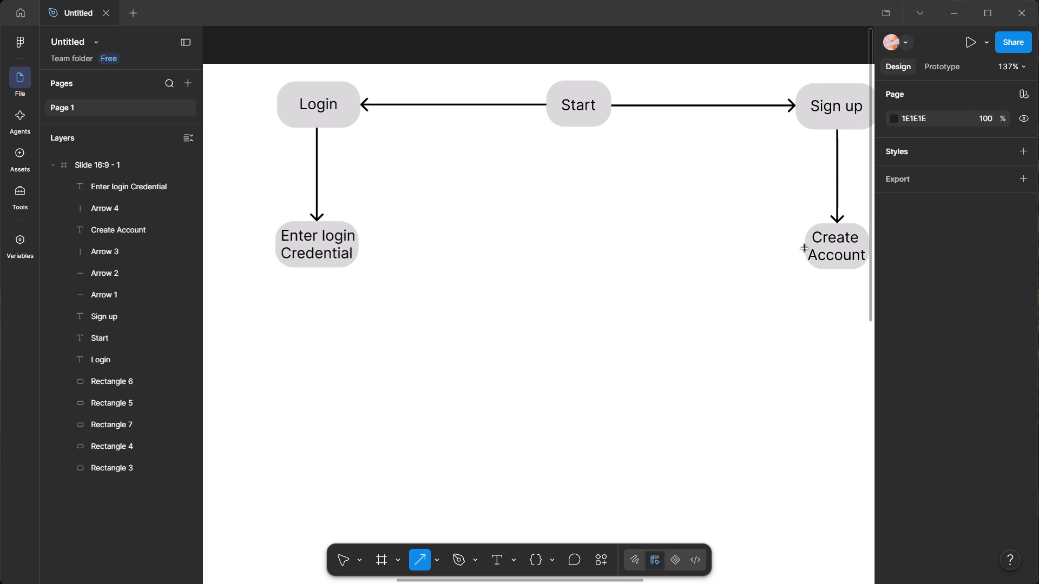
pyautogui.keyDown('shift'); pyautogui.moveTo(805, 248); pyautogui.dragTo(703, 258); pyautogui.keyUp('shift')
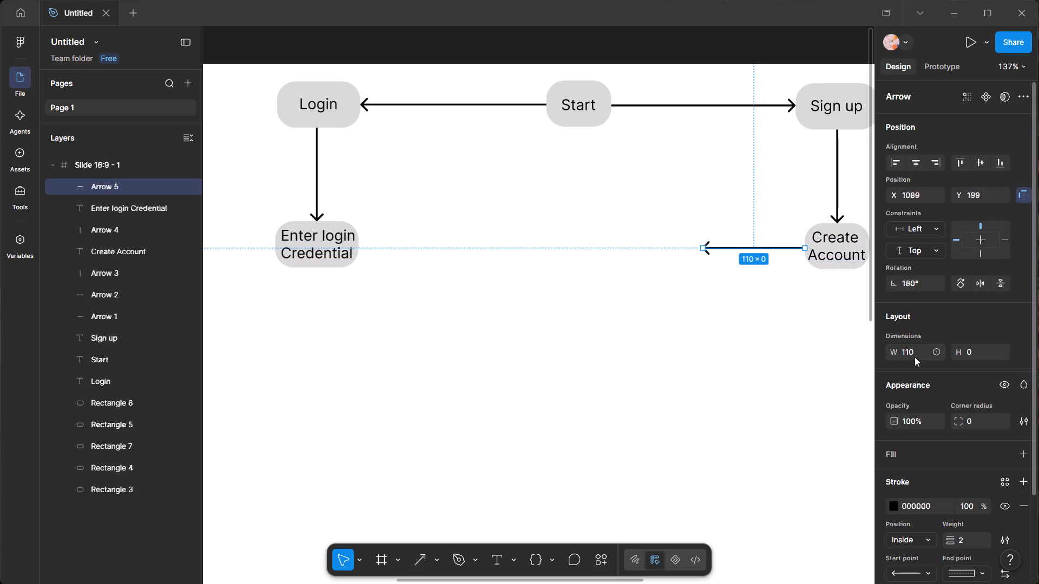
pyautogui.click(917, 351)
pyautogui.write('100')
pyautogui.press('Return')
# Shift the new arrow's path up slightly along the left edge of the "Create Account" box.
pyautogui.keyDown('ctrl'); pyautogui.scroll(6, 797, 331); pyautogui.keyUp('ctrl')
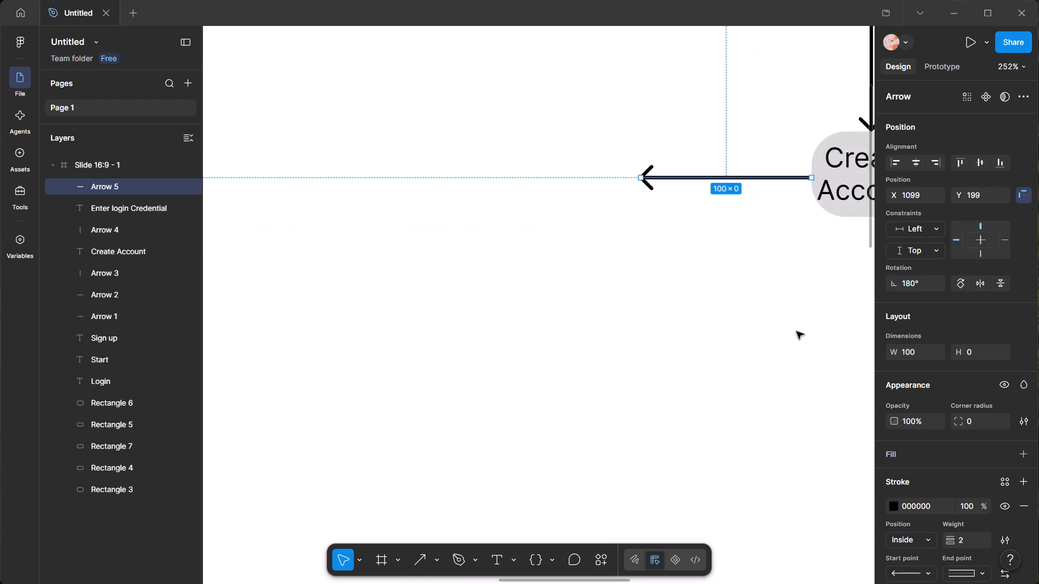
pyautogui.keyDown('ctrl'); pyautogui.scroll(6, 797, 331); pyautogui.keyUp('ctrl')
pyautogui.moveTo(794, 106); pyautogui.dragTo(402, 509, button='middle')
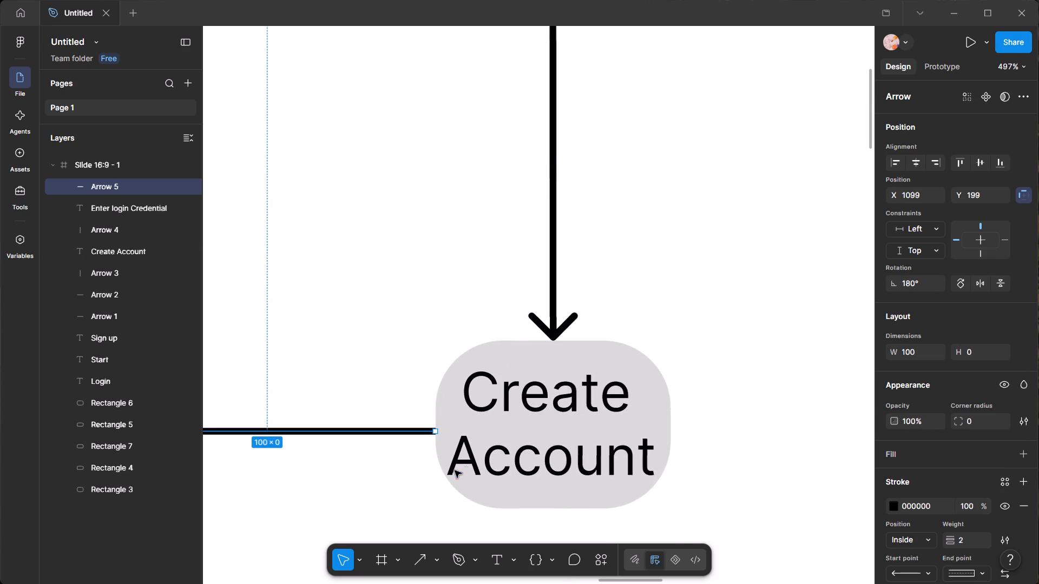
pyautogui.keyDown('ctrl'); pyautogui.scroll(16, 413, 455); pyautogui.keyUp('ctrl')
pyautogui.keyDown('ctrl'); pyautogui.scroll(1, 492, 396); pyautogui.keyUp('ctrl')
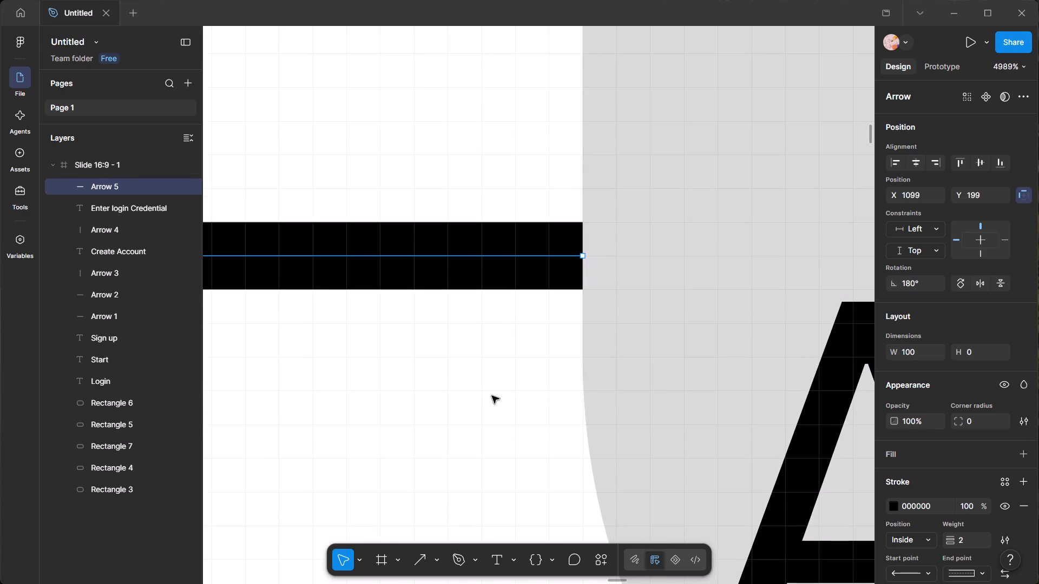
pyautogui.keyDown('ctrl'); pyautogui.scroll(-14, 492, 396); pyautogui.keyUp('ctrl')
pyautogui.click(404, 455)
pyautogui.click(440, 377)
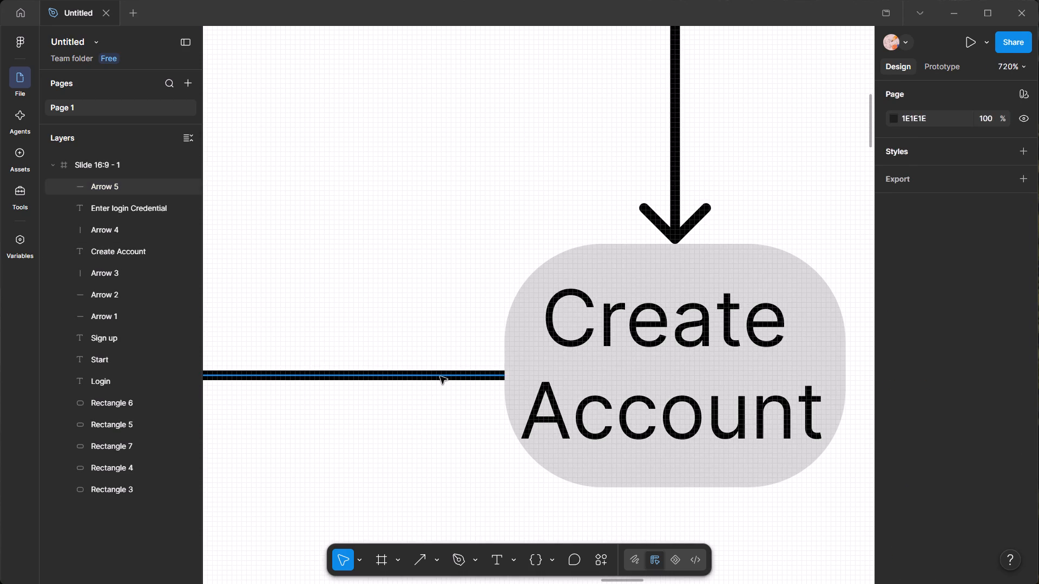
pyautogui.moveTo(440, 376); pyautogui.dragTo(441, 359)
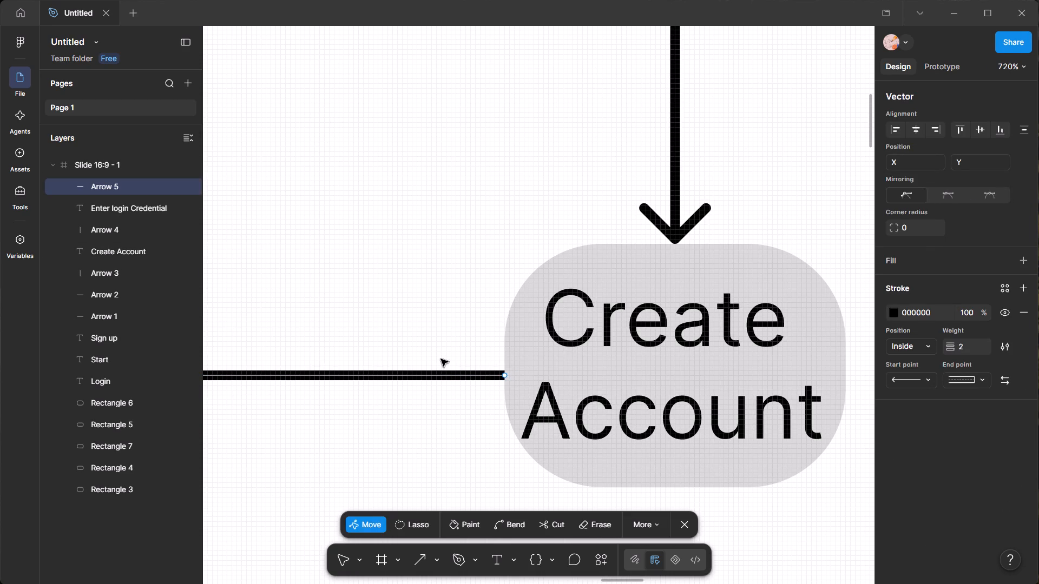
pyautogui.moveTo(434, 376); pyautogui.dragTo(436, 371)
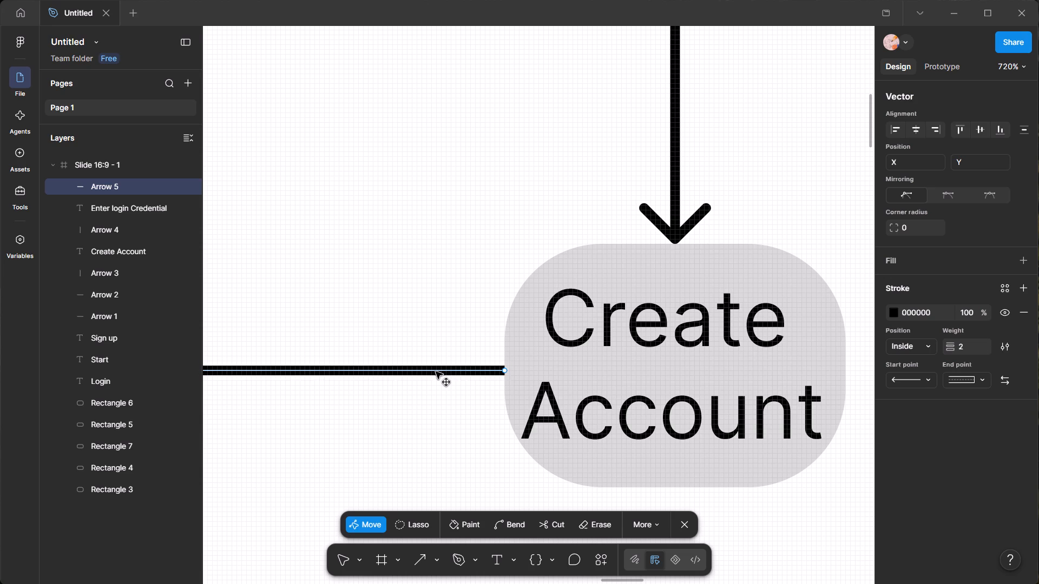
pyautogui.moveTo(436, 371); pyautogui.dragTo(435, 370)
pyautogui.moveTo(435, 370); pyautogui.dragTo(435, 370)
pyautogui.click(414, 432)
# Check the new arrow's head and its place in the flow, and finish editing its path.
pyautogui.keyDown('ctrl'); pyautogui.scroll(-7, 380, 399); pyautogui.keyUp('ctrl')
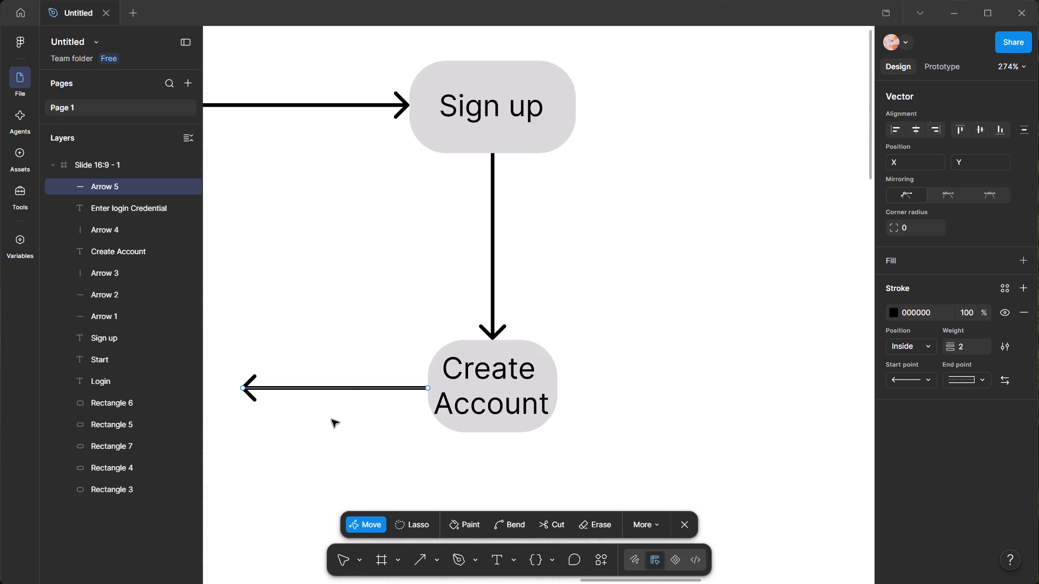
pyautogui.moveTo(332, 420); pyautogui.dragTo(691, 392, button='middle')
pyautogui.keyDown('ctrl'); pyautogui.scroll(11, 608, 406); pyautogui.keyUp('ctrl')
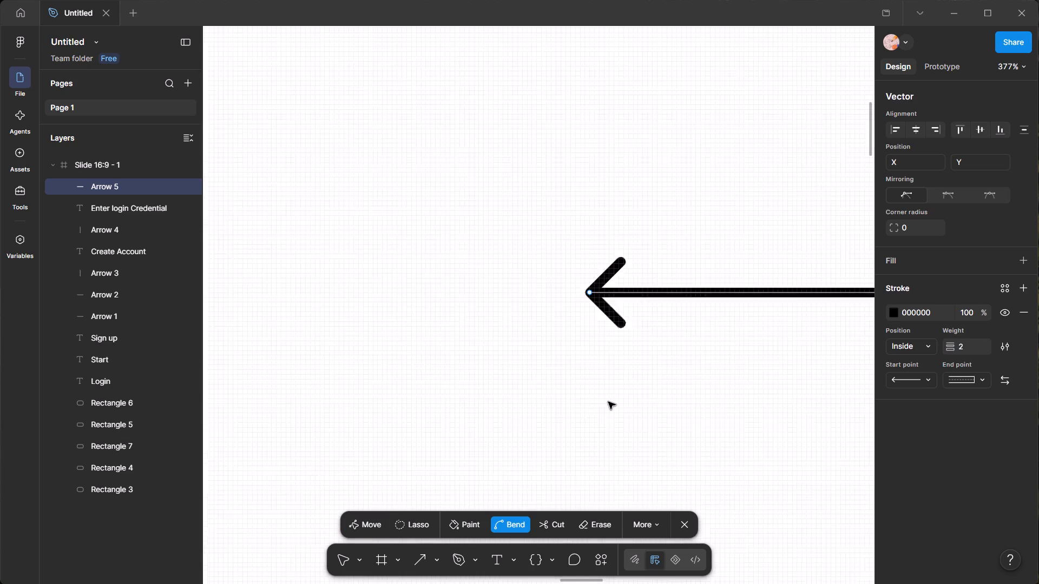
pyautogui.keyDown('ctrl'); pyautogui.scroll(1, 608, 402); pyautogui.keyUp('ctrl')
pyautogui.keyDown('ctrl'); pyautogui.scroll(-16, 608, 402); pyautogui.keyUp('ctrl')
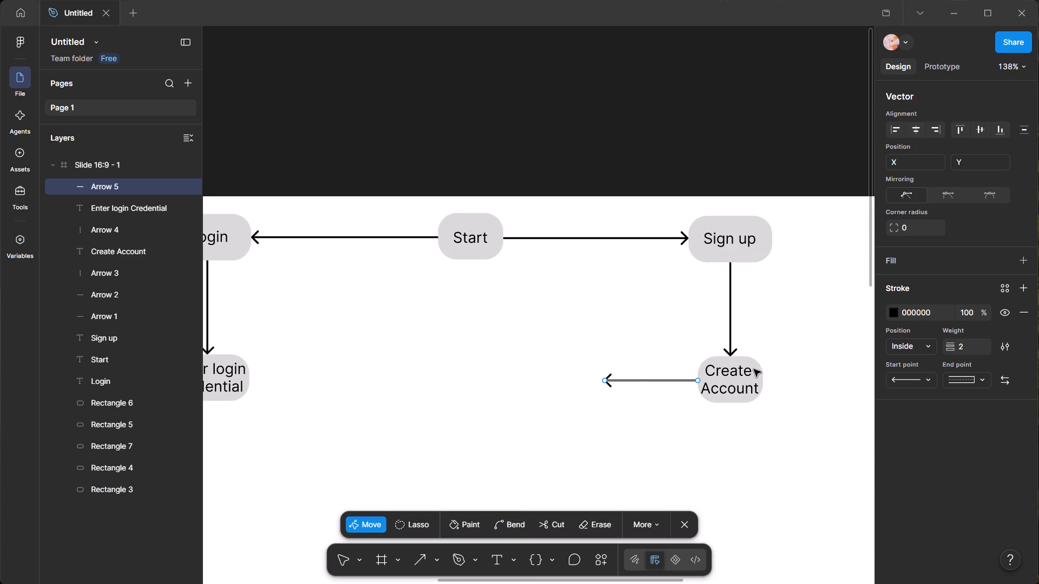
pyautogui.click(758, 367)
pyautogui.click(759, 369)
pyautogui.click(757, 375)
pyautogui.click(783, 415)
pyautogui.click(676, 521)
pyautogui.click(780, 424)
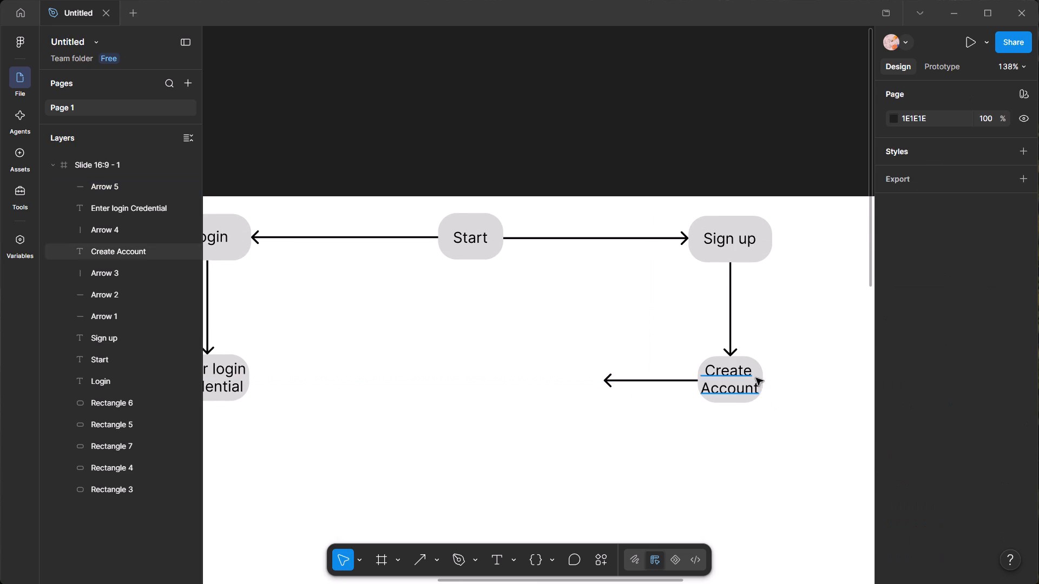
# Duplicate the rounded rectangle behind the "Create Account" label.
pyautogui.click(756, 371)
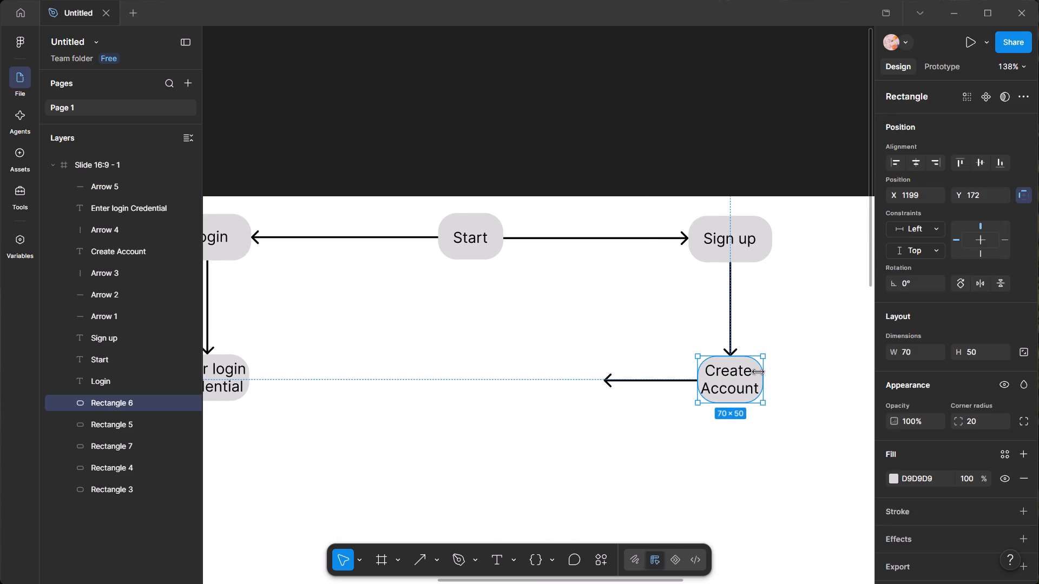
pyautogui.hotkey('shift', 'd')
pyautogui.click(605, 527)
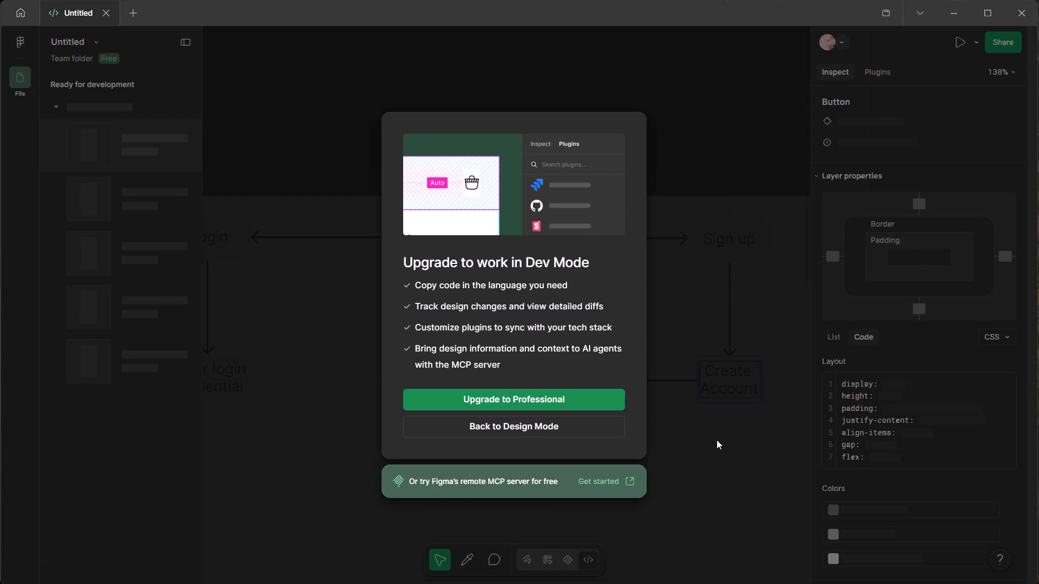
pyautogui.click(740, 406)
pyautogui.click(564, 426)
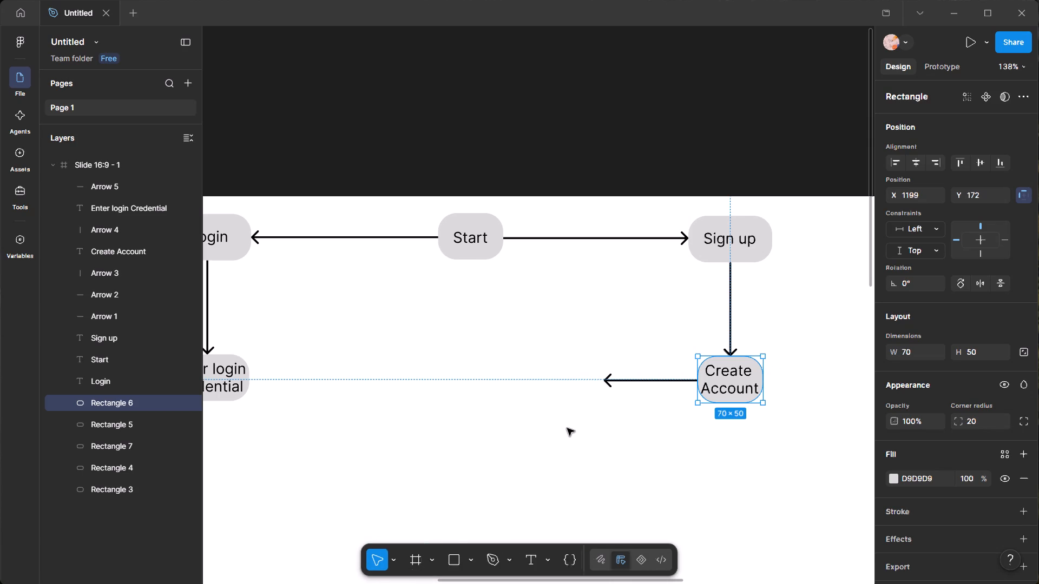
pyautogui.hotkey('ctrl', 'd')
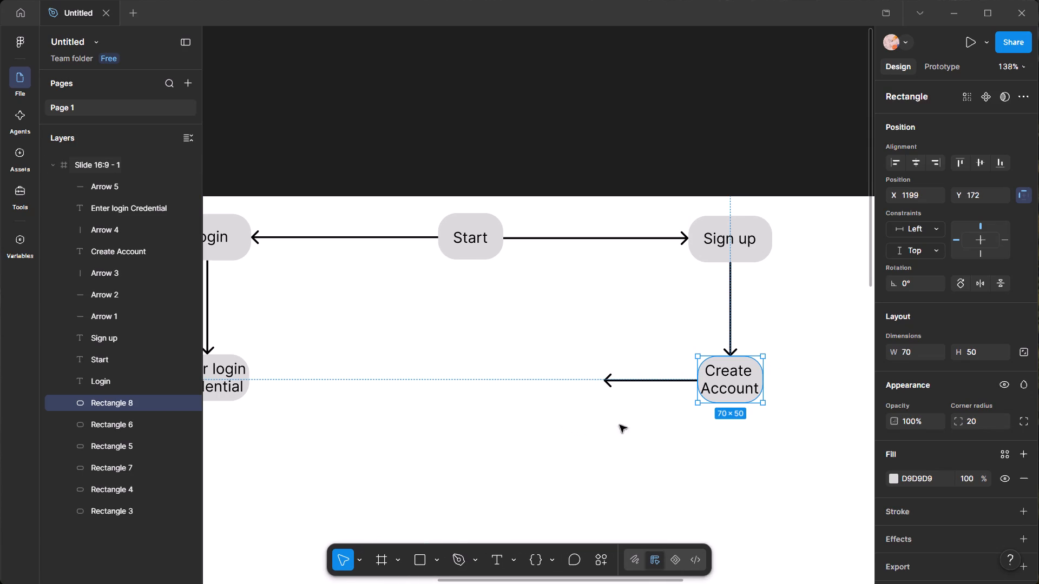
# Move the duplicated box to the tip of the new arrow at about X 1028, vertically level with the arrow.
pyautogui.click(790, 367)
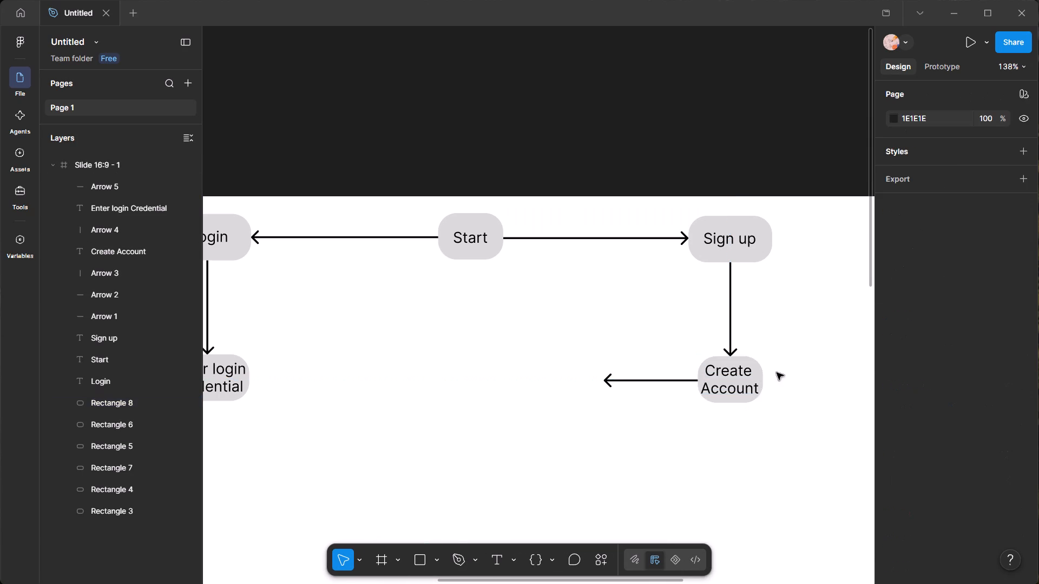
pyautogui.moveTo(761, 374); pyautogui.dragTo(601, 397)
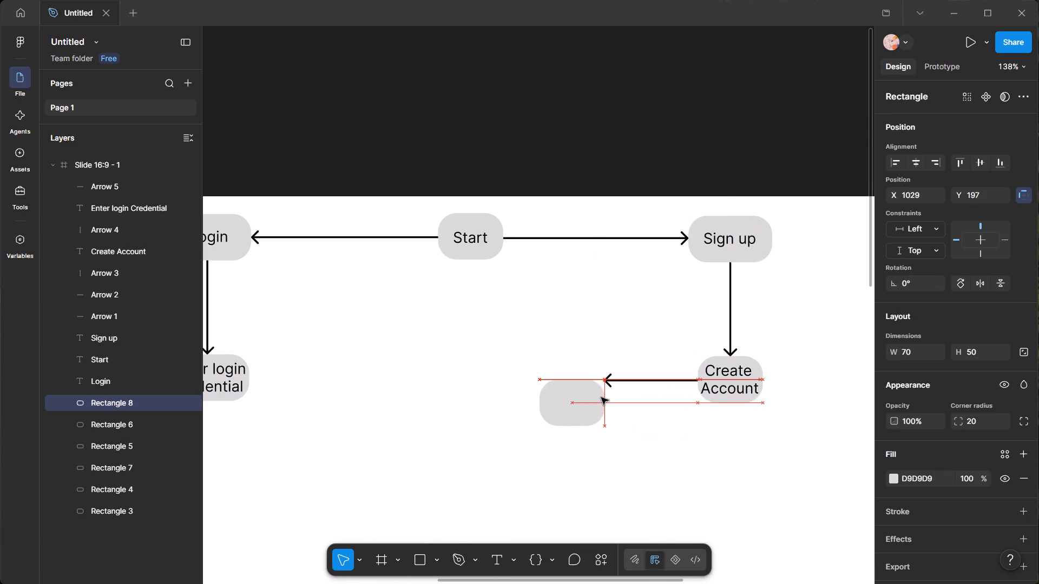
pyautogui.moveTo(601, 397); pyautogui.dragTo(601, 379)
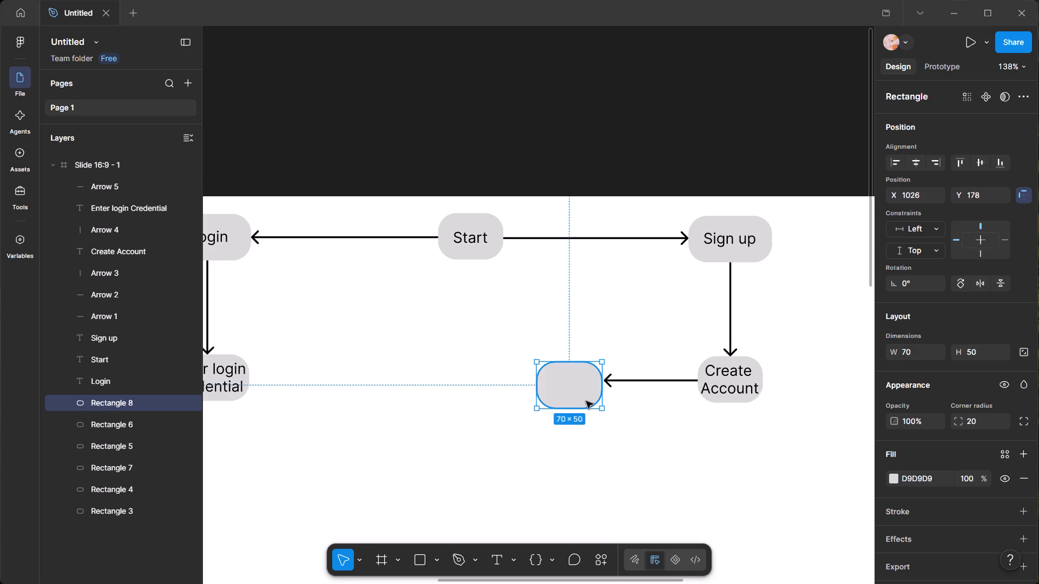
pyautogui.keyDown('ctrl'); pyautogui.scroll(13, 586, 401); pyautogui.keyUp('ctrl')
pyautogui.keyDown('ctrl'); pyautogui.scroll(2, 689, 397); pyautogui.keyUp('ctrl')
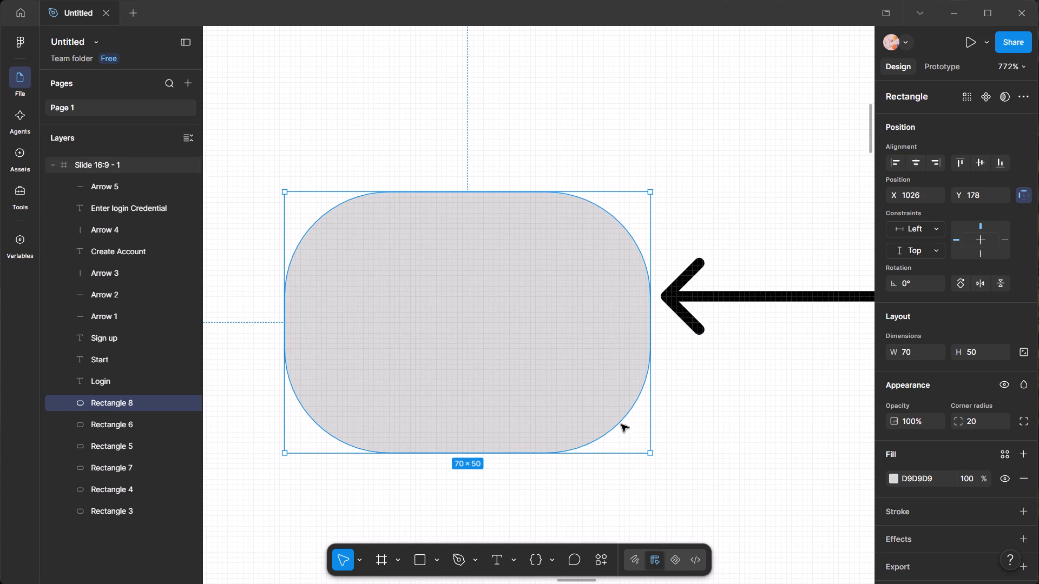
pyautogui.moveTo(590, 386); pyautogui.dragTo(599, 371)
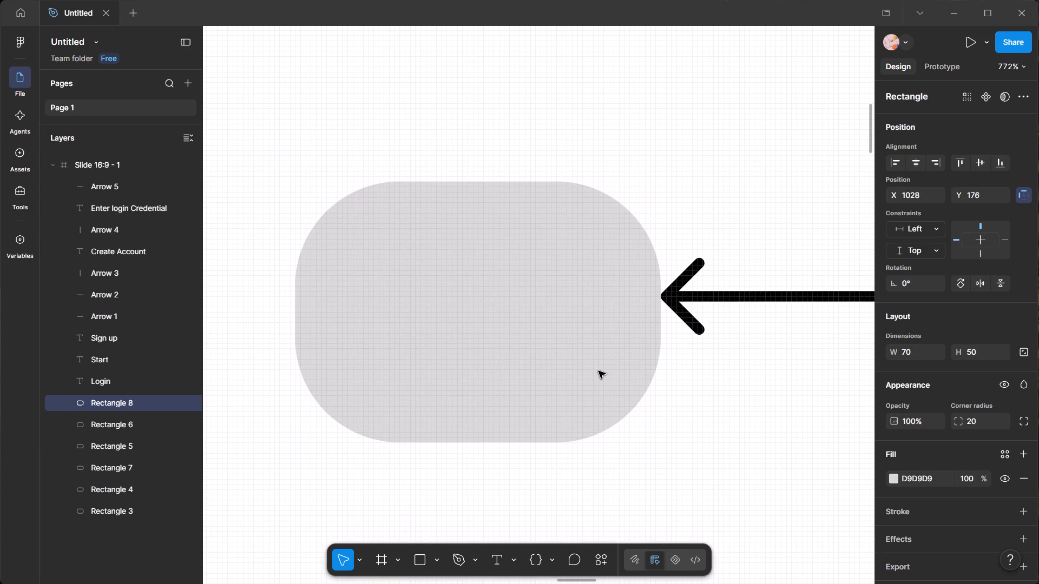
pyautogui.moveTo(599, 371); pyautogui.dragTo(599, 367)
pyautogui.click(697, 418)
# Examine how the arrowhead meets the empty box and how both sit within the whole flow.
pyautogui.keyDown('ctrl'); pyautogui.scroll(-12, 710, 410); pyautogui.keyUp('ctrl')
pyautogui.keyDown('ctrl'); pyautogui.scroll(14, 696, 411); pyautogui.keyUp('ctrl')
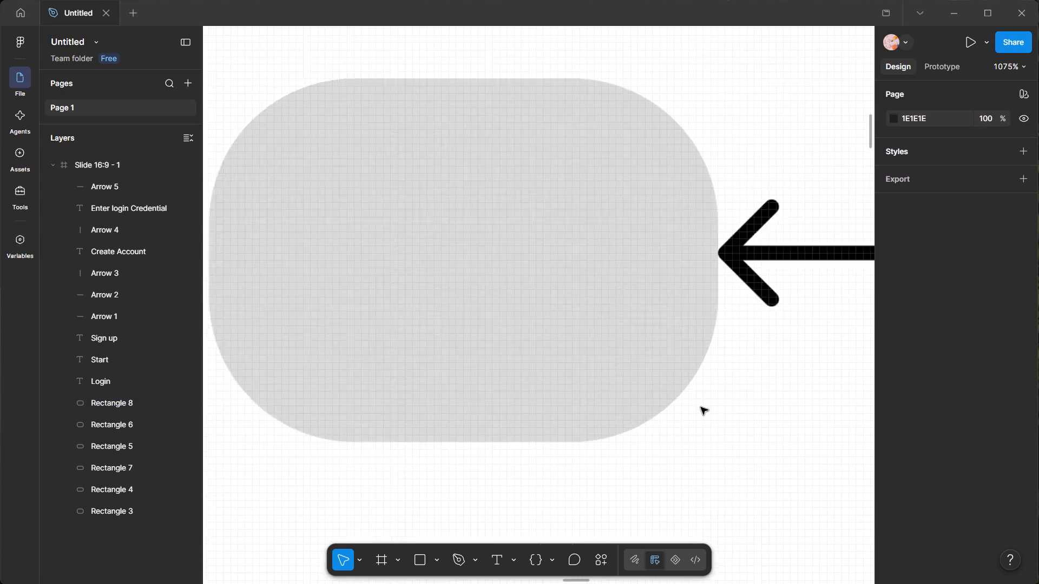
pyautogui.keyDown('ctrl'); pyautogui.scroll(8, 701, 407); pyautogui.keyUp('ctrl')
pyautogui.keyDown('ctrl'); pyautogui.moveTo(729, 274); pyautogui.dragTo(645, 483, button='middle'); pyautogui.keyUp('ctrl')
pyautogui.keyDown('ctrl'); pyautogui.scroll(-5, 645, 483); pyautogui.keyUp('ctrl')
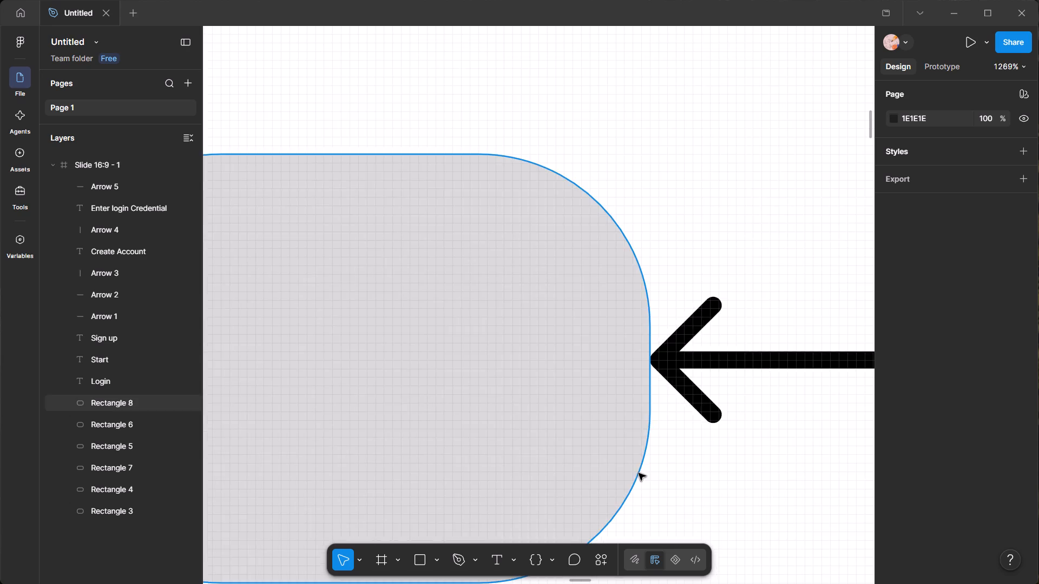
pyautogui.keyDown('ctrl'); pyautogui.scroll(-12, 639, 473); pyautogui.keyUp('ctrl')
pyautogui.moveTo(689, 492); pyautogui.dragTo(530, 423)
pyautogui.scroll(-4, 673, 468)
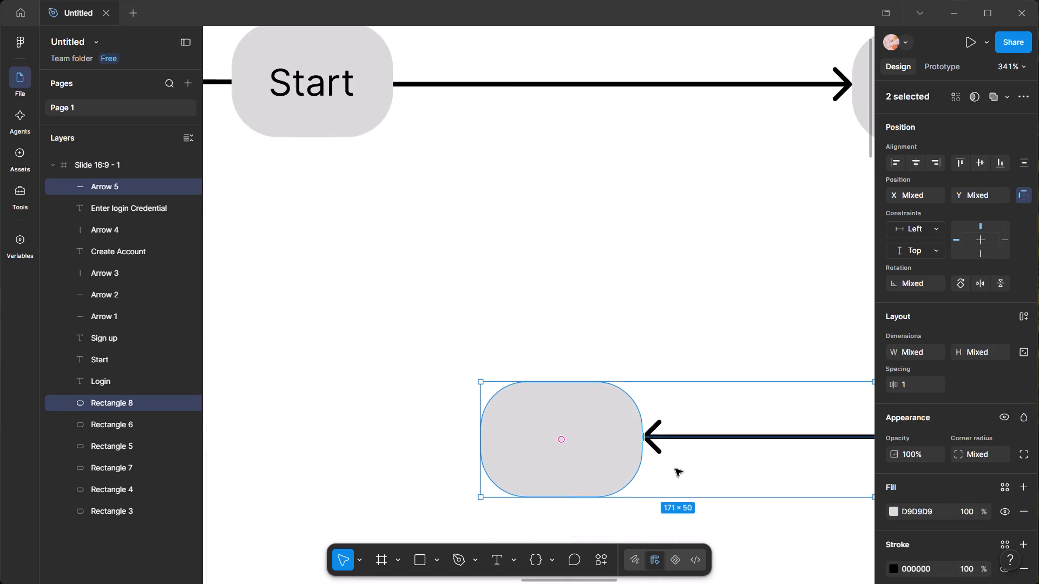
pyautogui.scroll(-1, 675, 469)
pyautogui.click(675, 456)
pyautogui.keyDown('ctrl'); pyautogui.scroll(-7, 692, 447); pyautogui.keyUp('ctrl')
pyautogui.middleClick(717, 459)
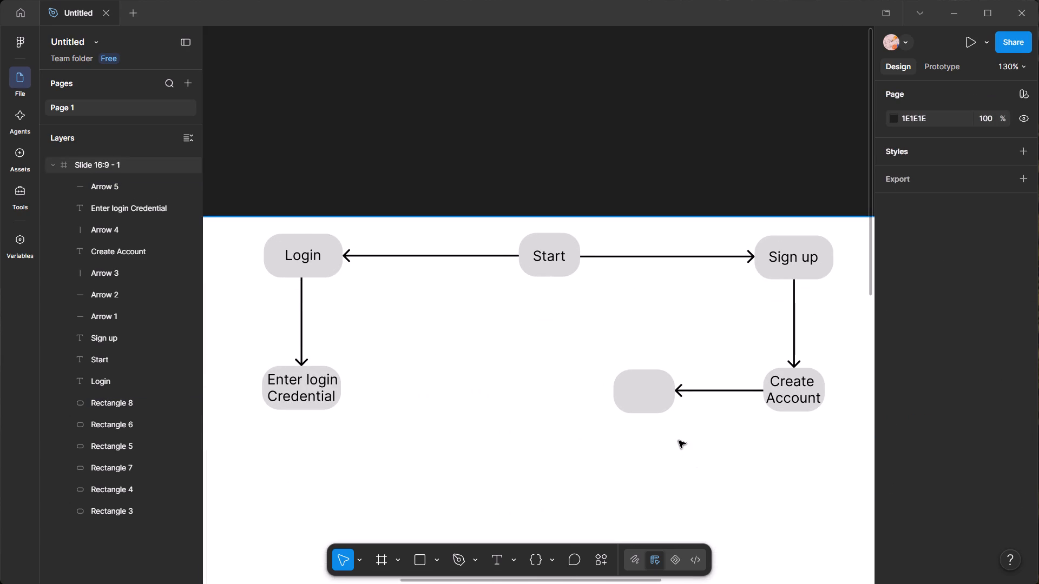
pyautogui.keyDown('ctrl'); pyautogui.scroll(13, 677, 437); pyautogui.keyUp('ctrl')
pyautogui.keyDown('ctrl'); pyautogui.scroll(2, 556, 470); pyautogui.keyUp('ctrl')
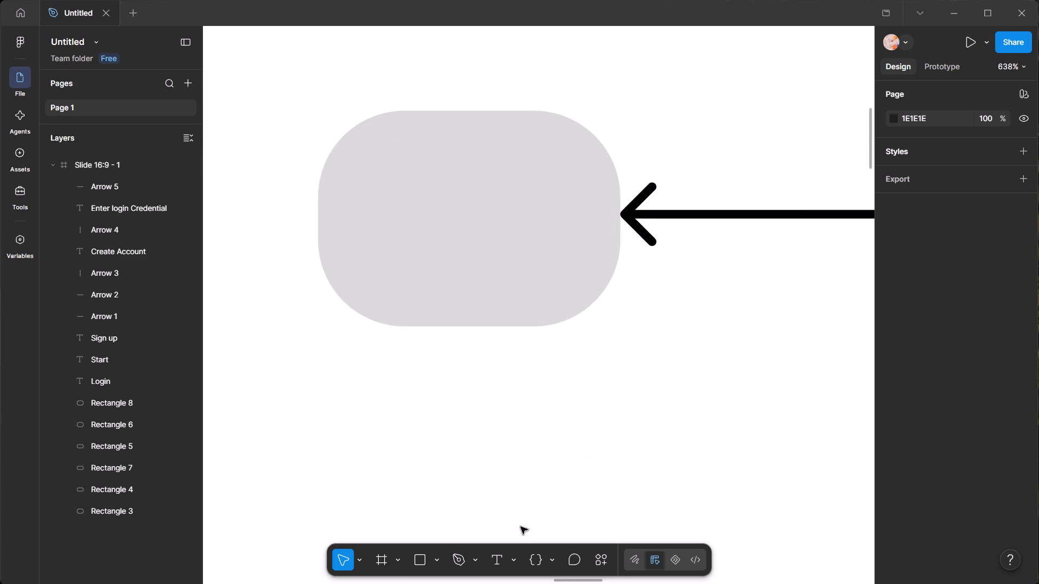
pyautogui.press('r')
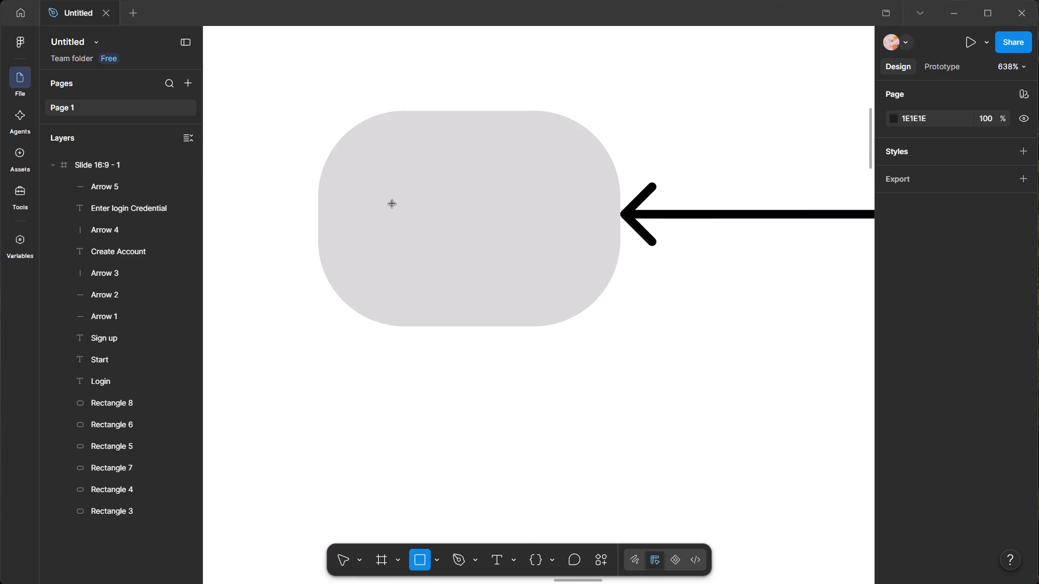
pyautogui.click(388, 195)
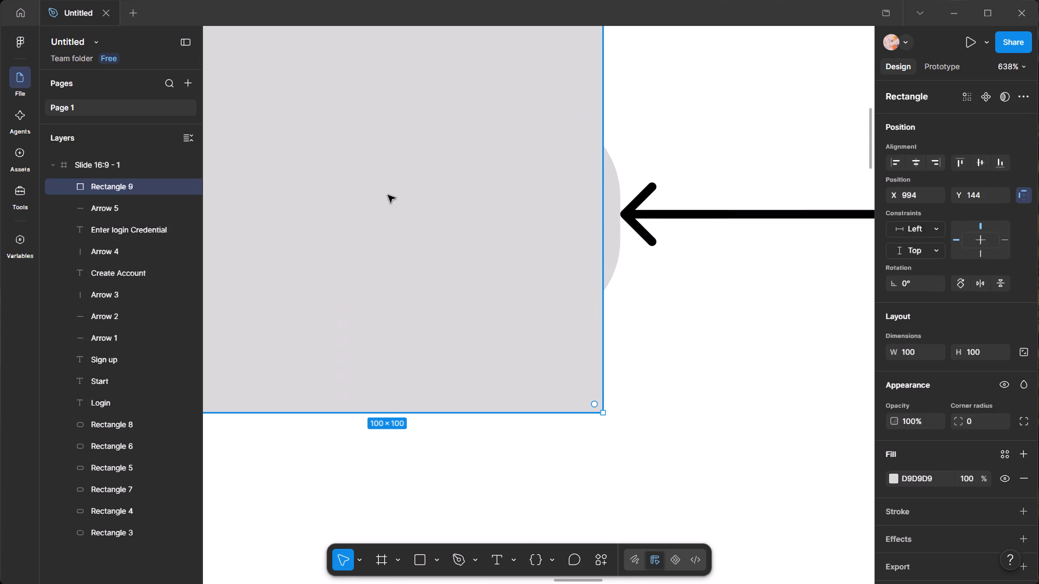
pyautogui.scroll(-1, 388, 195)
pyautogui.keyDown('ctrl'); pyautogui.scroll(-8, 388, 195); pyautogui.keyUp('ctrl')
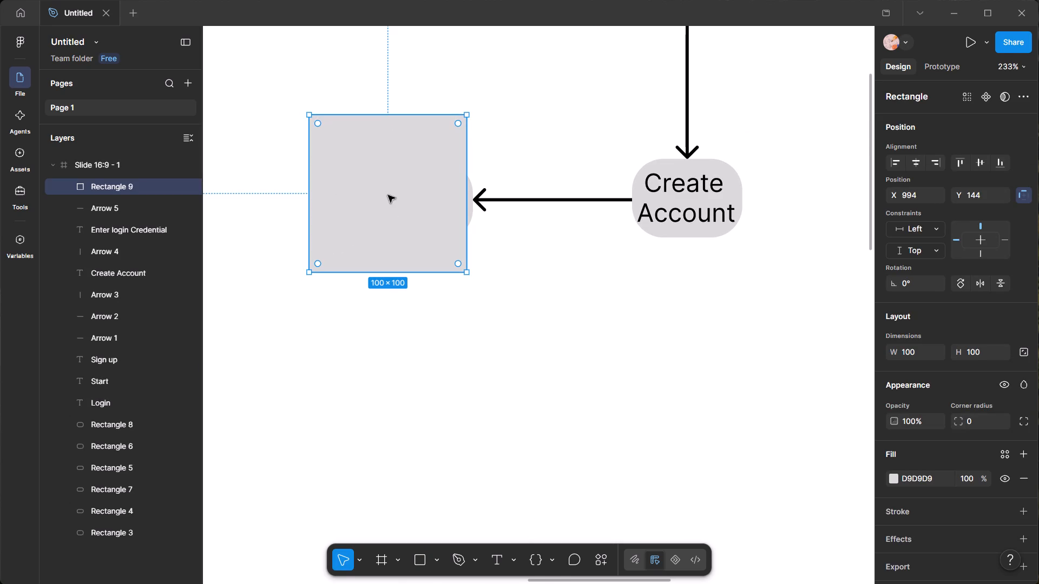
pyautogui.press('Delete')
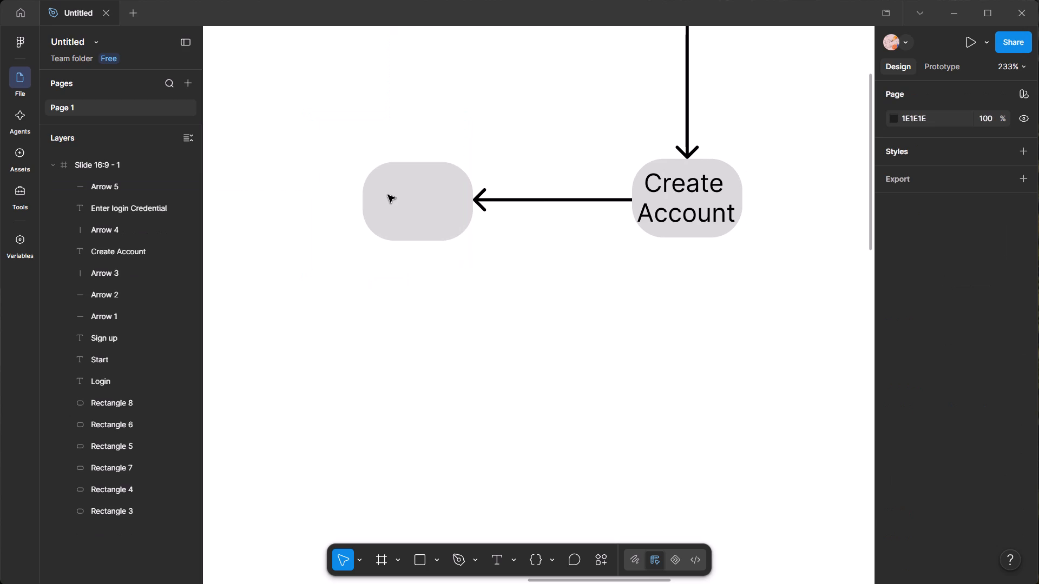
# Add a size 16 text label reading "Verify Details" on two lines over the empty box beside Create Account.
pyautogui.press('t')
pyautogui.click(389, 191)
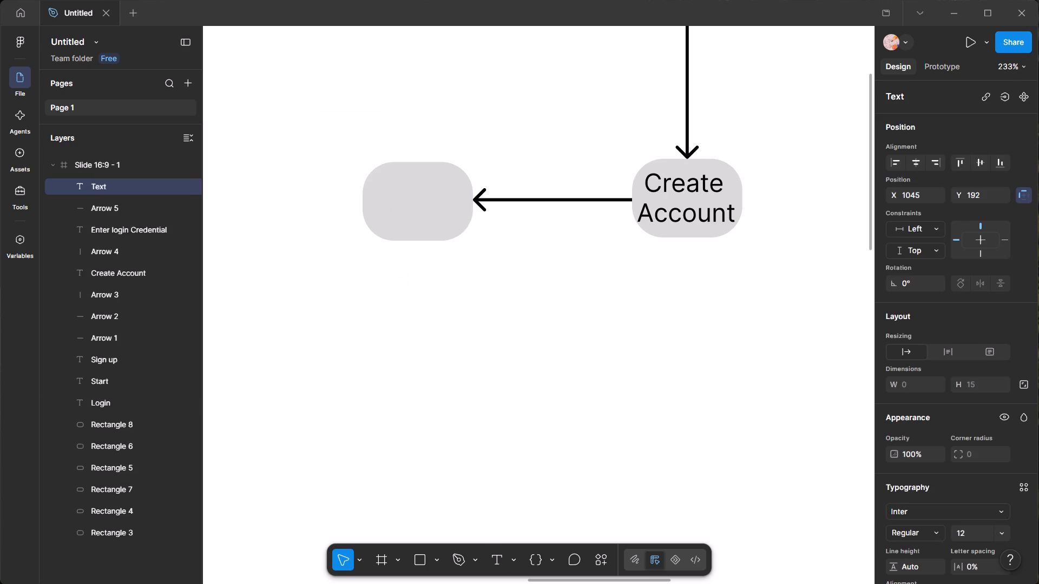
pyautogui.click(1002, 535)
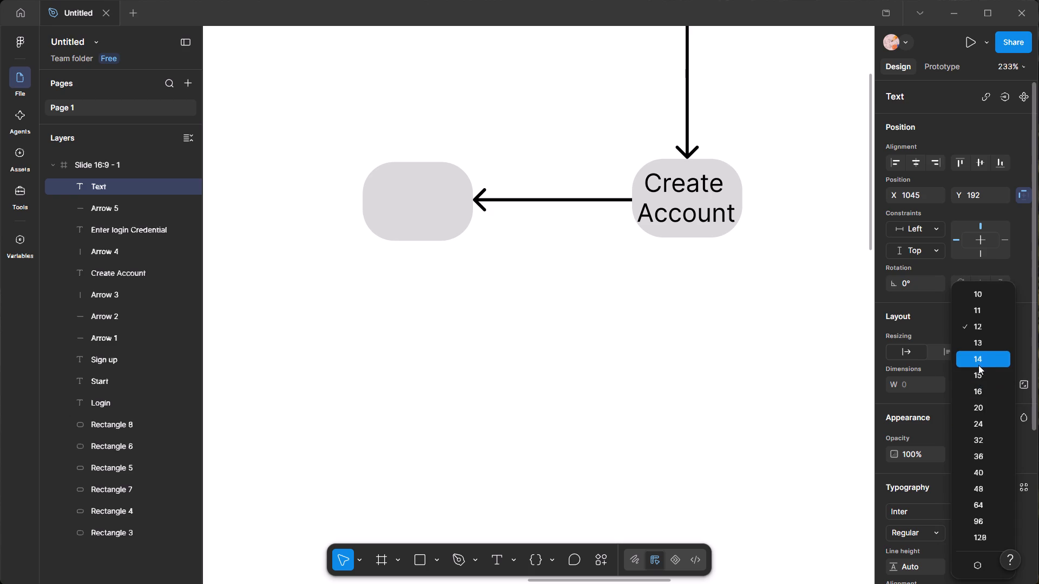
pyautogui.click(977, 388)
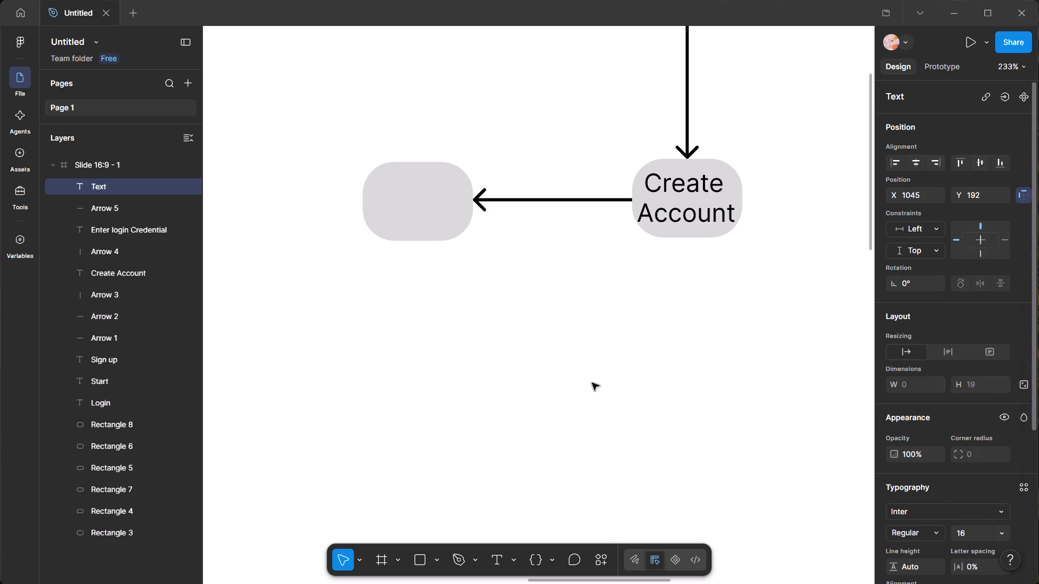
pyautogui.write('Ve')
pyautogui.write('rify')
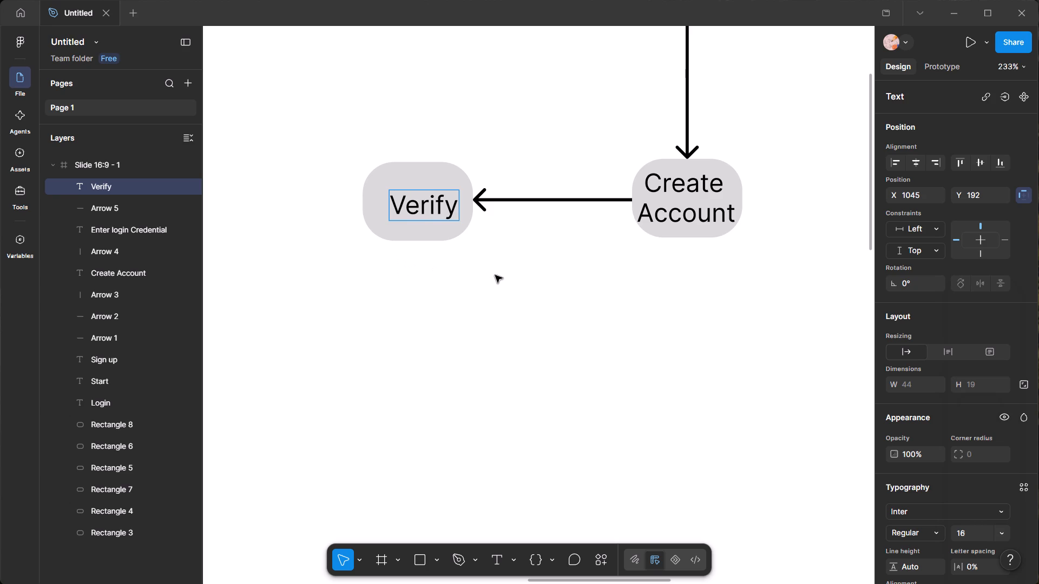
pyautogui.press('Return')
pyautogui.hotkey('ctrl', 'd')
pyautogui.press('e')
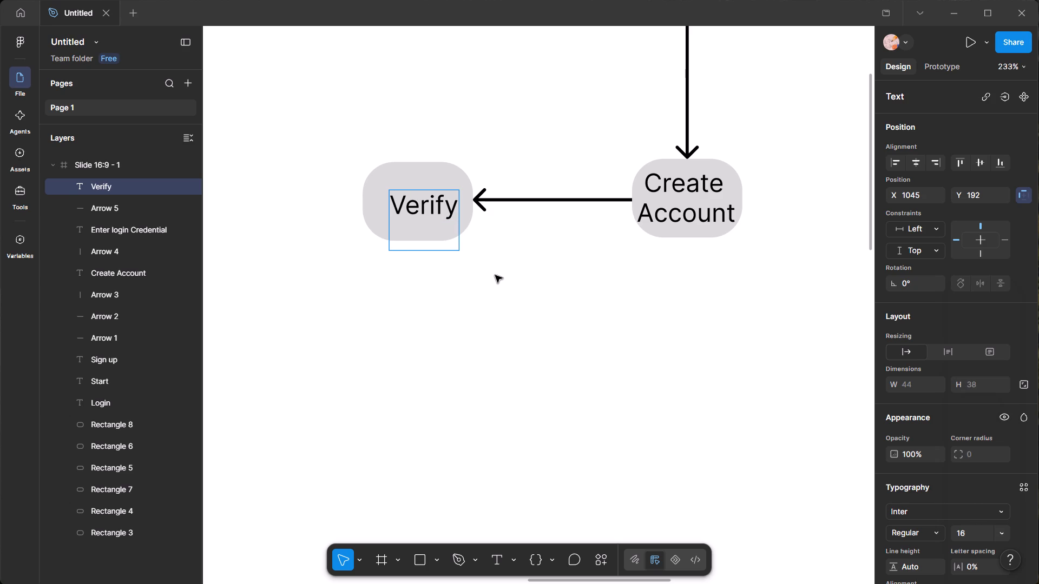
pyautogui.write('tails')
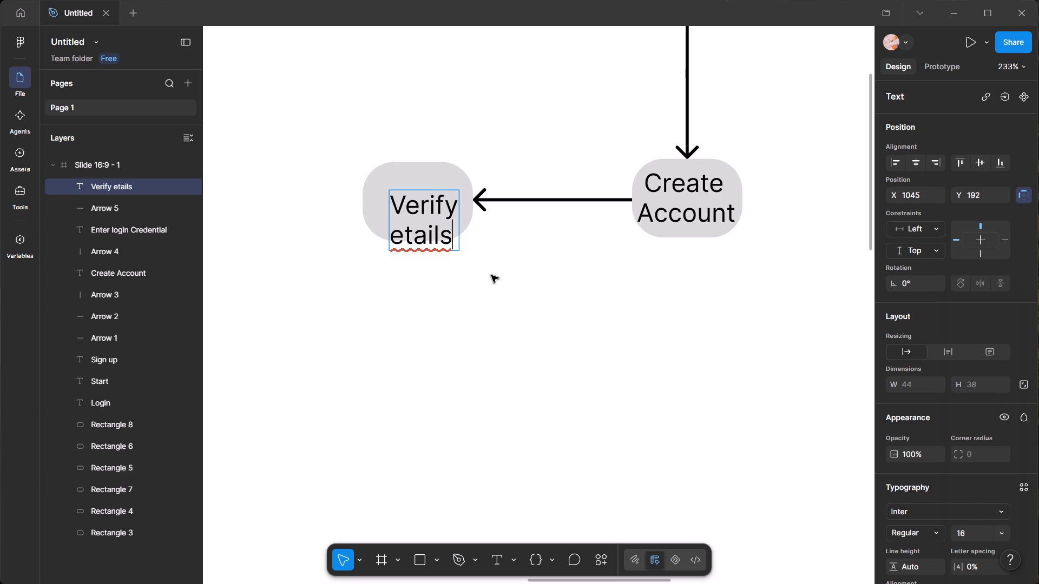
pyautogui.hotkey('ctrl', 'Left')
pyautogui.hotkey('shift', 'd')
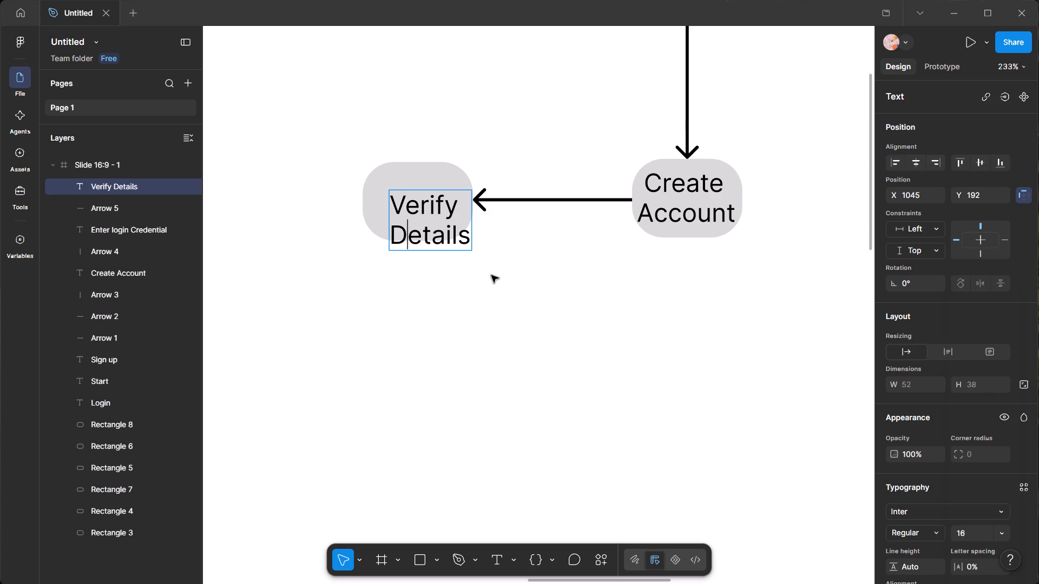
pyautogui.click(438, 293)
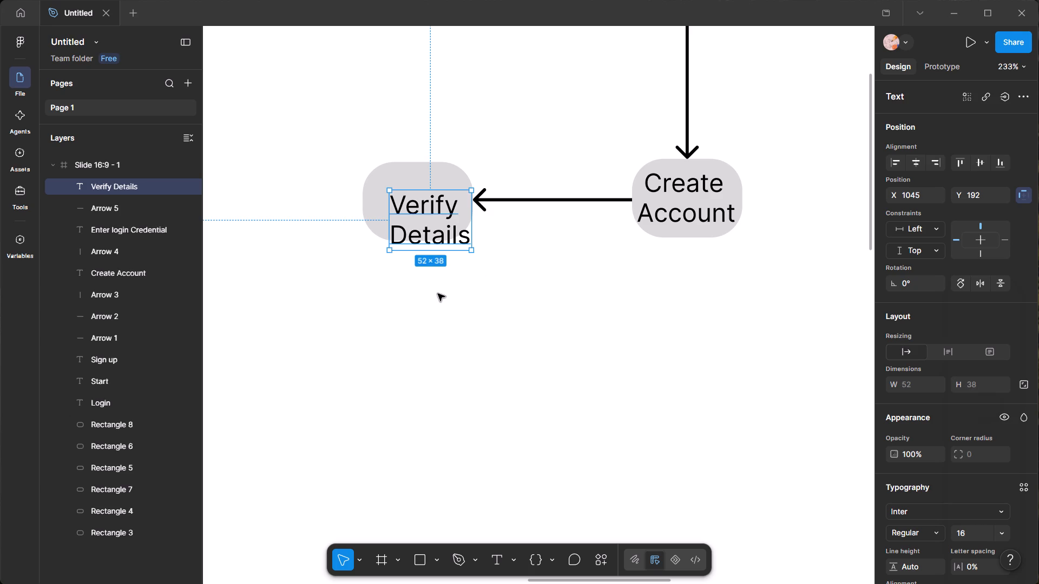
# Indent the word "Verify" by one space so it sits centred above "Details".
pyautogui.click(397, 205)
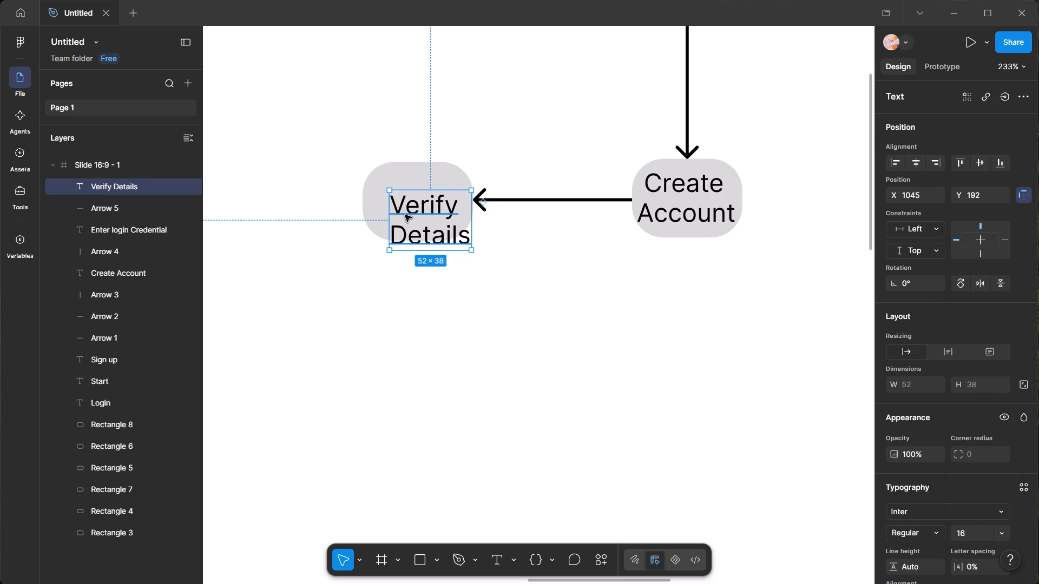
pyautogui.doubleClick(453, 317)
pyautogui.doubleClick(411, 214)
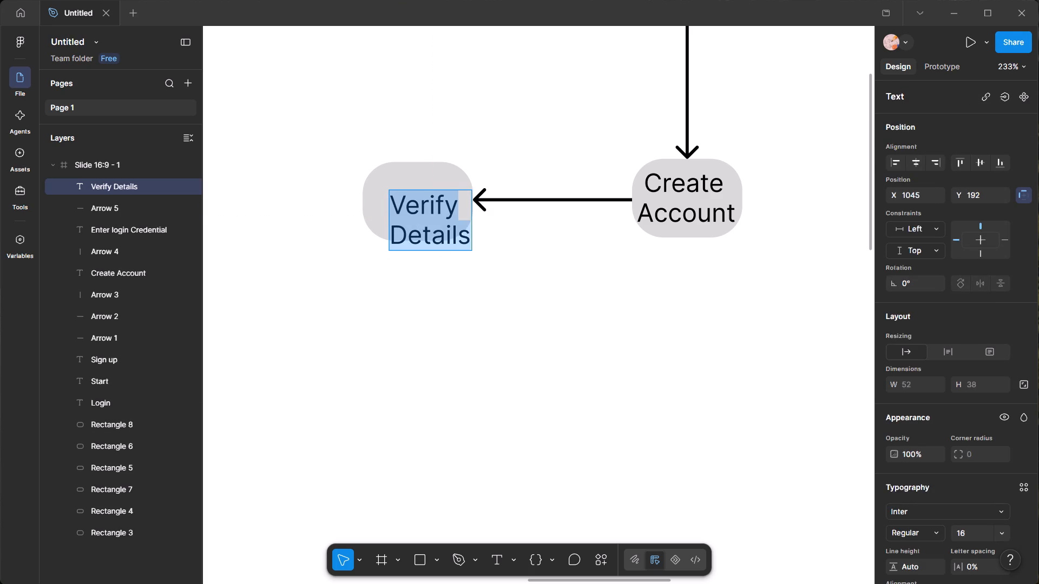
pyautogui.click(395, 204)
pyautogui.press('space')
pyautogui.click(569, 324)
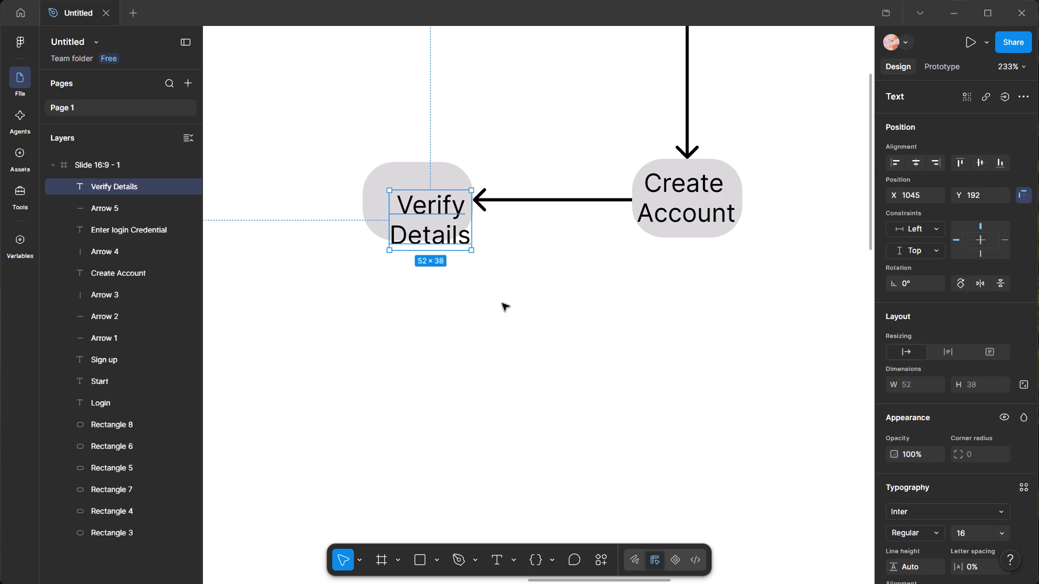
# Centre the "Verify Details" label inside its rounded box, at about X 1037, Y 180.
pyautogui.doubleClick(502, 305)
pyautogui.moveTo(439, 214); pyautogui.dragTo(428, 197)
pyautogui.click(503, 324)
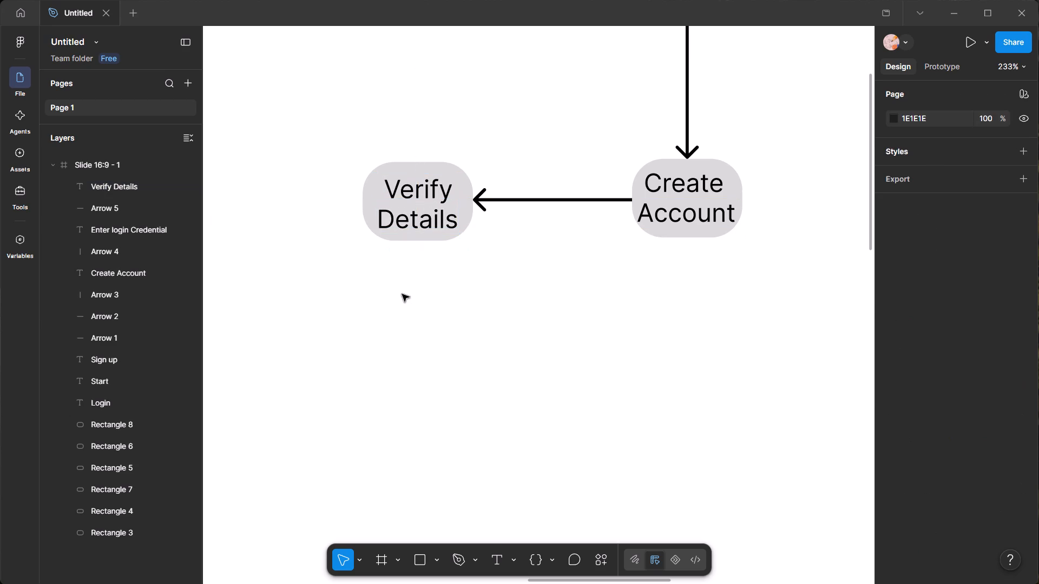
pyautogui.keyDown('ctrl'); pyautogui.scroll(6, 417, 213); pyautogui.keyUp('ctrl')
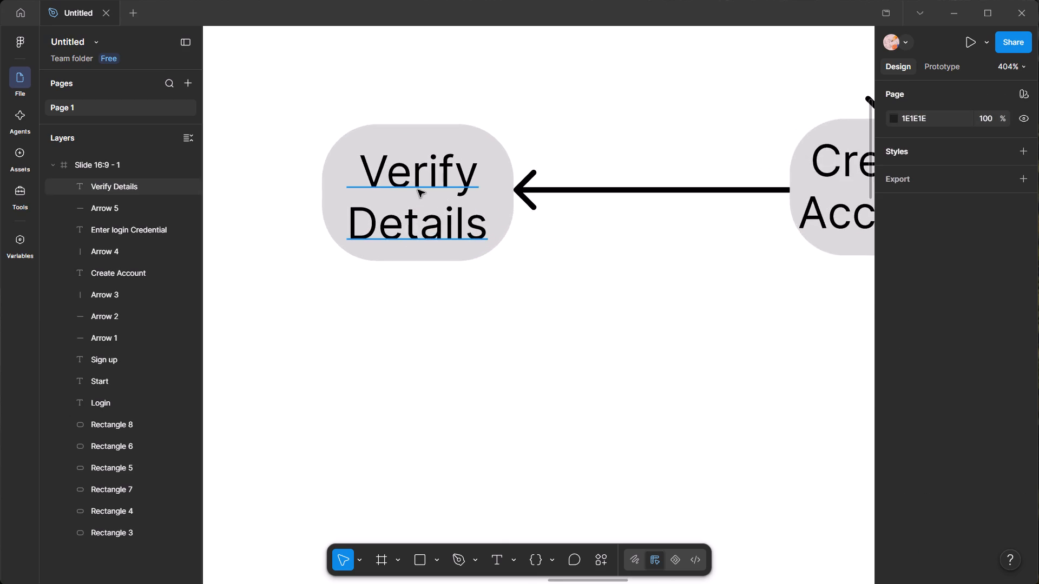
pyautogui.keyDown('ctrl'); pyautogui.scroll(6, 418, 189); pyautogui.keyUp('ctrl')
pyautogui.moveTo(420, 165); pyautogui.dragTo(420, 155)
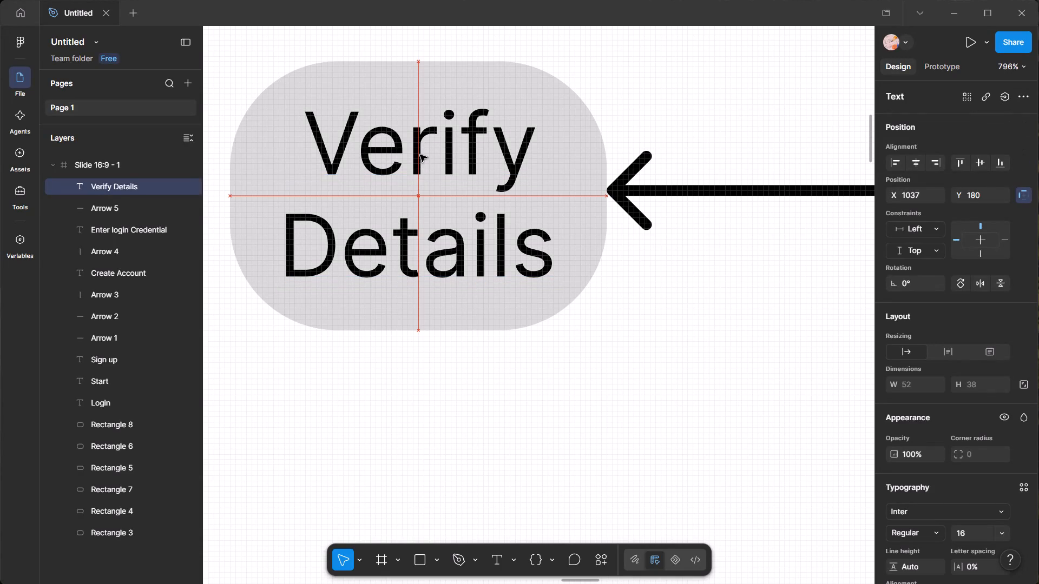
pyautogui.click(488, 448)
# Examine the whole flow and compare the position and size of the "Enter login Credential" and "Verify Details" boxes.
pyautogui.keyDown('ctrl'); pyautogui.scroll(-12, 476, 389); pyautogui.keyUp('ctrl')
pyautogui.moveTo(374, 436); pyautogui.dragTo(374, 436, button='middle')
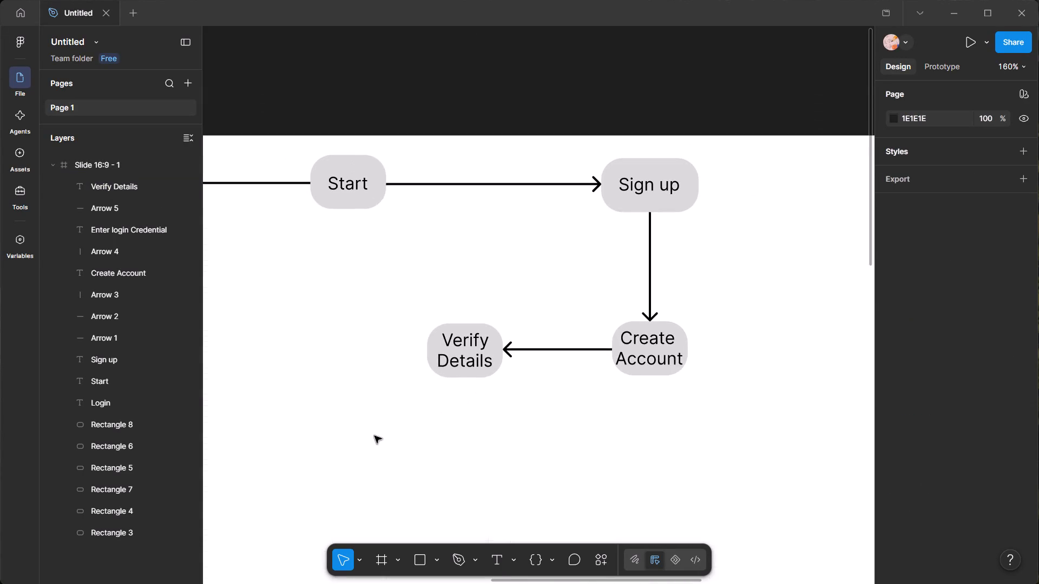
pyautogui.moveTo(374, 436); pyautogui.dragTo(549, 376, button='middle')
pyautogui.keyDown('ctrl'); pyautogui.scroll(-4, 547, 379); pyautogui.keyUp('ctrl')
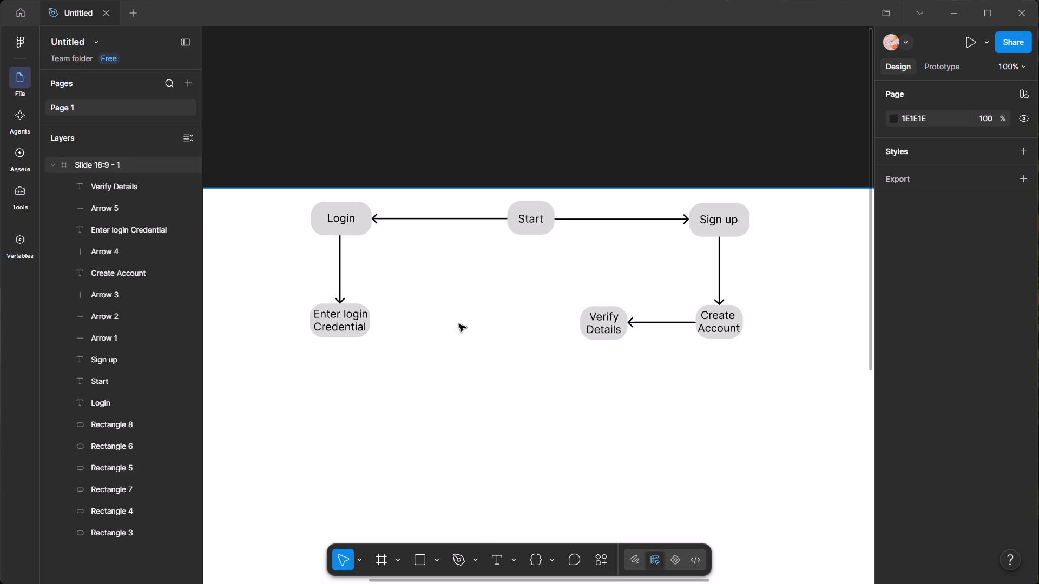
pyautogui.keyDown('ctrl'); pyautogui.scroll(-4, 462, 316); pyautogui.keyUp('ctrl')
pyautogui.keyDown('ctrl'); pyautogui.scroll(9, 462, 316); pyautogui.keyUp('ctrl')
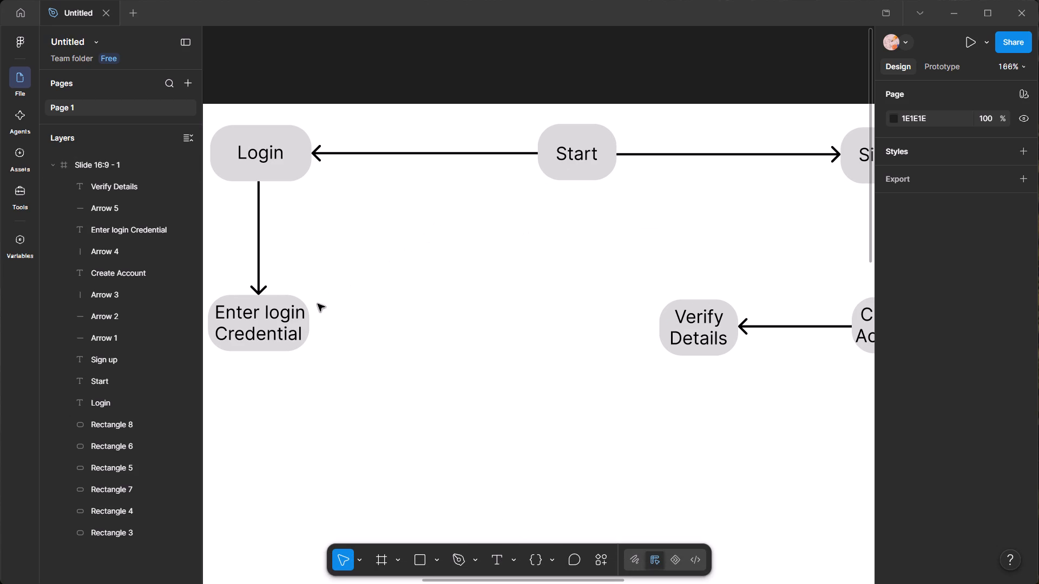
pyautogui.click(291, 297)
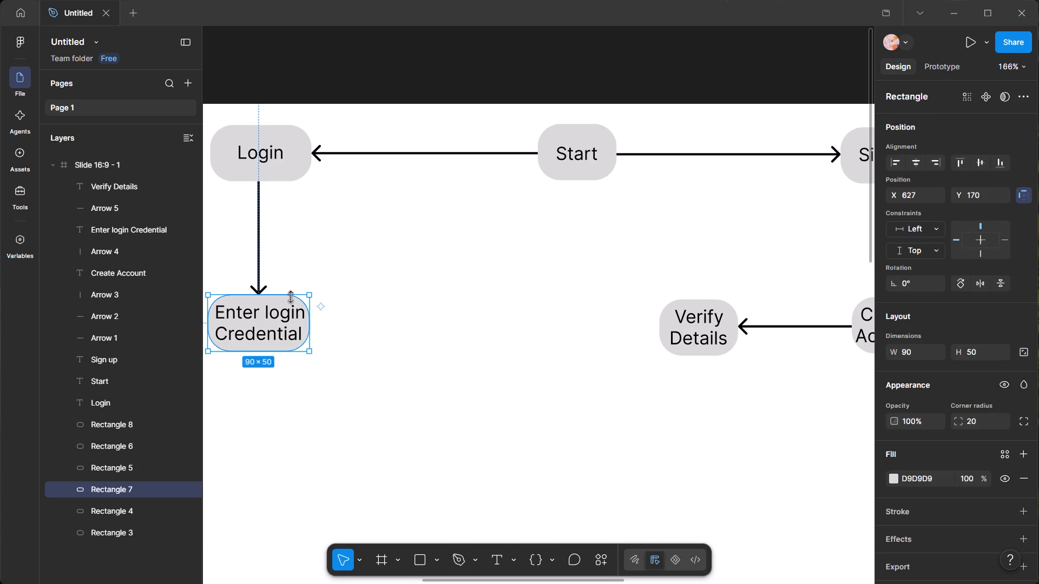
pyautogui.click(710, 303)
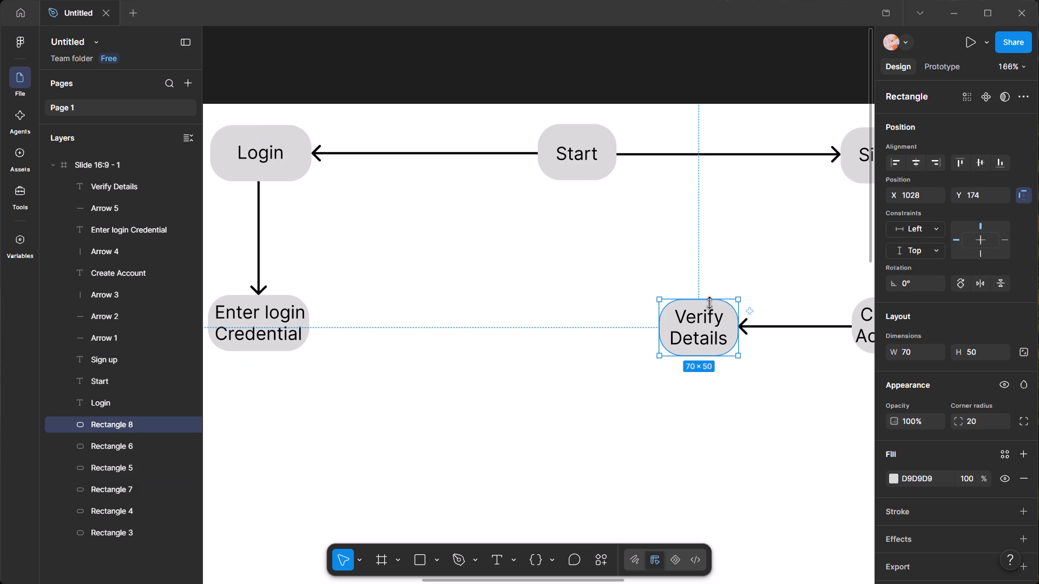
pyautogui.click(300, 300)
pyautogui.click(534, 380)
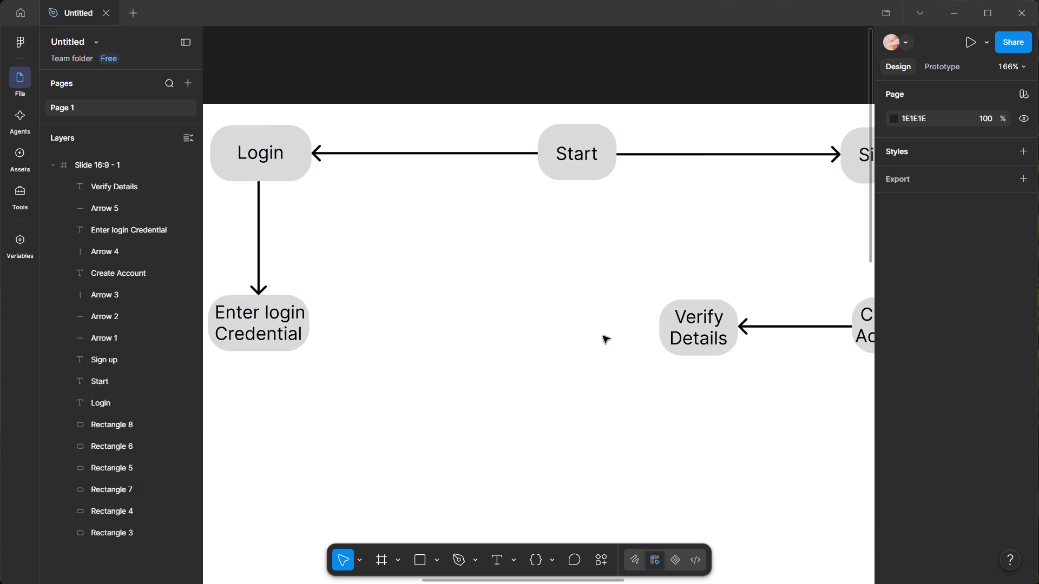
pyautogui.click(292, 299)
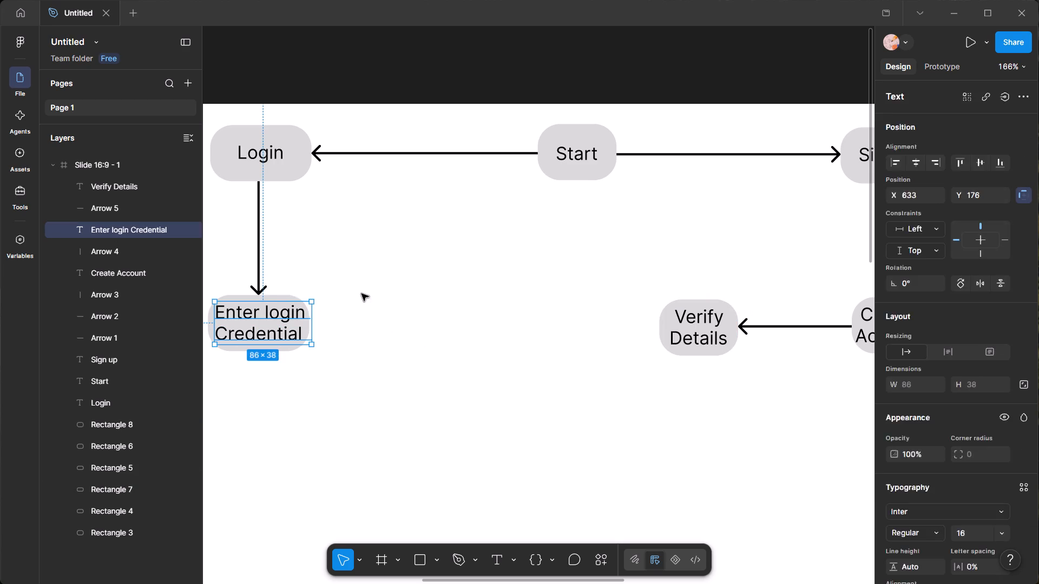
pyautogui.click(366, 293)
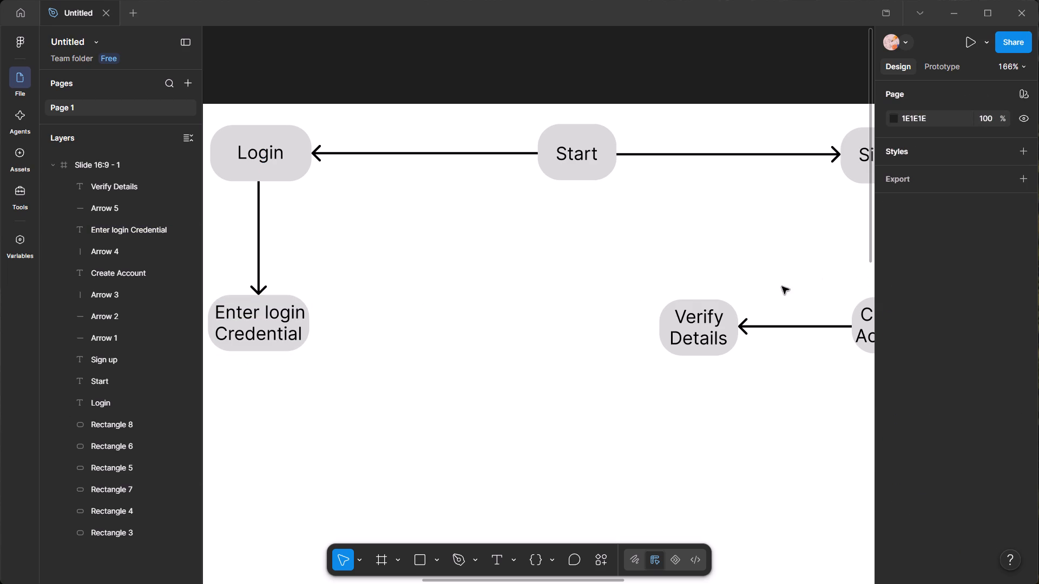
# Duplicate the "Verify Details" box and place the copy between it and "Enter login Credential", at about X 834, Y 176.
pyautogui.click(734, 308)
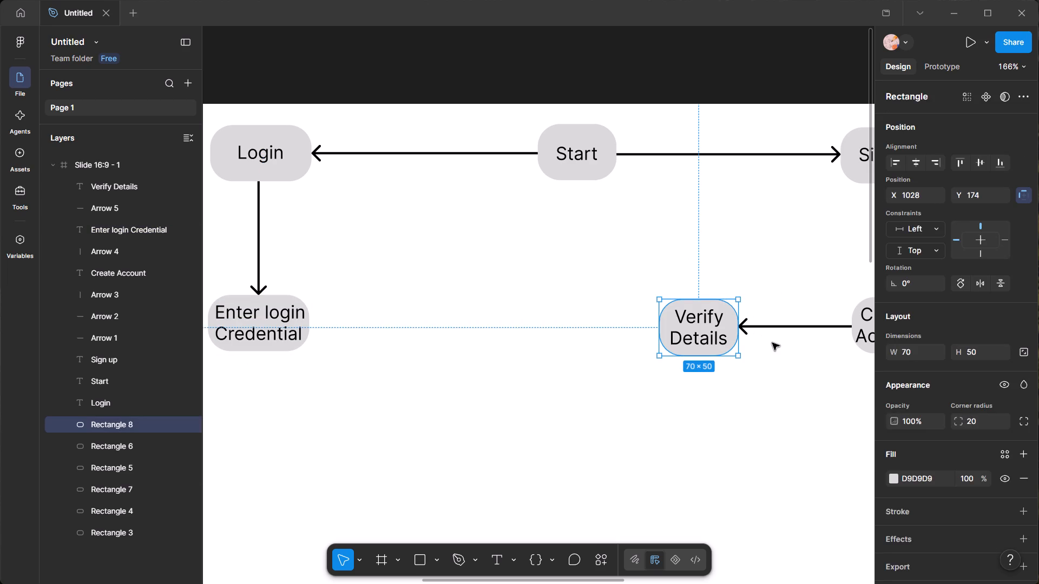
pyautogui.hotkey('ctrl', 'd')
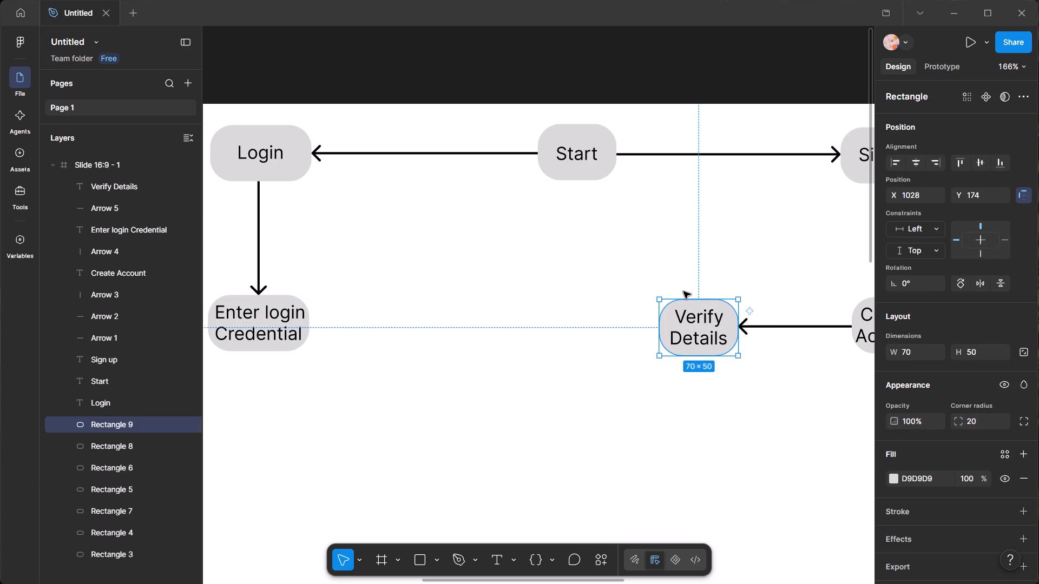
pyautogui.moveTo(665, 311); pyautogui.dragTo(432, 316)
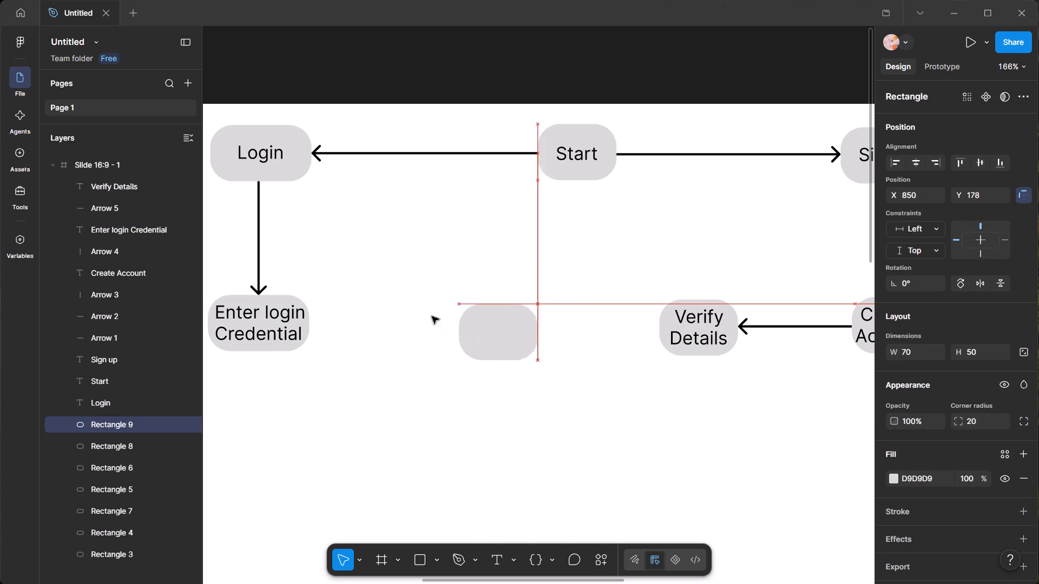
pyautogui.moveTo(432, 316); pyautogui.dragTo(448, 315)
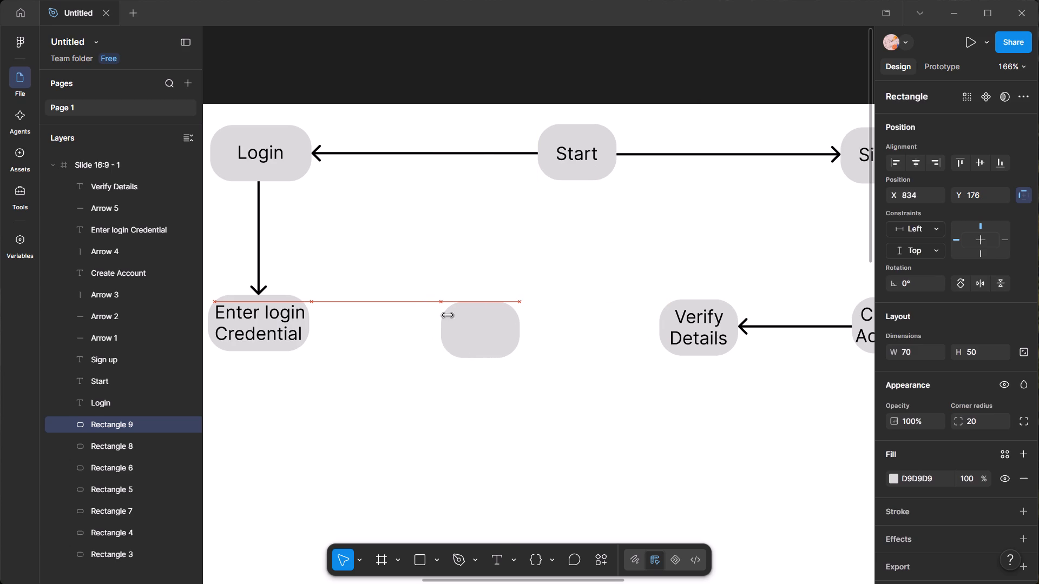
pyautogui.click(503, 436)
# Add a size 16 text label reading "Home Page" on two lines over the new box, each line indented by one space.
pyautogui.keyDown('ctrl'); pyautogui.scroll(6, 467, 414); pyautogui.keyUp('ctrl')
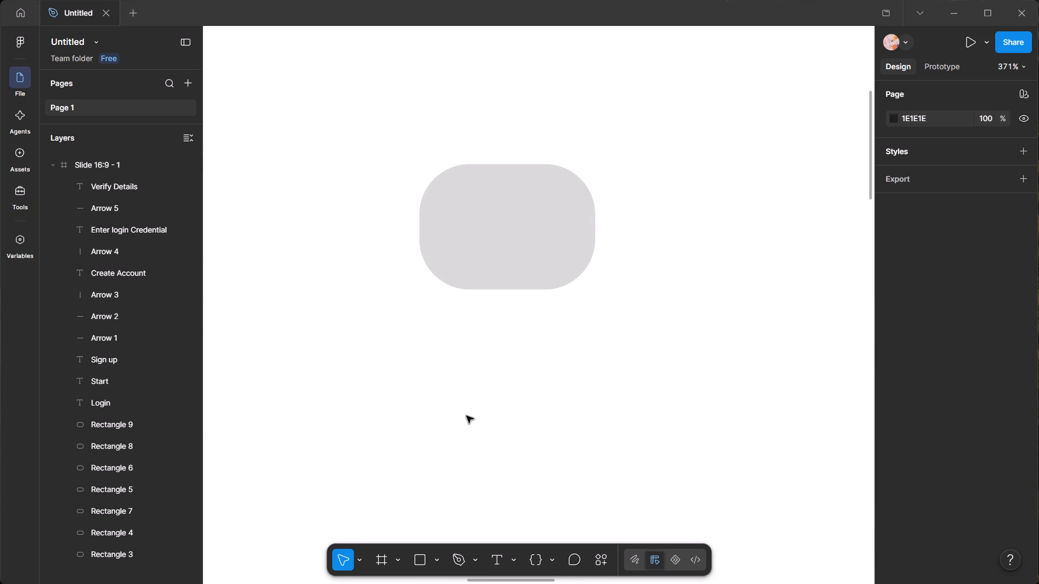
pyautogui.press('t')
pyautogui.click(475, 208)
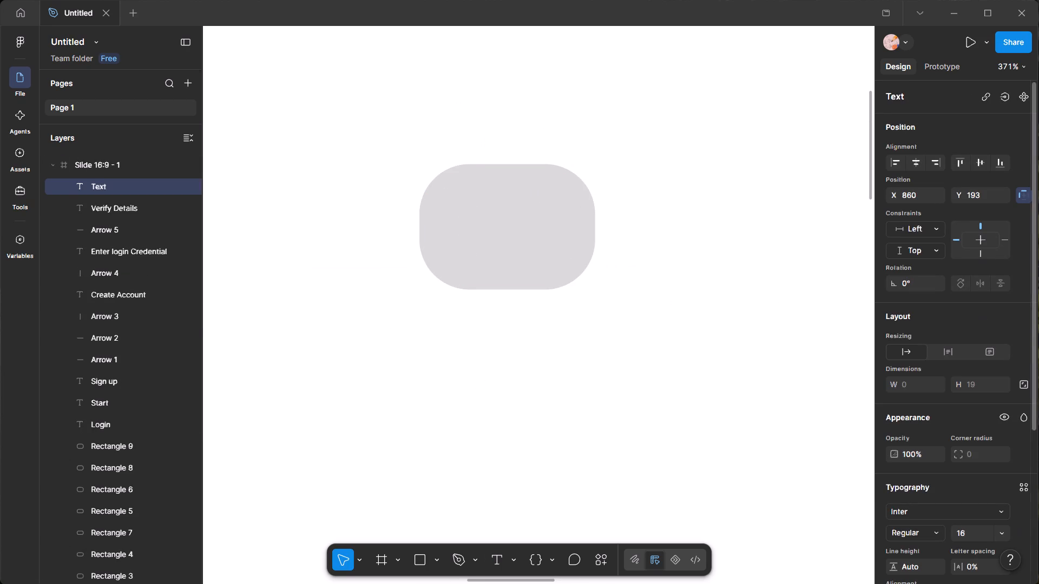
pyautogui.write('Home')
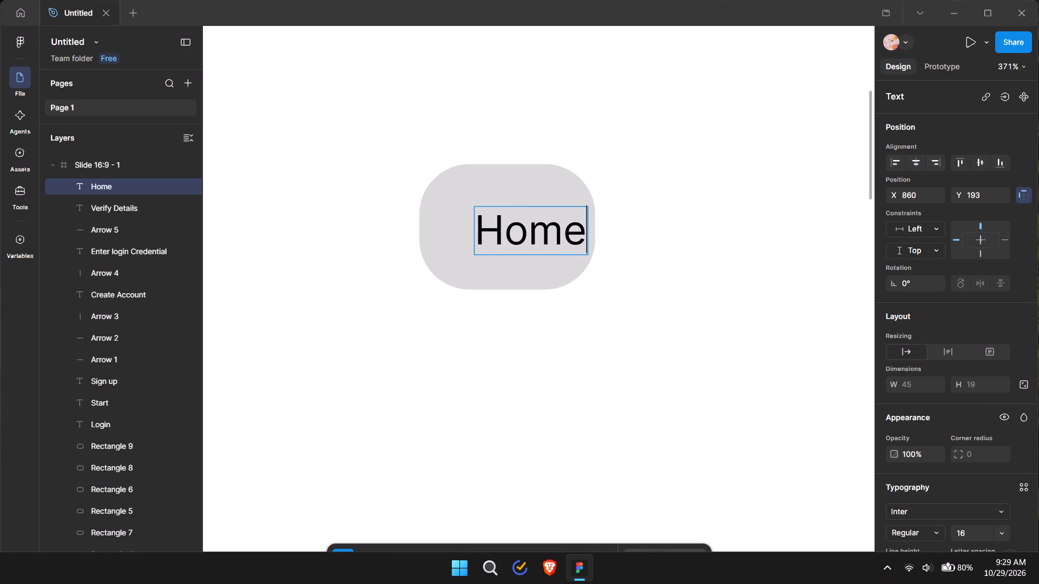
pyautogui.press('Return')
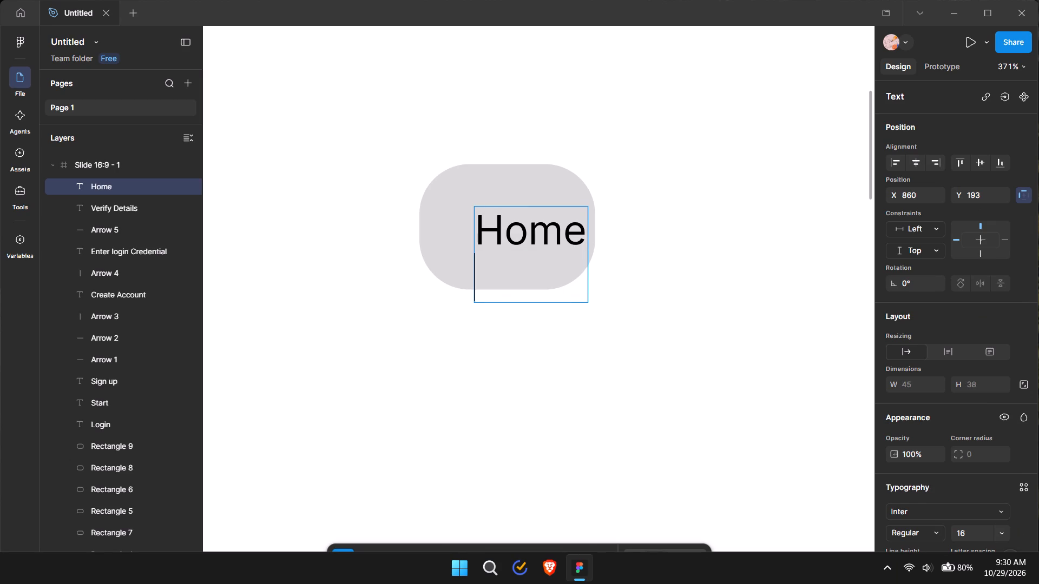
pyautogui.write('Page')
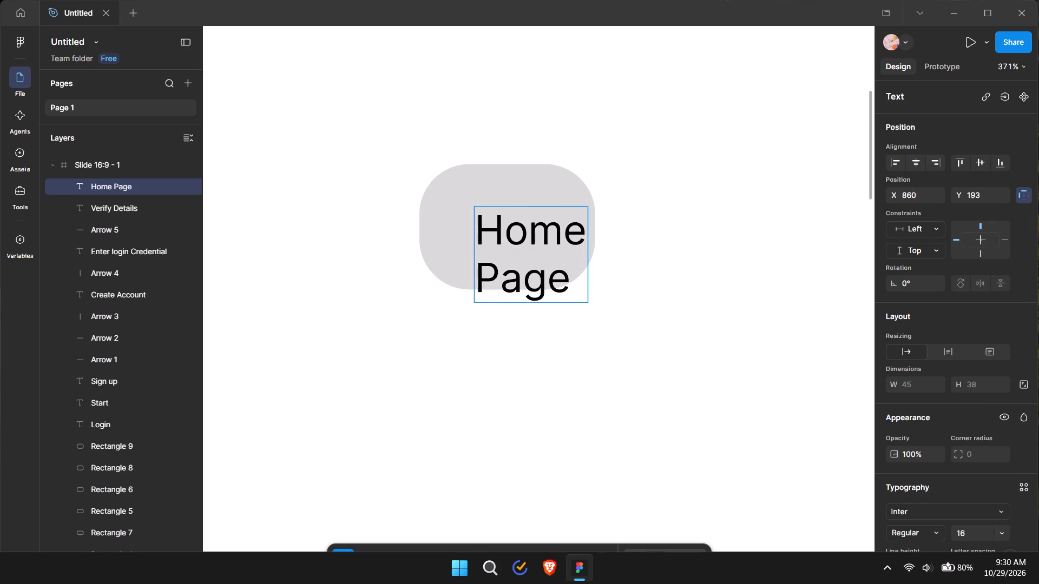
pyautogui.hotkey('ctrl', 'Left')
pyautogui.press('space')
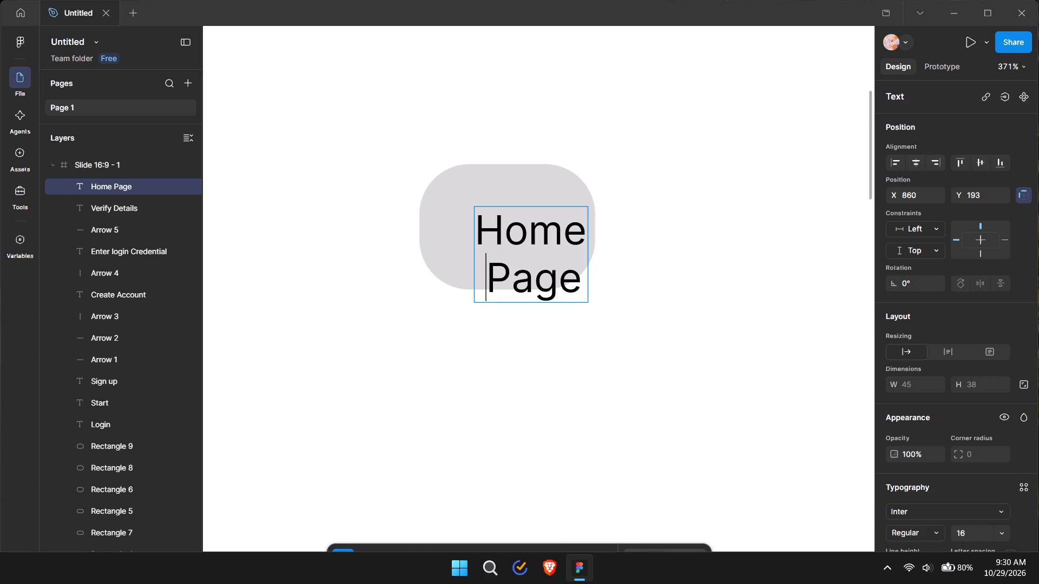
pyautogui.press('Up')
pyautogui.press('space')
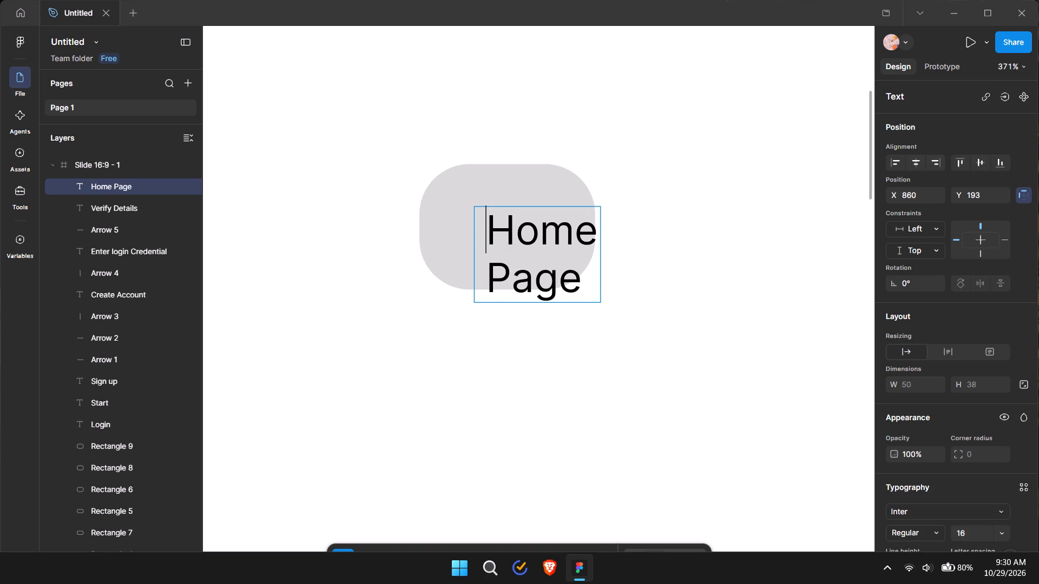
pyautogui.click(650, 436)
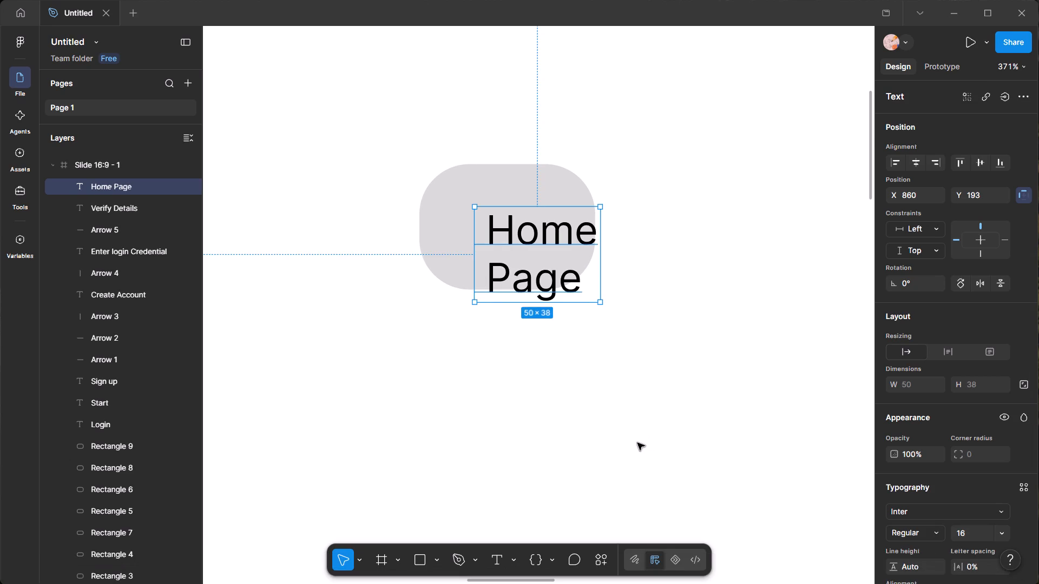
# Move the "Home Page" label to the centre of its rounded box, at about X 848, Y 180.
pyautogui.click(617, 443)
pyautogui.moveTo(519, 228); pyautogui.dragTo(486, 196)
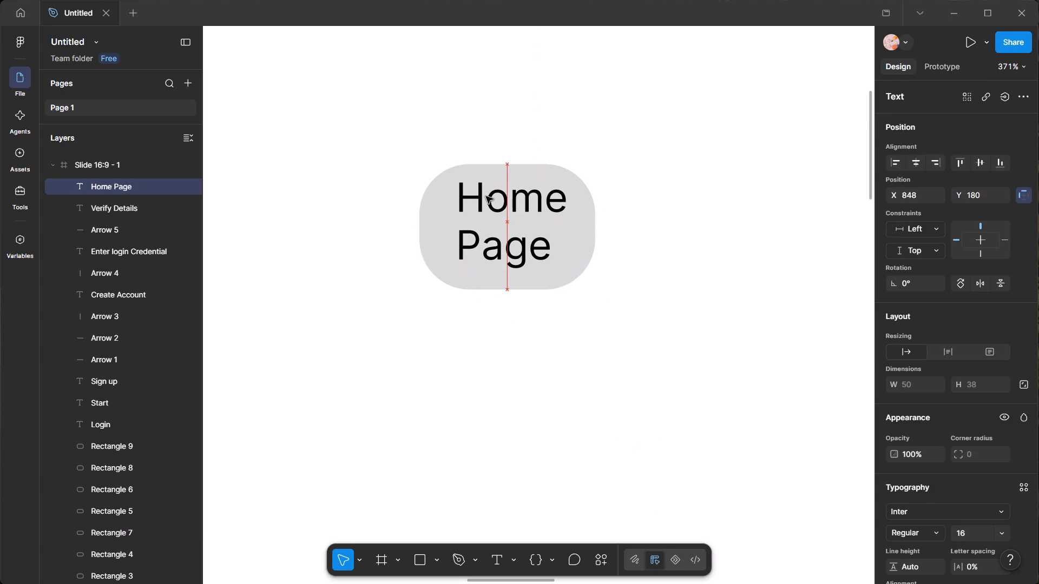
pyautogui.moveTo(486, 196); pyautogui.dragTo(487, 200)
pyautogui.click(601, 335)
# Draw a horizontal arrow about 39 px long from the left edge of the "Verify Details" box towards "Home Page", at Y 201.
pyautogui.keyDown('ctrl'); pyautogui.scroll(-4, 601, 336); pyautogui.keyUp('ctrl')
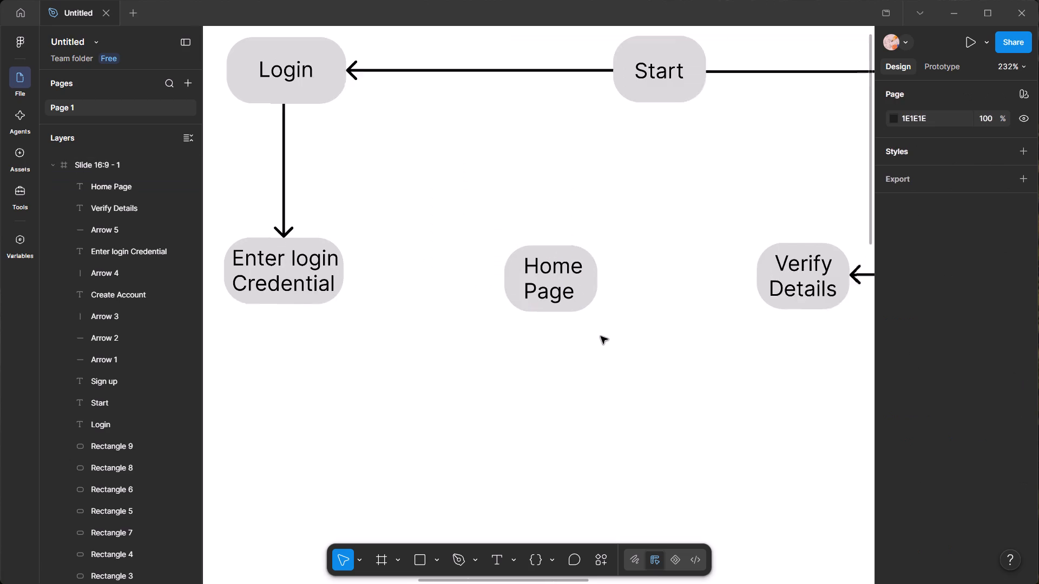
pyautogui.keyDown('ctrl'); pyautogui.scroll(-2, 601, 336); pyautogui.keyUp('ctrl')
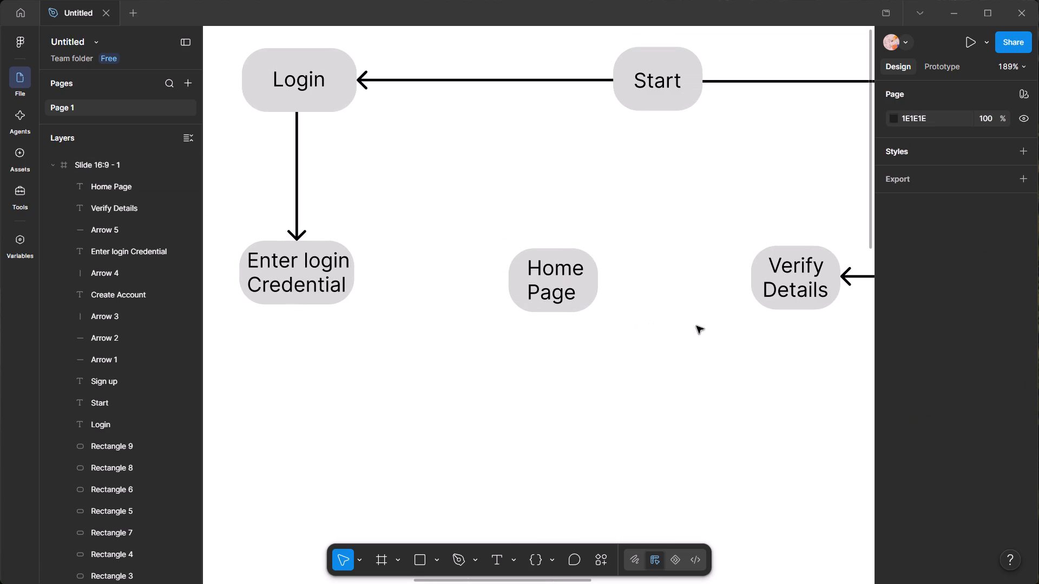
pyautogui.scroll(6, 738, 326)
pyautogui.scroll(-5, 749, 326)
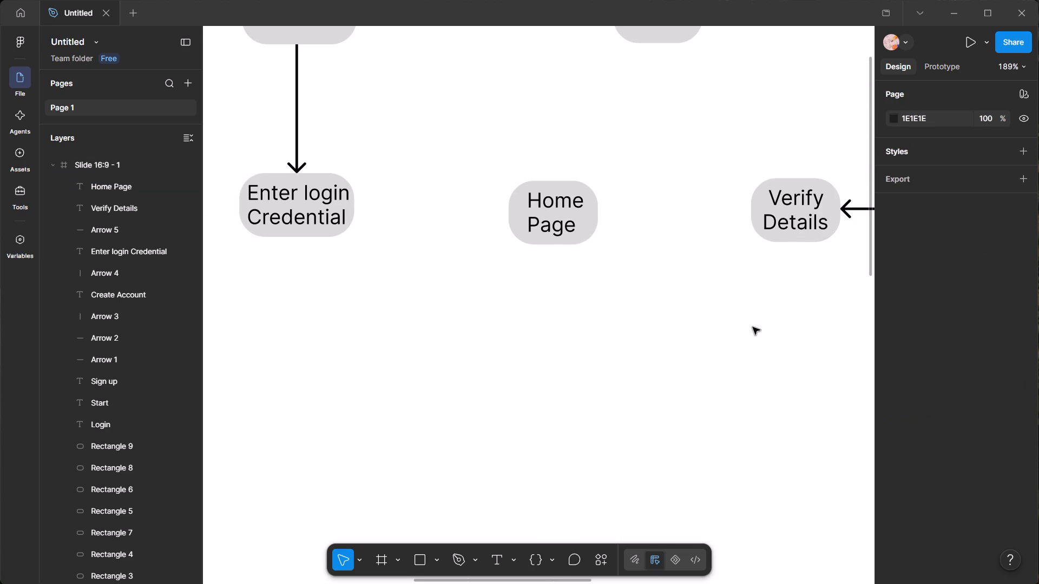
pyautogui.hotkey('shift', 'l')
pyautogui.keyDown('ctrl'); pyautogui.scroll(7, 770, 226); pyautogui.keyUp('ctrl')
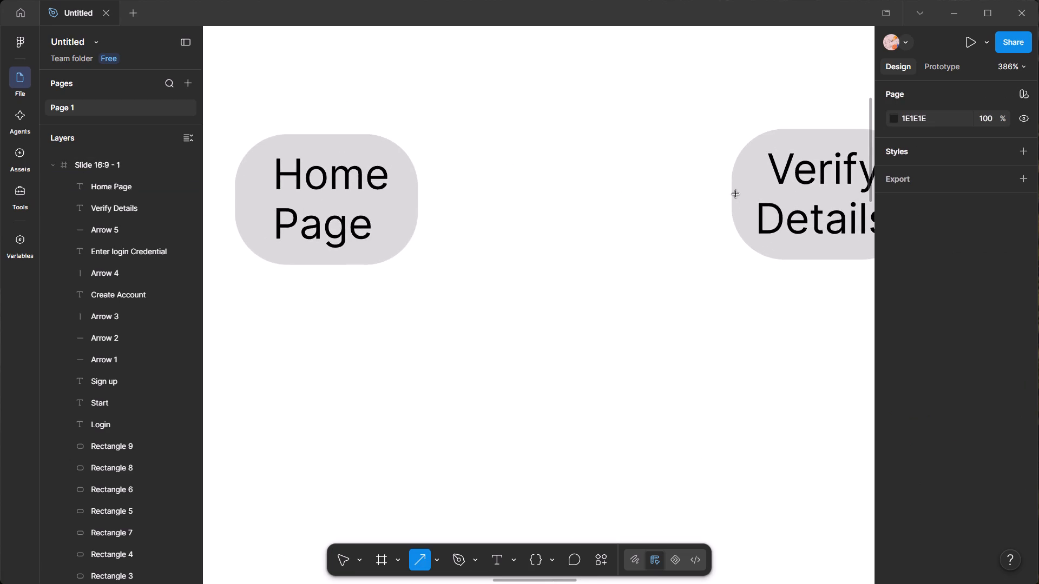
pyautogui.keyDown('ctrl'); pyautogui.scroll(7, 734, 196); pyautogui.keyUp('ctrl')
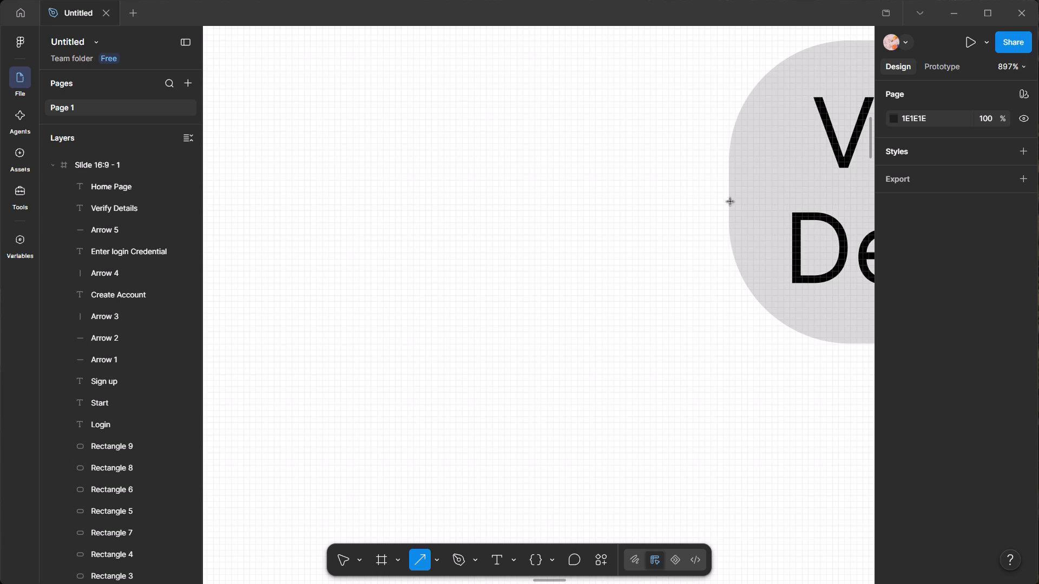
pyautogui.moveTo(731, 202); pyautogui.dragTo(495, 225)
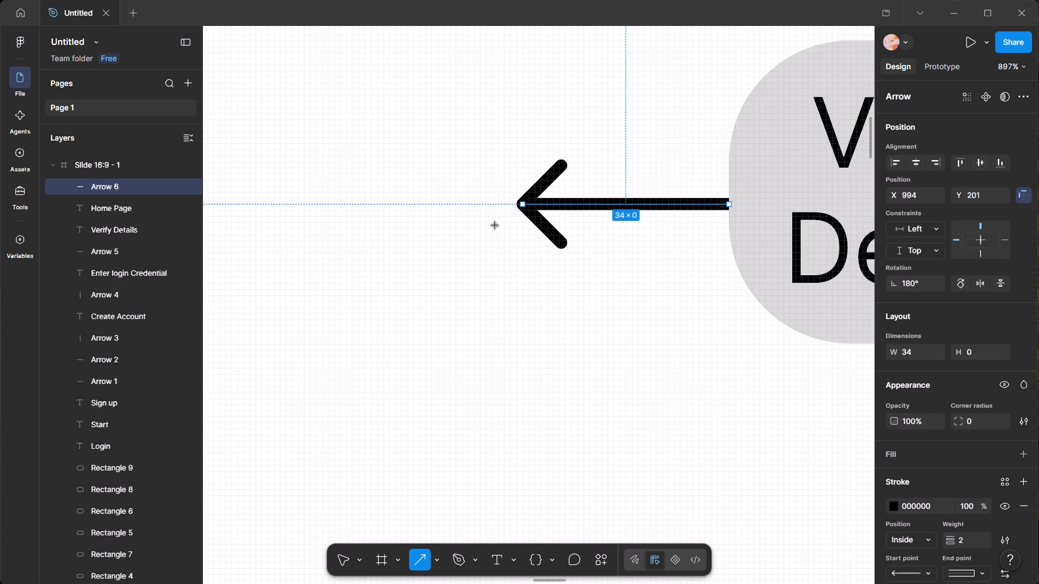
pyautogui.moveTo(495, 225); pyautogui.dragTo(494, 226)
# Set the new arrow's width to 100, then extend it to 121 to reach the "Home Page" box.
pyautogui.click(916, 353)
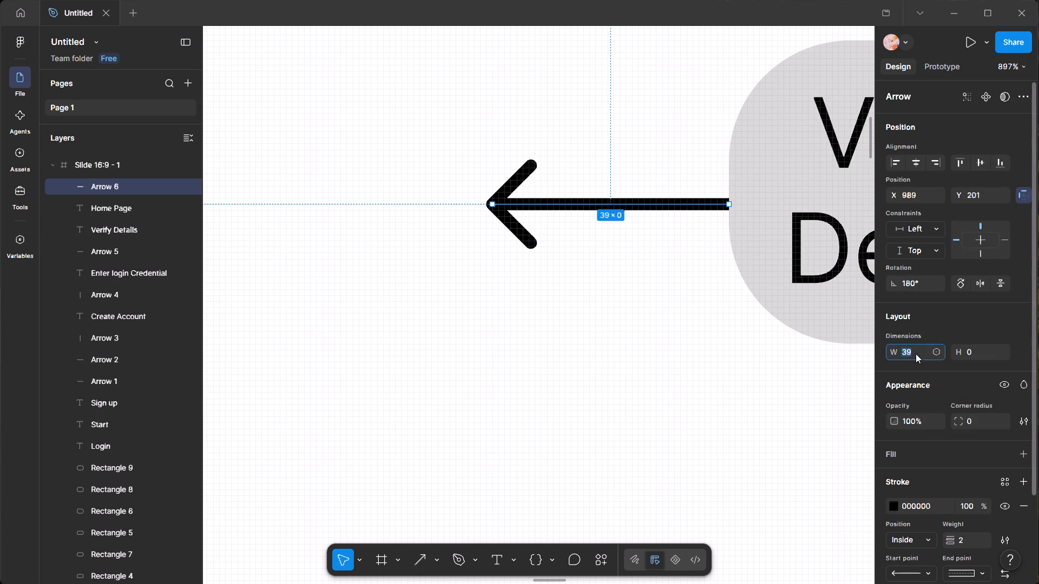
pyautogui.write('100')
pyautogui.press('Return')
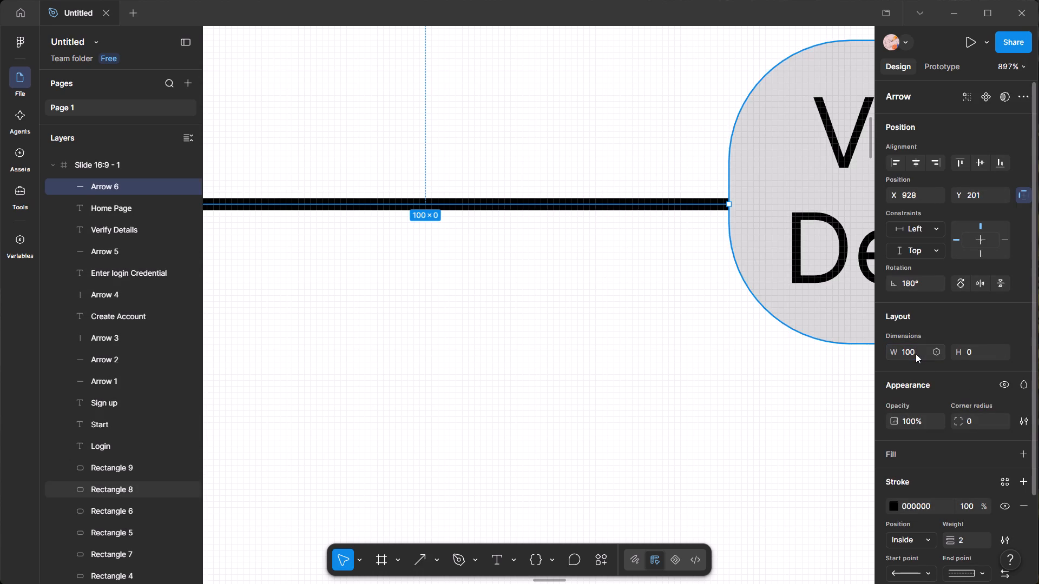
pyautogui.keyDown('ctrl'); pyautogui.scroll(-8, 384, 126); pyautogui.keyUp('ctrl')
pyautogui.keyDown('ctrl'); pyautogui.scroll(1, 317, 220); pyautogui.keyUp('ctrl')
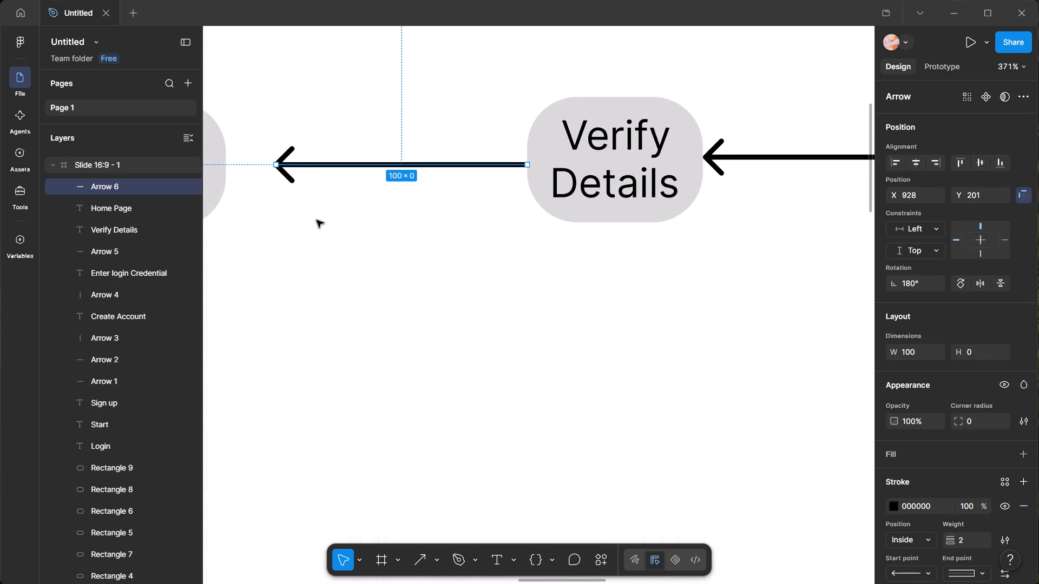
pyautogui.doubleClick(920, 351)
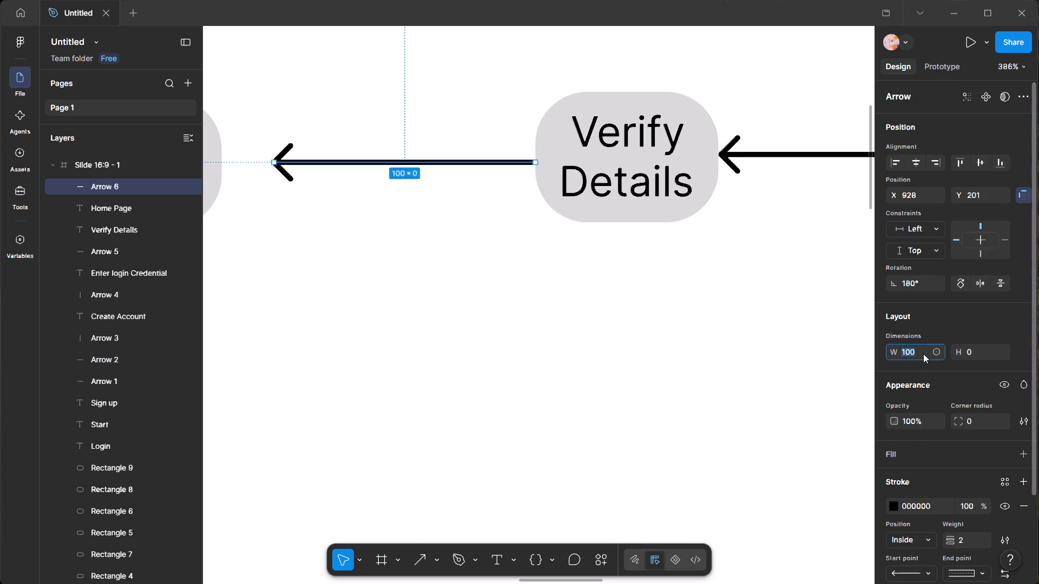
pyautogui.write('121')
pyautogui.press('Return')
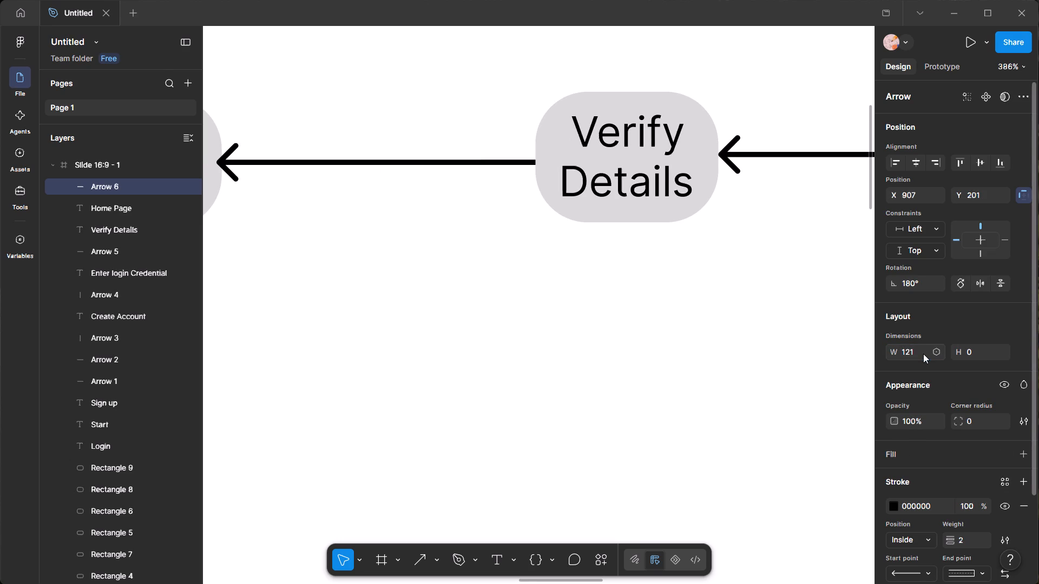
pyautogui.click(318, 378)
# Shorten the new arrow at its head end so the tip just meets the right edge of the "Home Page" box.
pyautogui.keyDown('ctrl'); pyautogui.scroll(7, 529, 213); pyautogui.keyUp('ctrl')
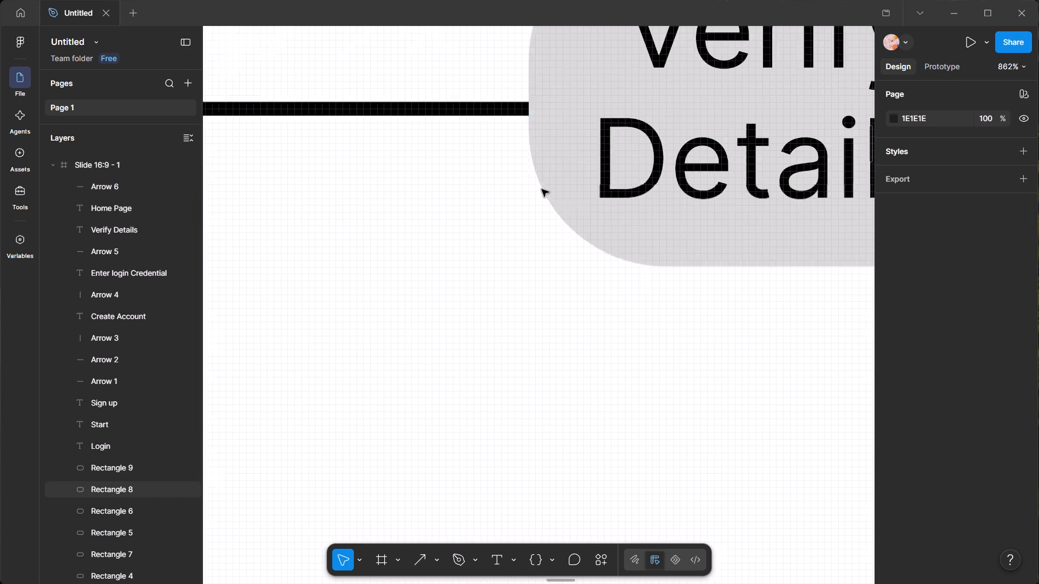
pyautogui.scroll(-6, 185, 252)
pyautogui.keyDown('ctrl'); pyautogui.scroll(-7, 301, 227); pyautogui.keyUp('ctrl')
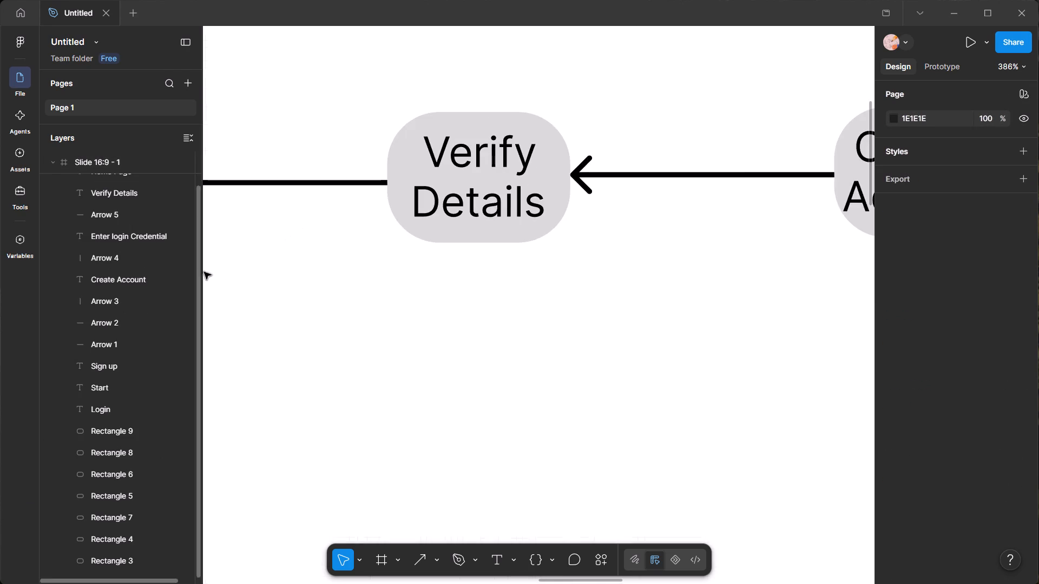
pyautogui.moveTo(238, 263); pyautogui.dragTo(716, 304, button='middle')
pyautogui.keyDown('ctrl'); pyautogui.scroll(12, 597, 230); pyautogui.keyUp('ctrl')
pyautogui.keyDown('ctrl'); pyautogui.scroll(2, 547, 223); pyautogui.keyUp('ctrl')
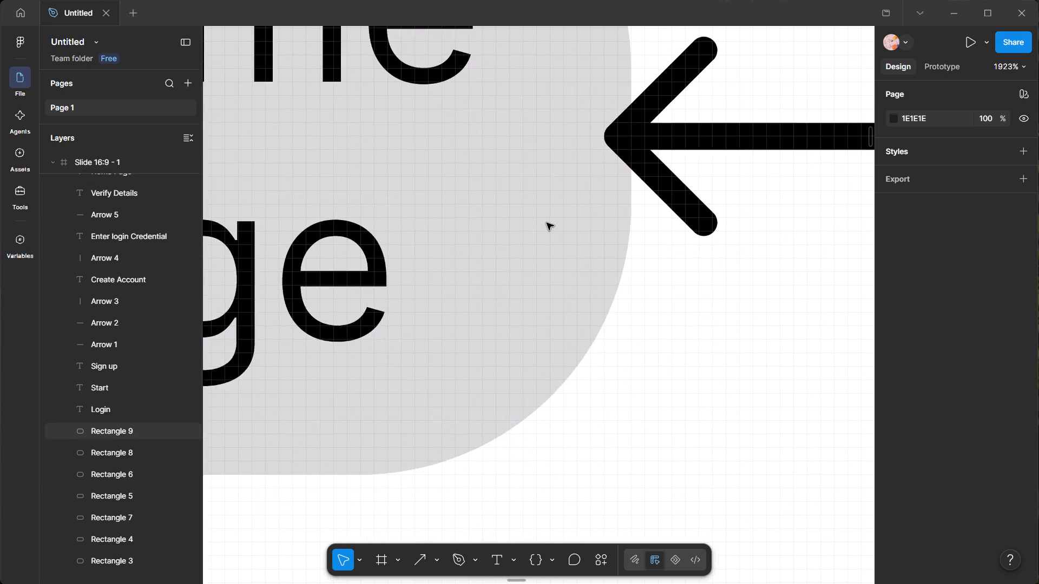
pyautogui.keyDown('ctrl'); pyautogui.scroll(1, 547, 223); pyautogui.keyUp('ctrl')
pyautogui.scroll(3, 718, 289)
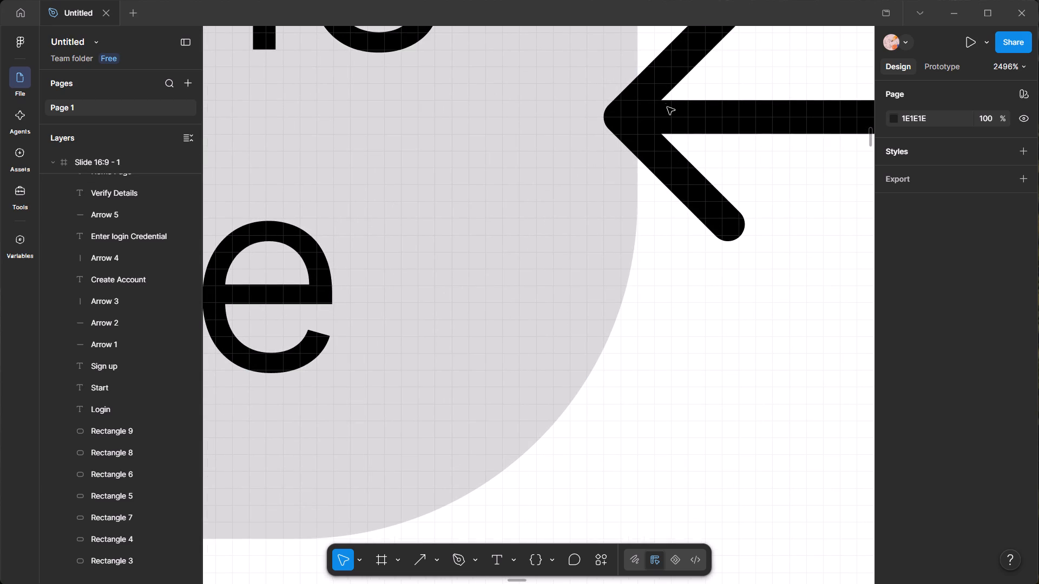
pyautogui.click(667, 107)
pyautogui.click(781, 222)
pyautogui.click(696, 119)
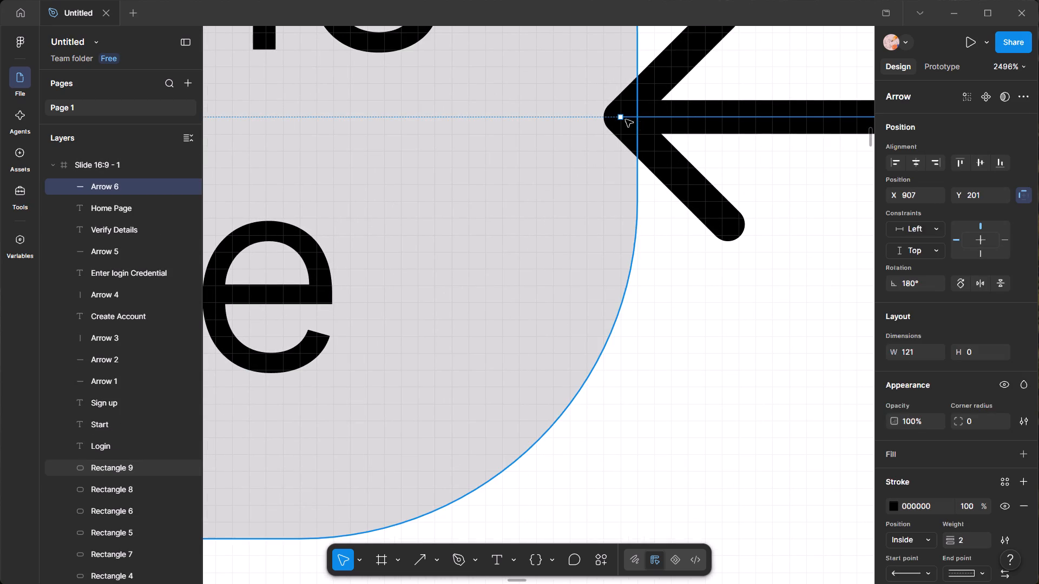
pyautogui.moveTo(621, 116); pyautogui.dragTo(633, 116)
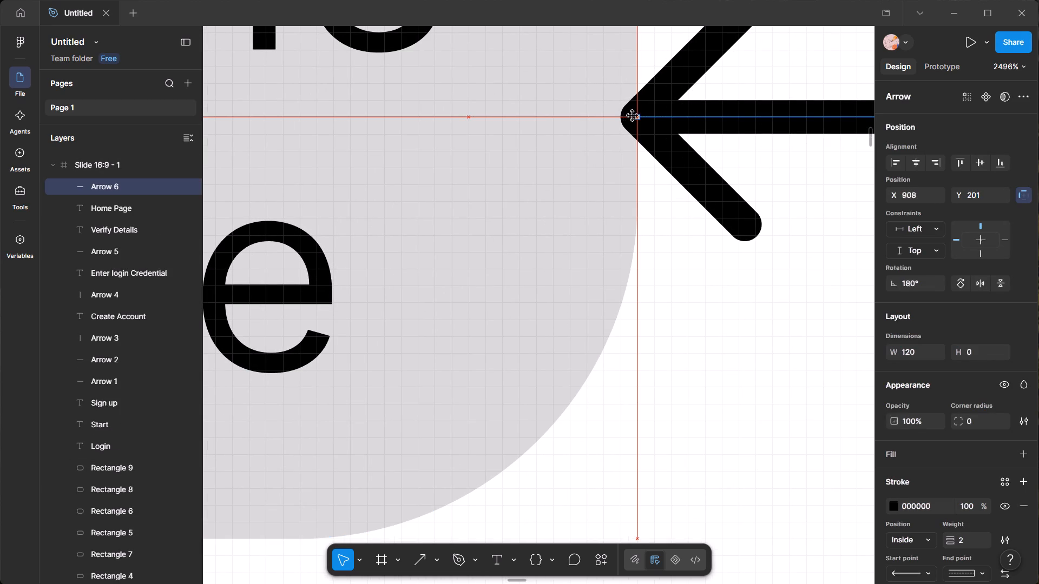
pyautogui.moveTo(633, 116); pyautogui.dragTo(652, 118)
pyautogui.click(700, 265)
# Move the "Home Page" box up to Y 170, level with the "Enter login Credential" box, leaving its label in place.
pyautogui.keyDown('ctrl'); pyautogui.scroll(-7, 696, 264); pyautogui.keyUp('ctrl')
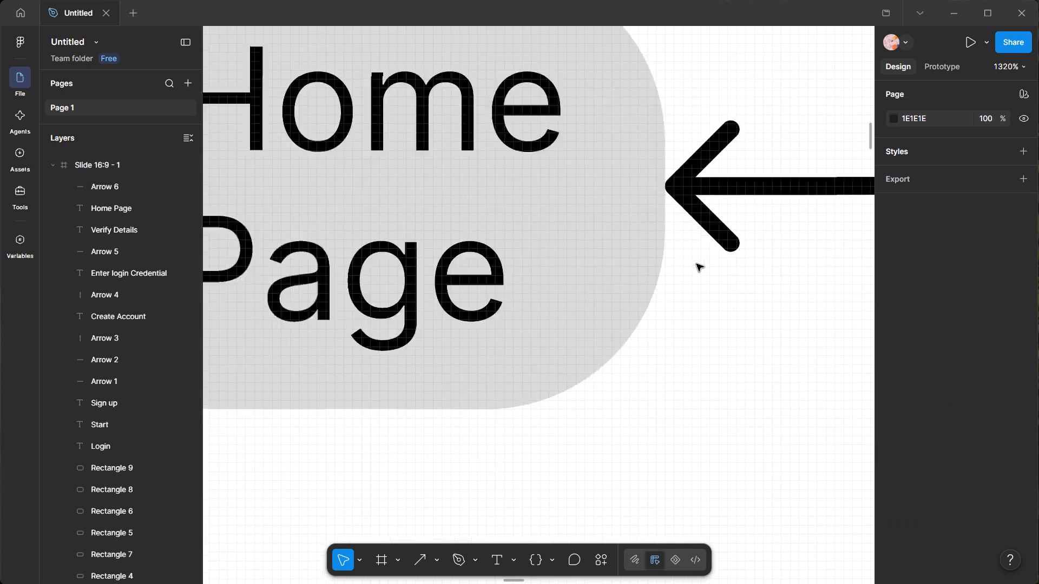
pyautogui.keyDown('ctrl'); pyautogui.scroll(-7, 696, 264); pyautogui.keyUp('ctrl')
pyautogui.keyDown('ctrl'); pyautogui.scroll(-6, 711, 350); pyautogui.keyUp('ctrl')
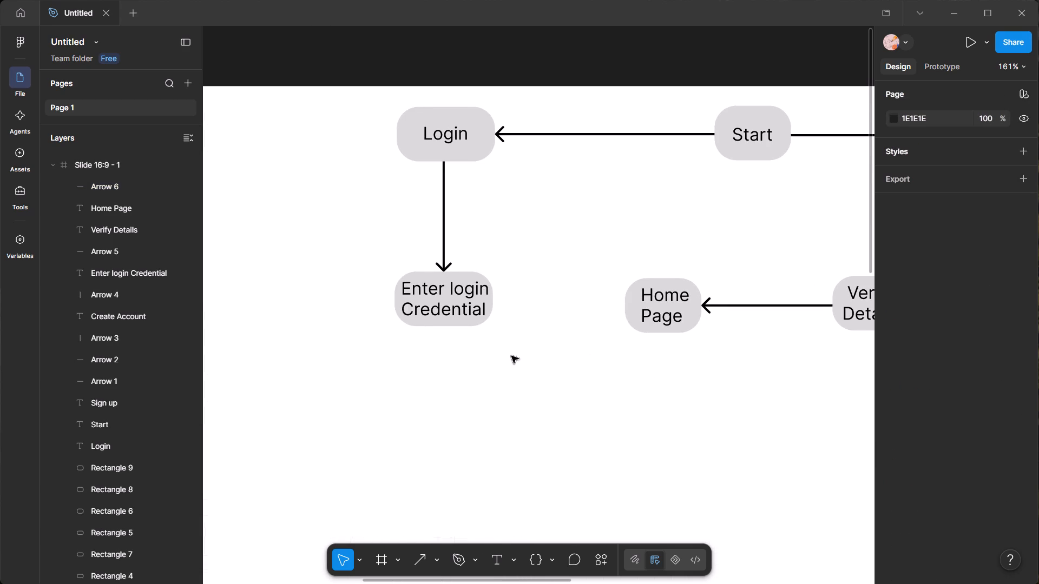
pyautogui.scroll(1, 511, 355)
pyautogui.moveTo(511, 355); pyautogui.dragTo(522, 364, button='middle')
pyautogui.scroll(1, 524, 365)
pyautogui.keyDown('ctrl'); pyautogui.scroll(5, 503, 340); pyautogui.keyUp('ctrl')
pyautogui.keyDown('ctrl'); pyautogui.scroll(2, 748, 327); pyautogui.keyUp('ctrl')
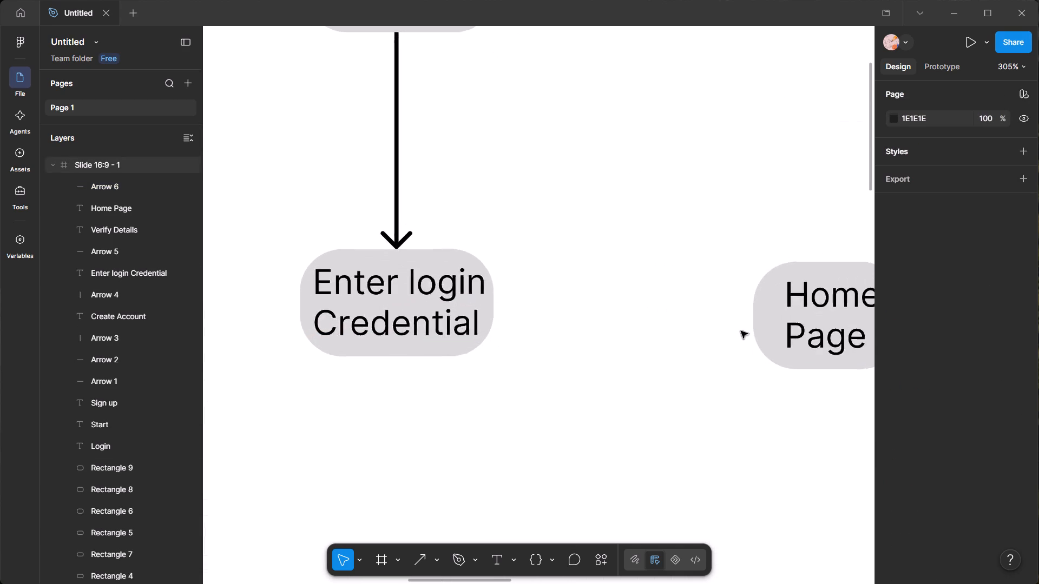
pyautogui.keyDown('ctrl'); pyautogui.scroll(2, 741, 331); pyautogui.keyUp('ctrl')
pyautogui.keyDown('ctrl'); pyautogui.scroll(-8, 721, 333); pyautogui.keyUp('ctrl')
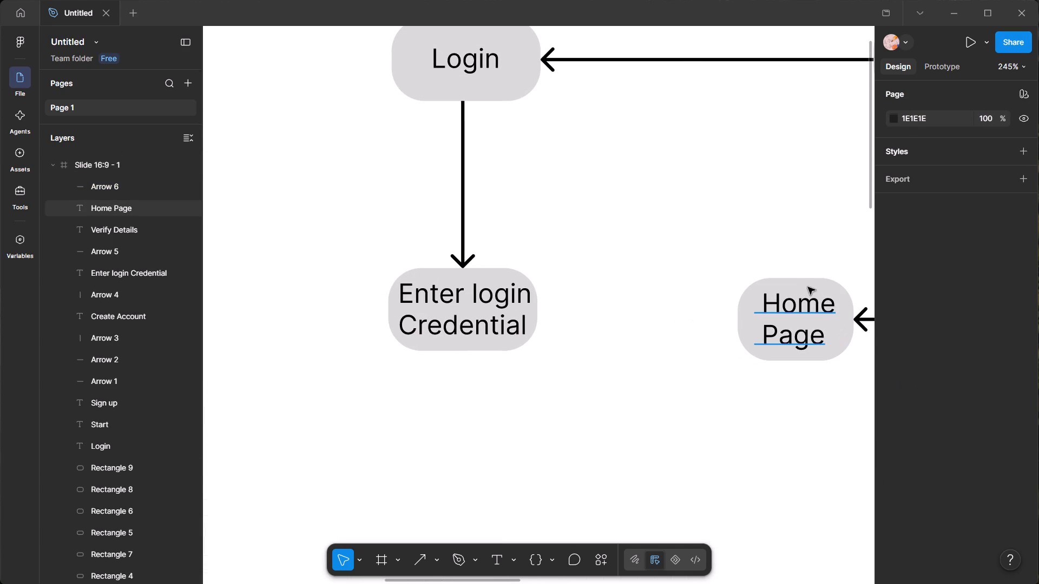
pyautogui.click(808, 285)
pyautogui.moveTo(810, 282); pyautogui.dragTo(810, 278)
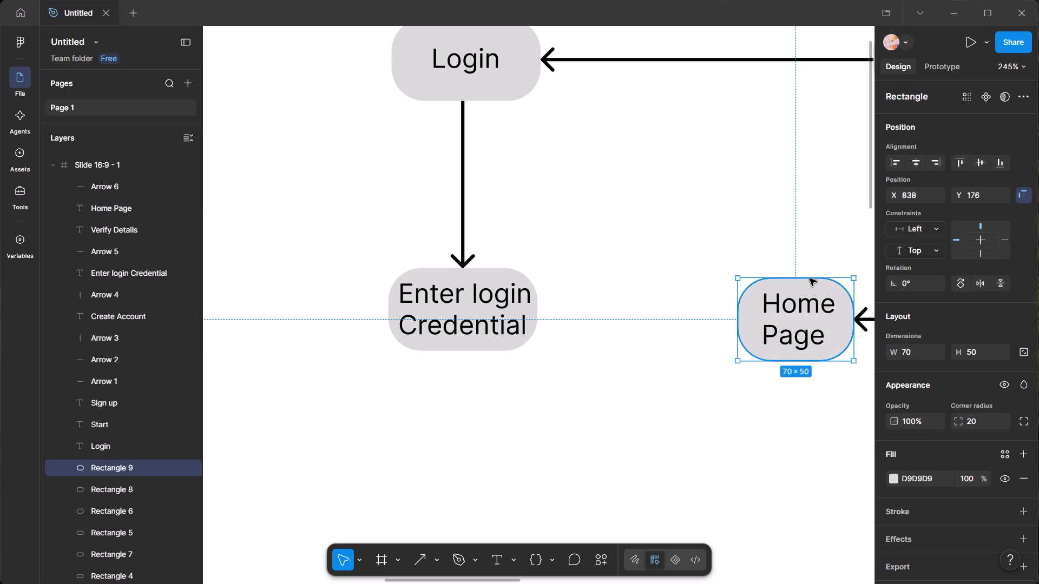
pyautogui.moveTo(810, 278); pyautogui.dragTo(808, 273)
pyautogui.click(824, 412)
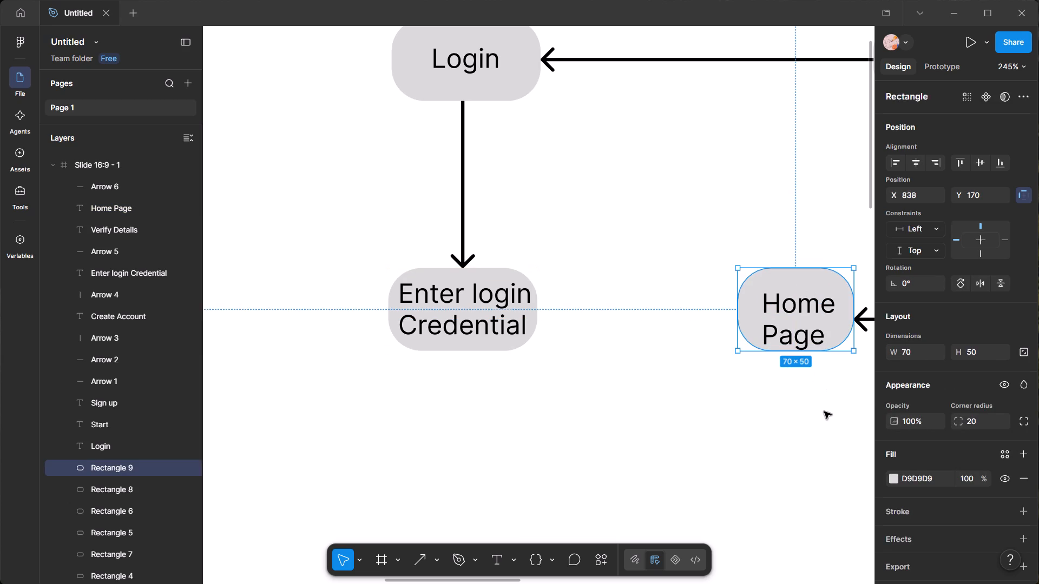
# Nudge the "Verify Details" label slightly down within its box.
pyautogui.moveTo(819, 416); pyautogui.dragTo(424, 412, button='middle')
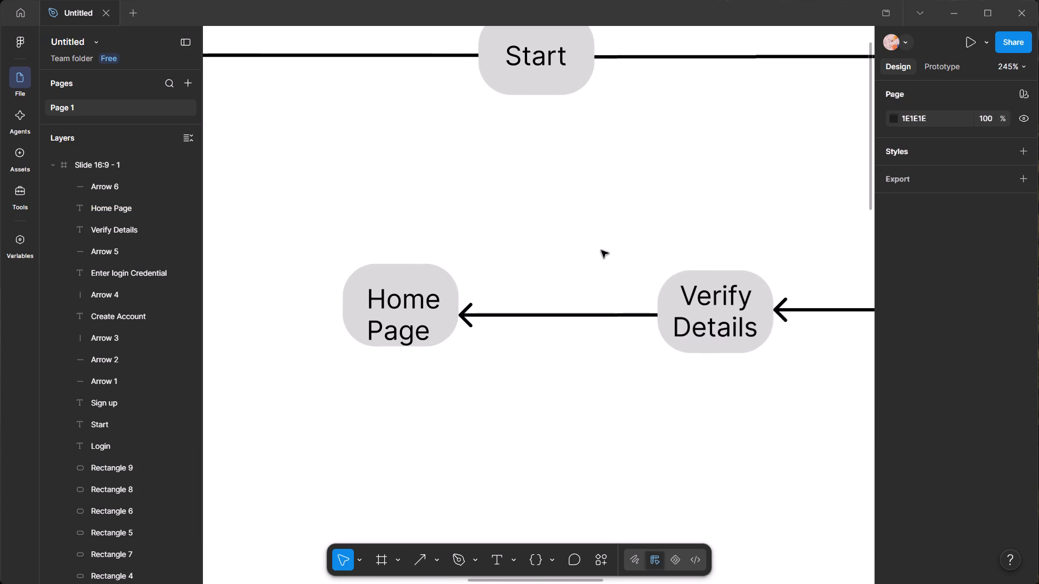
pyautogui.click(718, 277)
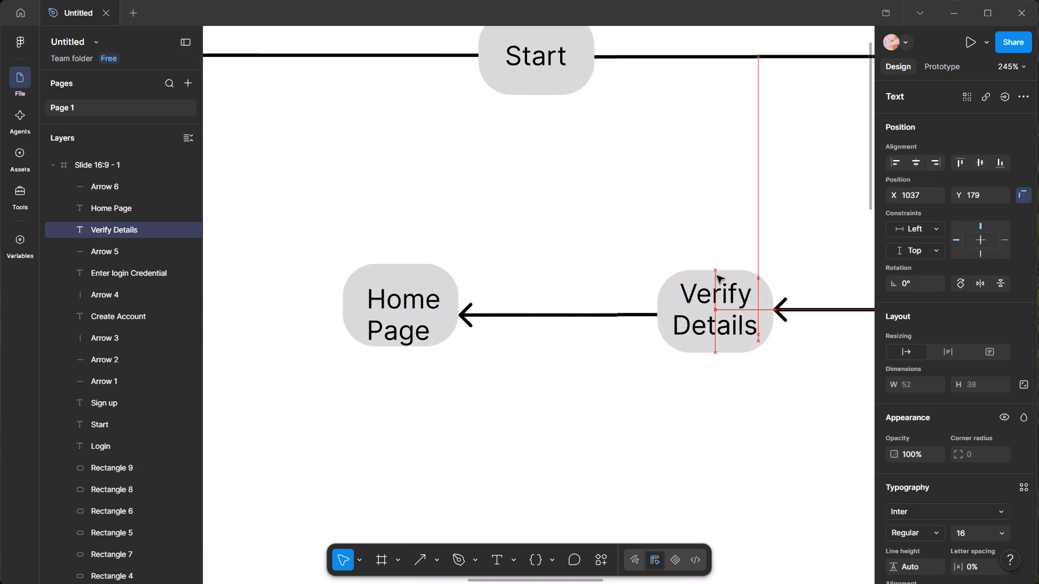
pyautogui.moveTo(748, 461); pyautogui.dragTo(745, 450)
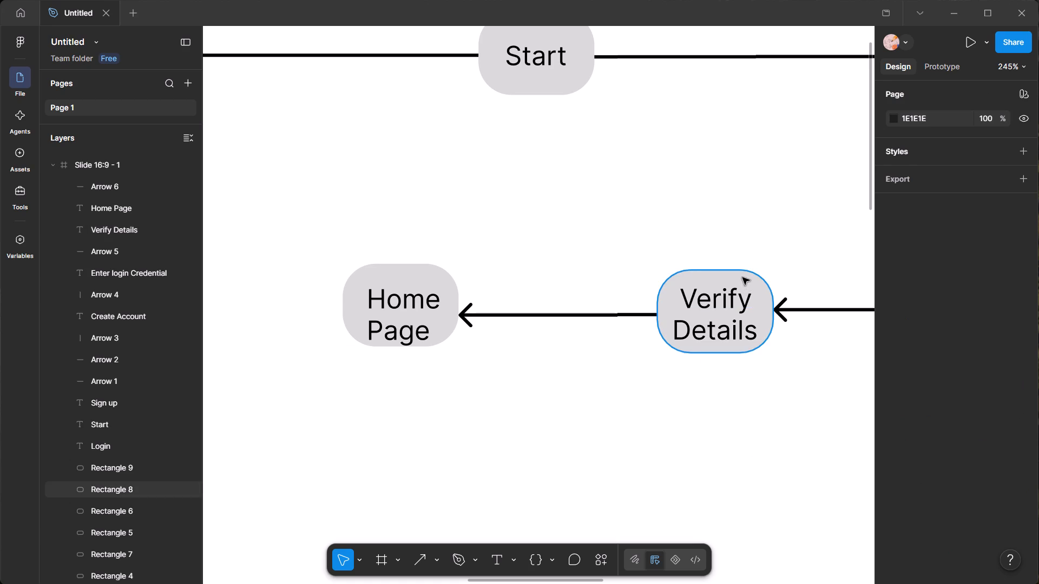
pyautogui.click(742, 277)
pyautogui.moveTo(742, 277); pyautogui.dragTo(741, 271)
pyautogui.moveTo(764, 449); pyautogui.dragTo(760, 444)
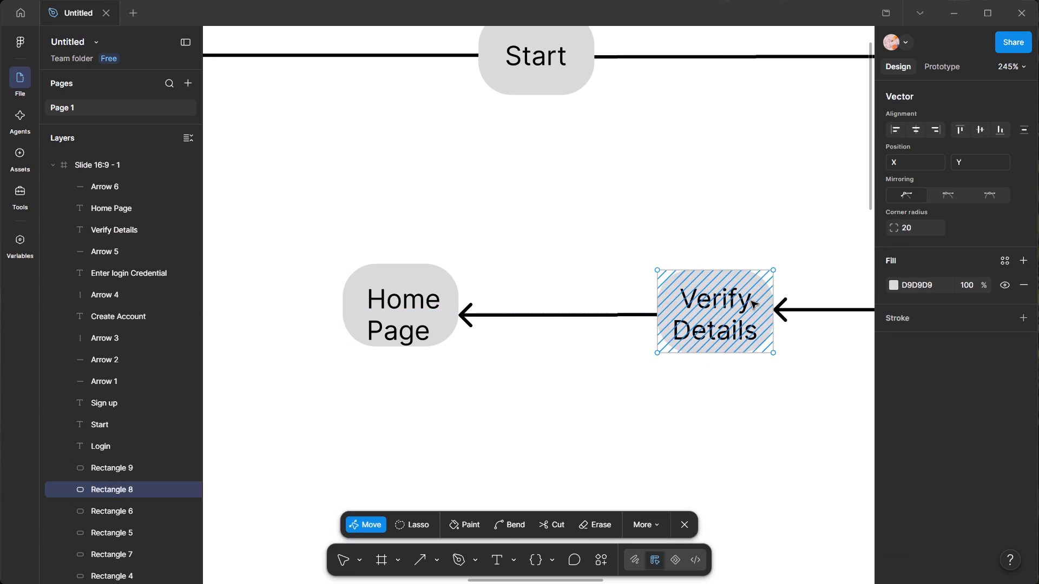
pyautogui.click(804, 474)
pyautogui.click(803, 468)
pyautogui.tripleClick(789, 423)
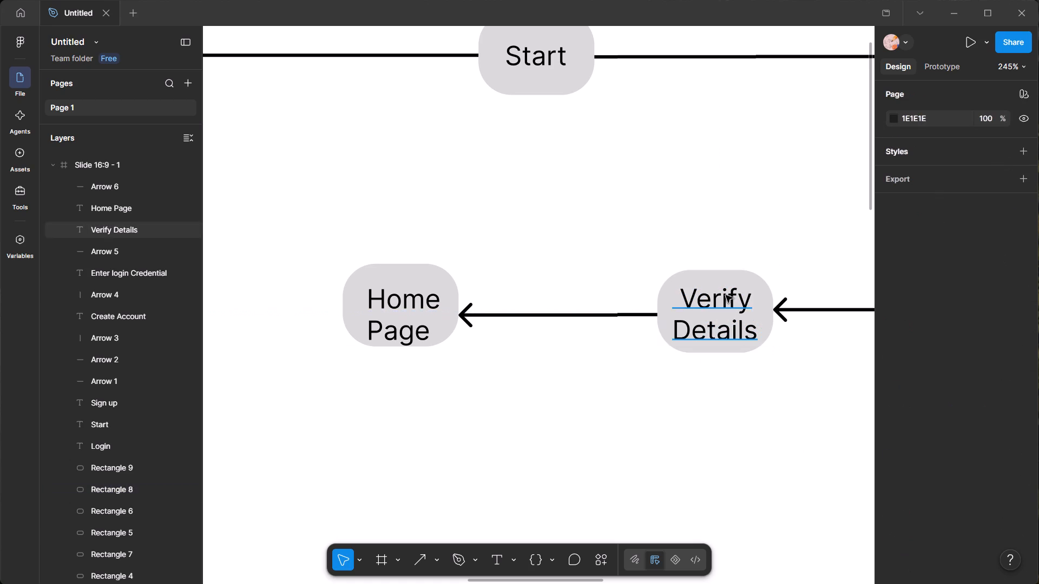
# Move the "Verify Details" box up to Y 170, level with the "Home Page" box.
pyautogui.moveTo(727, 278); pyautogui.dragTo(727, 271)
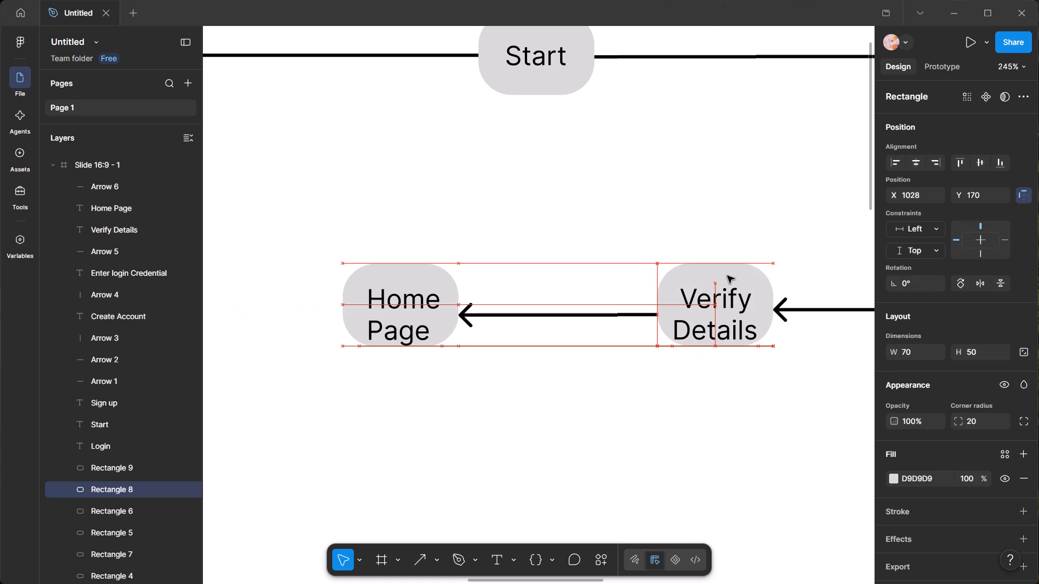
pyautogui.click(791, 468)
# Move the "Create Account" box up to Y 170, level with the "Verify Details" box, leaving its label in place.
pyautogui.moveTo(801, 426); pyautogui.dragTo(440, 470, button='middle')
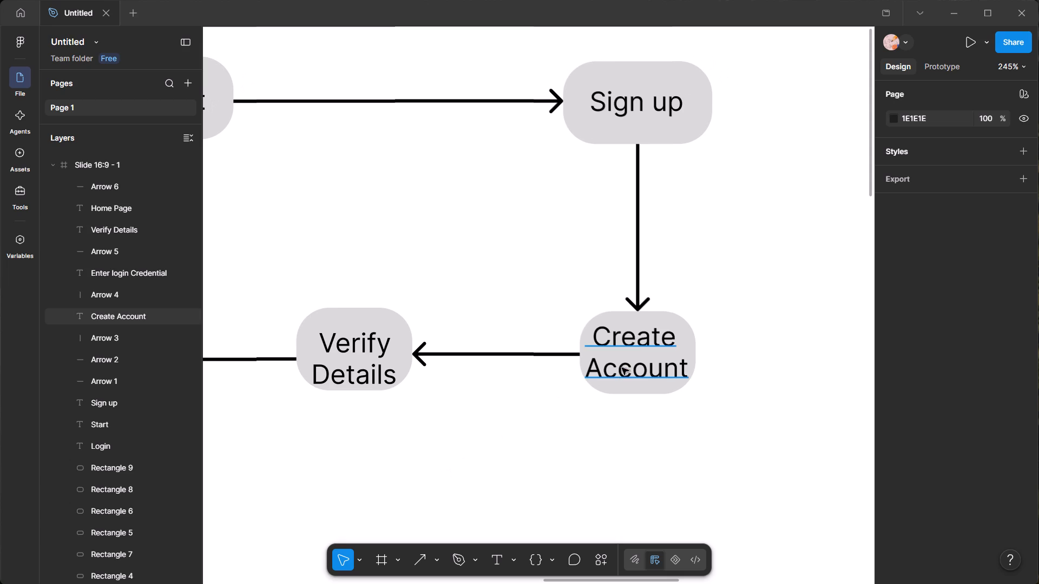
pyautogui.click(673, 320)
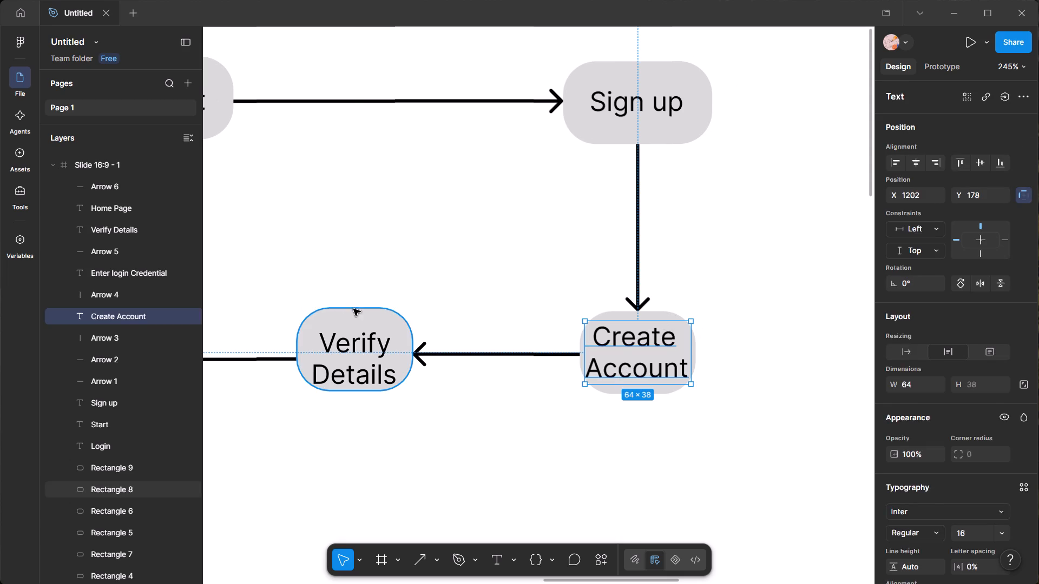
pyautogui.click(354, 308)
pyautogui.click(641, 316)
pyautogui.moveTo(641, 316); pyautogui.dragTo(639, 305)
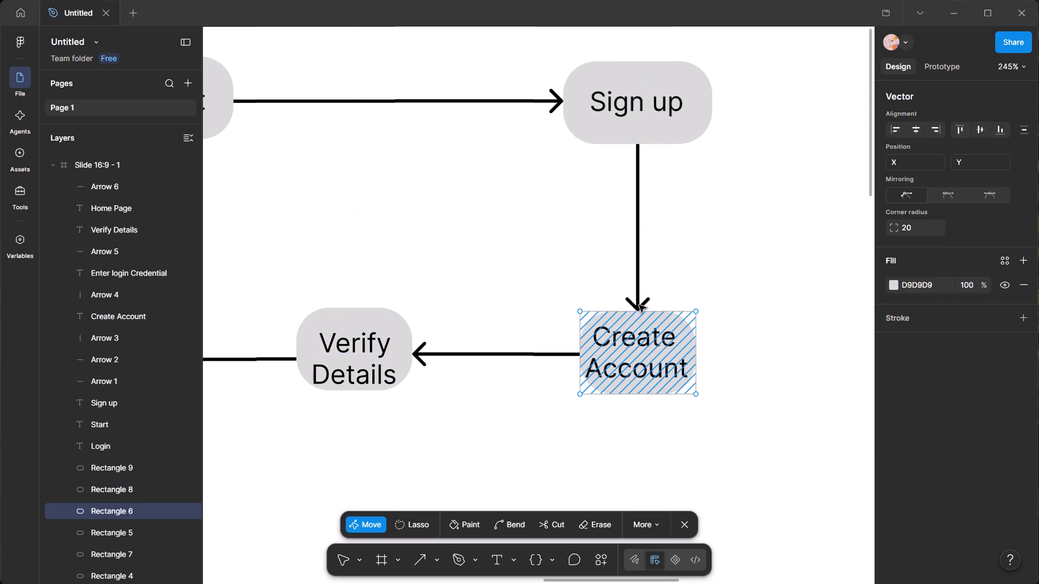
pyautogui.moveTo(639, 305); pyautogui.dragTo(639, 306)
pyautogui.moveTo(701, 466); pyautogui.dragTo(692, 466)
pyautogui.moveTo(757, 303); pyautogui.dragTo(593, 339)
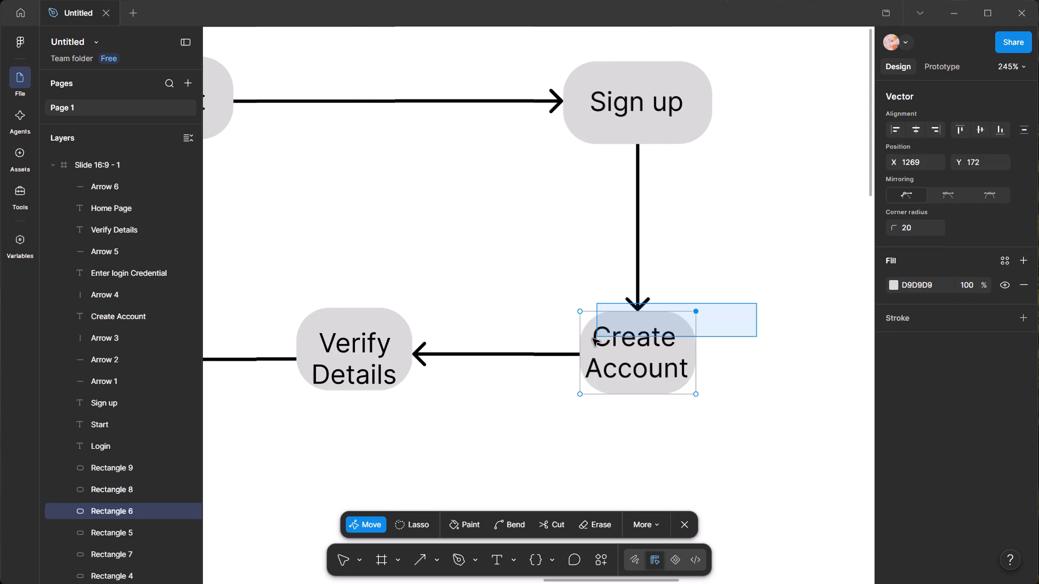
pyautogui.moveTo(593, 339); pyautogui.dragTo(565, 429)
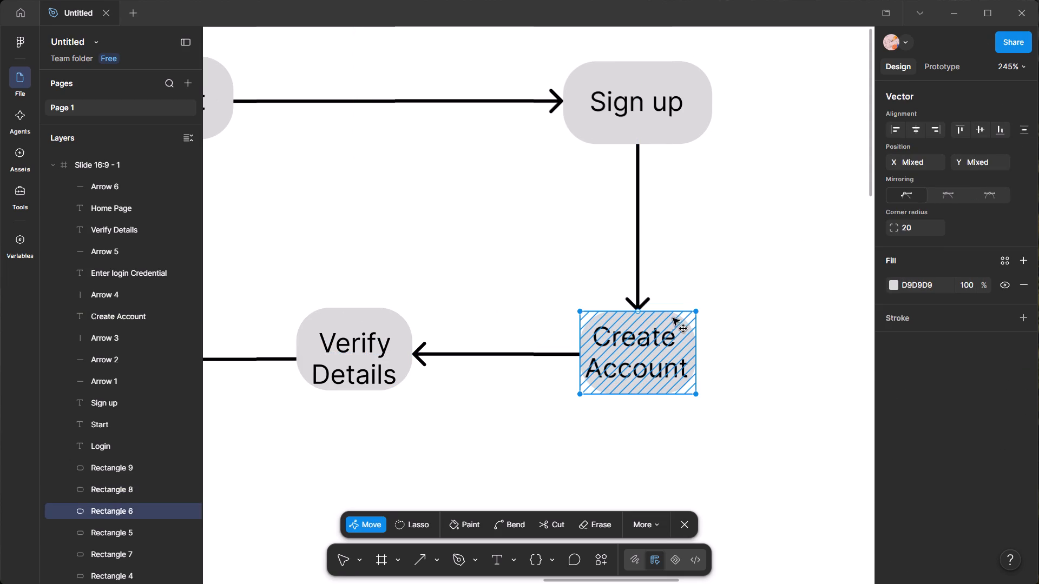
pyautogui.click(669, 326)
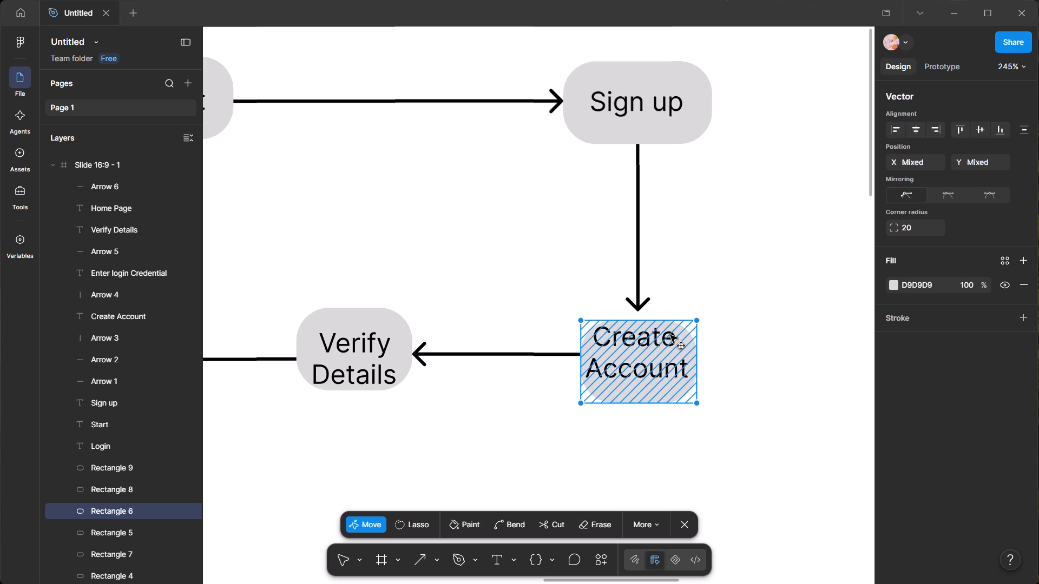
pyautogui.click(807, 298)
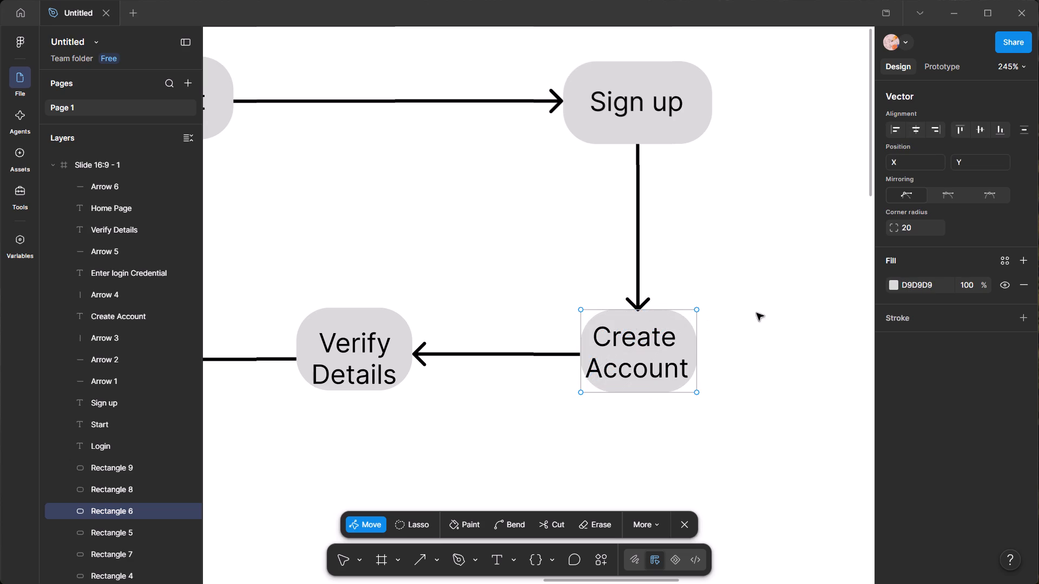
pyautogui.doubleClick(788, 310)
pyautogui.click(750, 321)
pyautogui.click(662, 316)
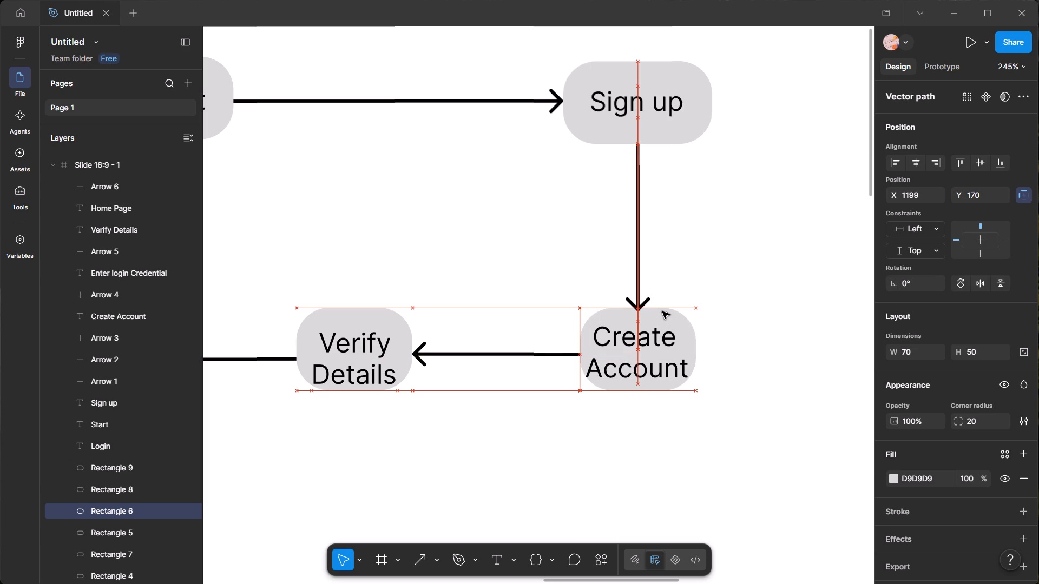
pyautogui.click(667, 476)
# Shorten the vertical arrow from "Sign up" at its head end so the tip just meets the top edge of the "Create Account" box.
pyautogui.keyDown('ctrl'); pyautogui.scroll(6, 679, 381); pyautogui.keyUp('ctrl')
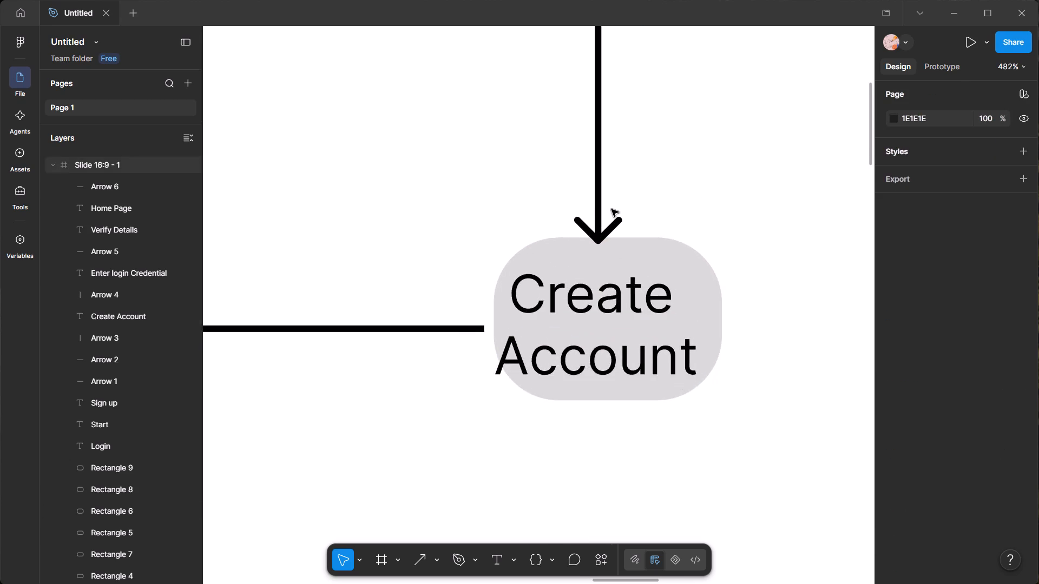
pyautogui.keyDown('ctrl'); pyautogui.scroll(18, 611, 209); pyautogui.keyUp('ctrl')
pyautogui.click(515, 306)
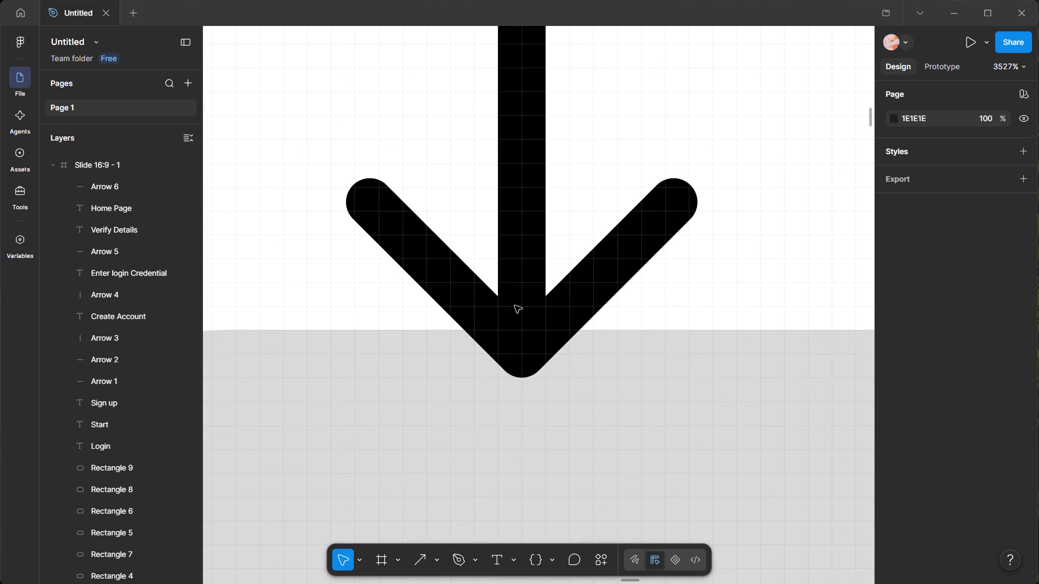
pyautogui.doubleClick(527, 272)
pyautogui.click(525, 296)
pyautogui.doubleClick(795, 169)
pyautogui.click(522, 251)
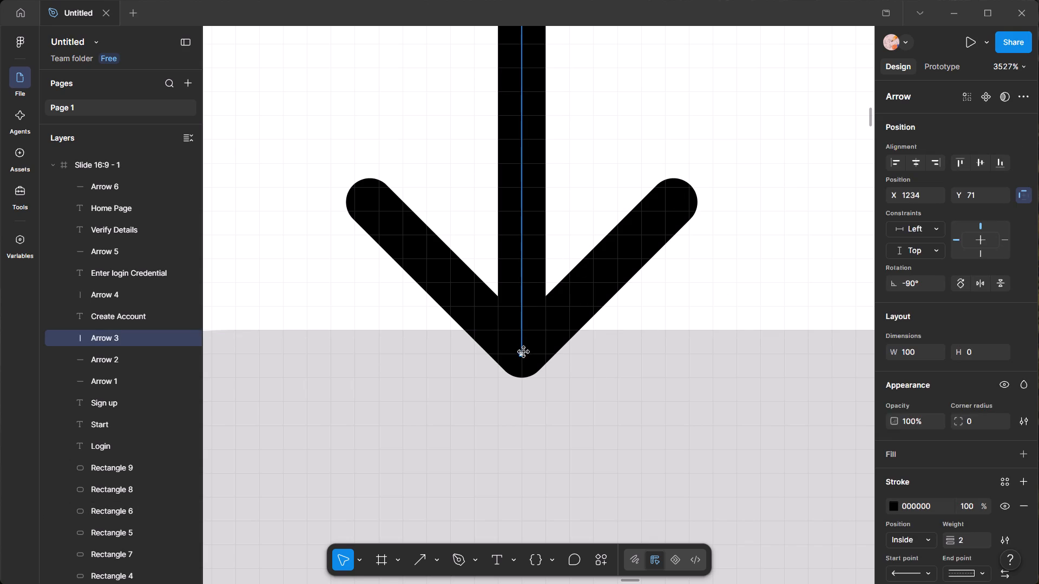
pyautogui.moveTo(523, 355); pyautogui.dragTo(521, 317)
pyautogui.keyDown('ctrl'); pyautogui.scroll(-12, 592, 320); pyautogui.keyUp('ctrl')
pyautogui.click(825, 361)
# Centre the "Create Account" label within its box at X 1205, Y 176.
pyautogui.moveTo(626, 414); pyautogui.dragTo(634, 397)
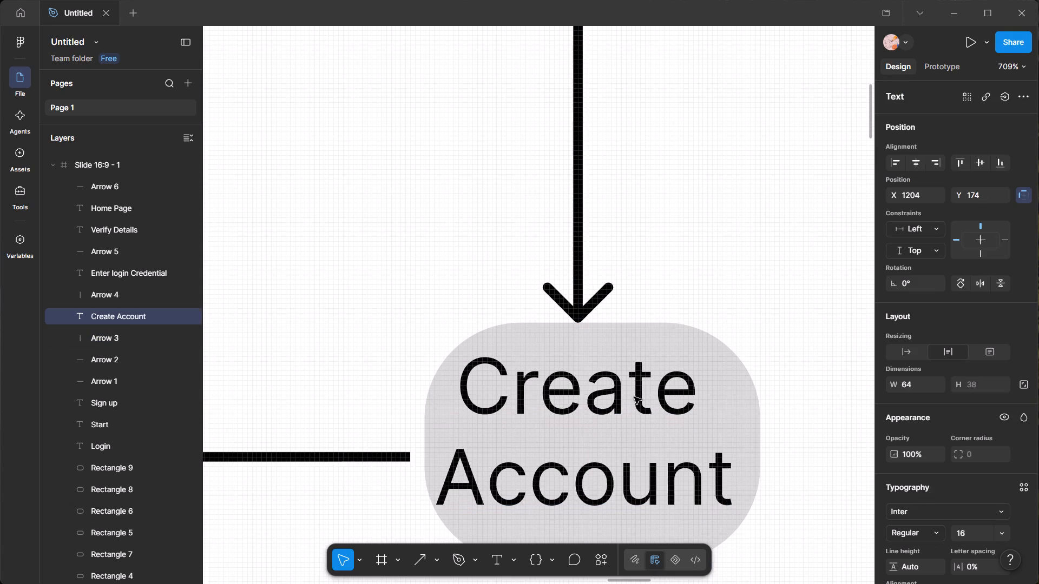
pyautogui.moveTo(634, 397); pyautogui.dragTo(639, 387)
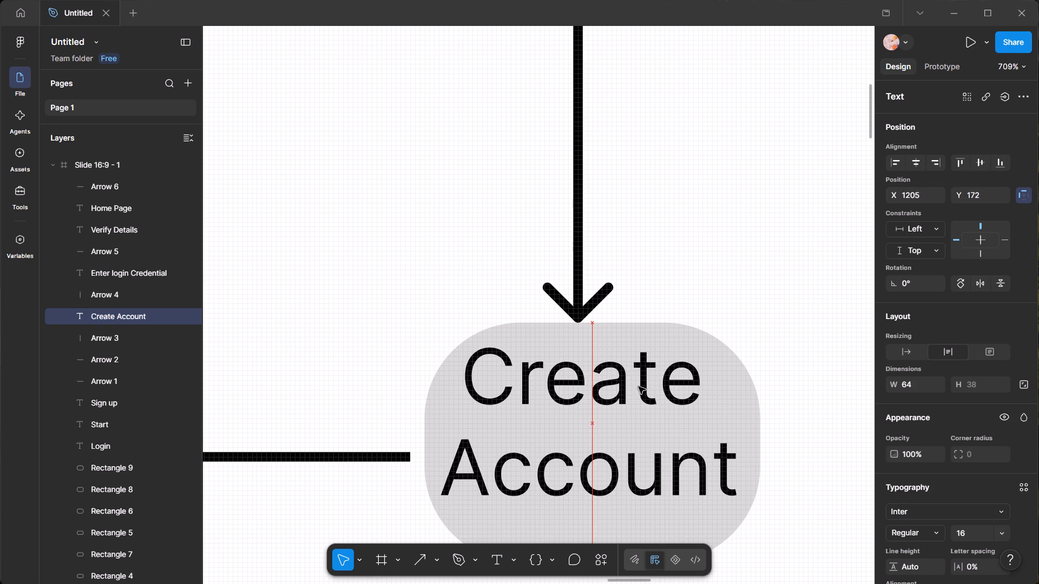
pyautogui.moveTo(639, 387); pyautogui.dragTo(639, 402)
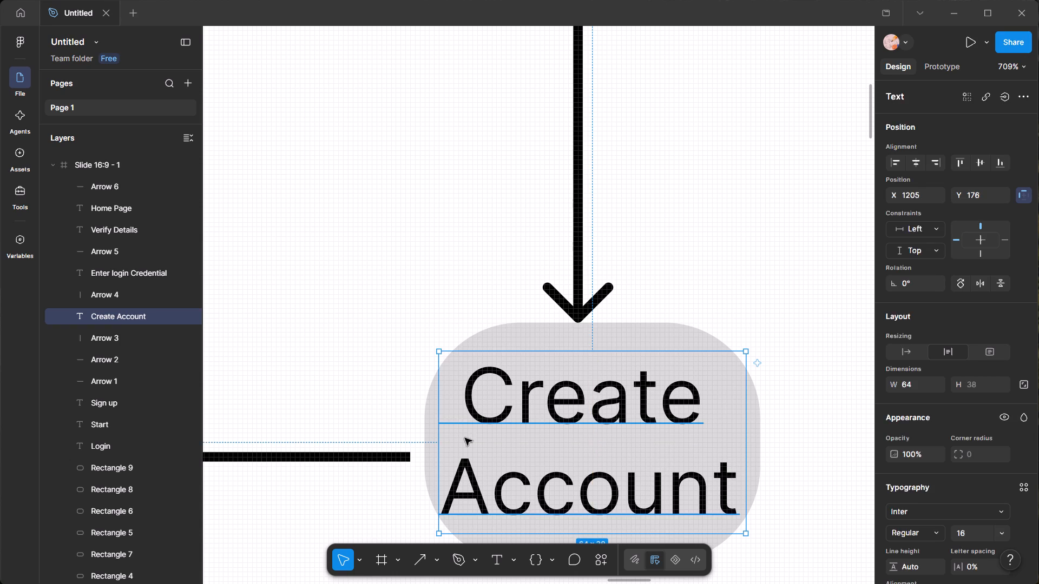
pyautogui.click(356, 321)
# Extend the tail of the arrow leading to "Verify Details" so it meets the left edge of the "Create Account" box.
pyautogui.keyDown('ctrl'); pyautogui.scroll(13, 386, 439); pyautogui.keyUp('ctrl')
pyautogui.moveTo(452, 433); pyautogui.dragTo(488, 106, button='middle')
pyautogui.moveTo(473, 195); pyautogui.dragTo(488, 106, button='right')
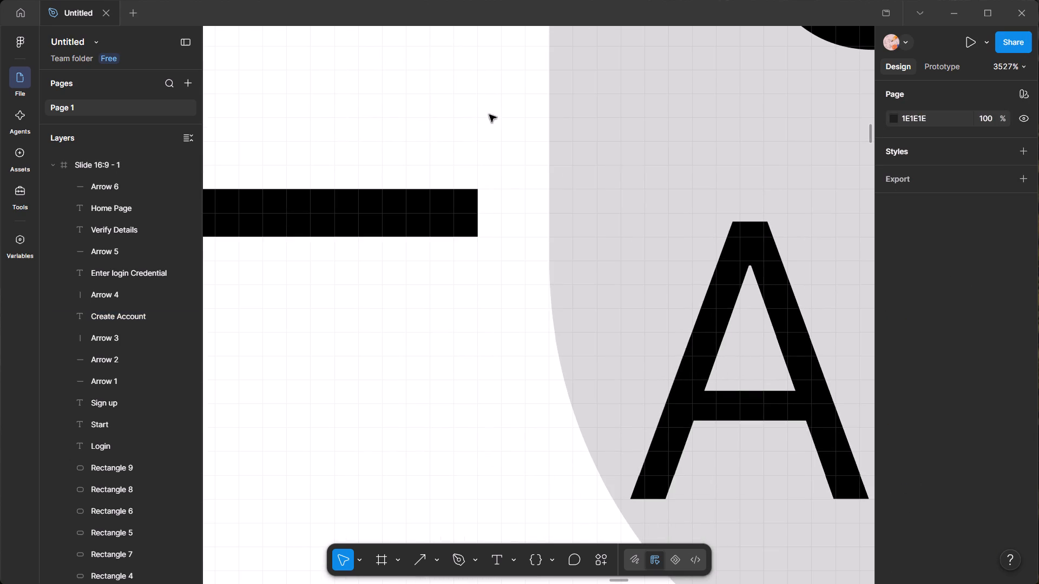
pyautogui.click(449, 219)
pyautogui.click(443, 209)
pyautogui.click(458, 215)
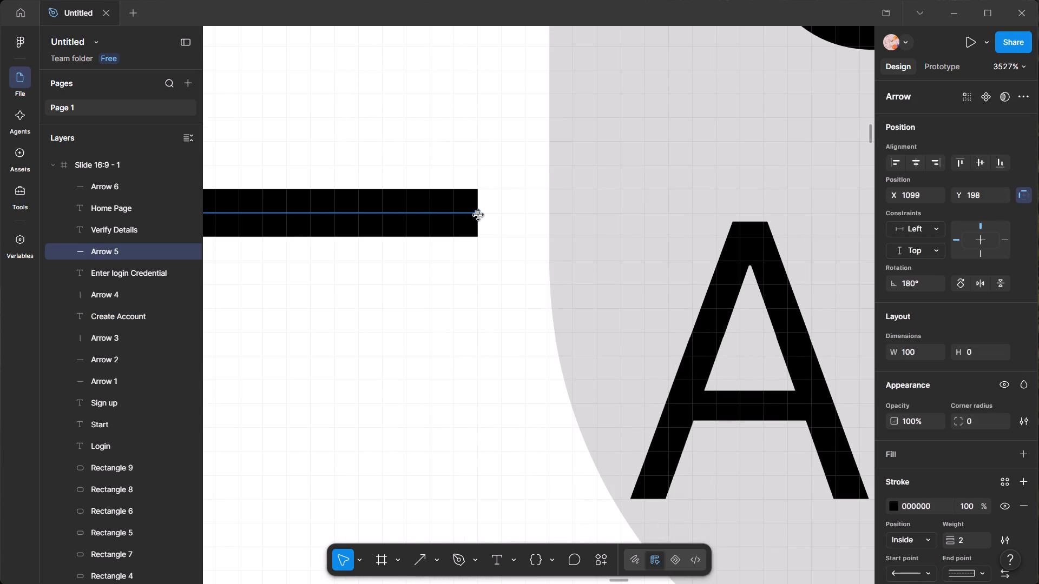
pyautogui.moveTo(478, 214); pyautogui.dragTo(543, 218)
pyautogui.click(456, 319)
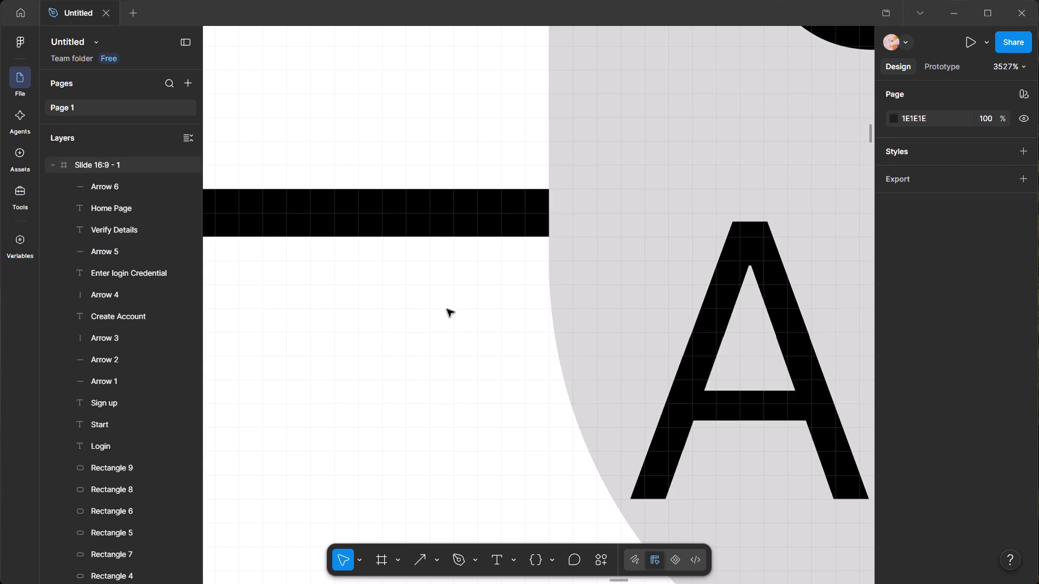
# Move the "Verify Details" label up so it sits vertically centred in its box.
pyautogui.keyDown('ctrl'); pyautogui.scroll(-13, 447, 309); pyautogui.keyUp('ctrl')
pyautogui.moveTo(334, 342); pyautogui.dragTo(871, 284, button='middle')
pyautogui.keyDown('ctrl'); pyautogui.scroll(7, 695, 254); pyautogui.keyUp('ctrl')
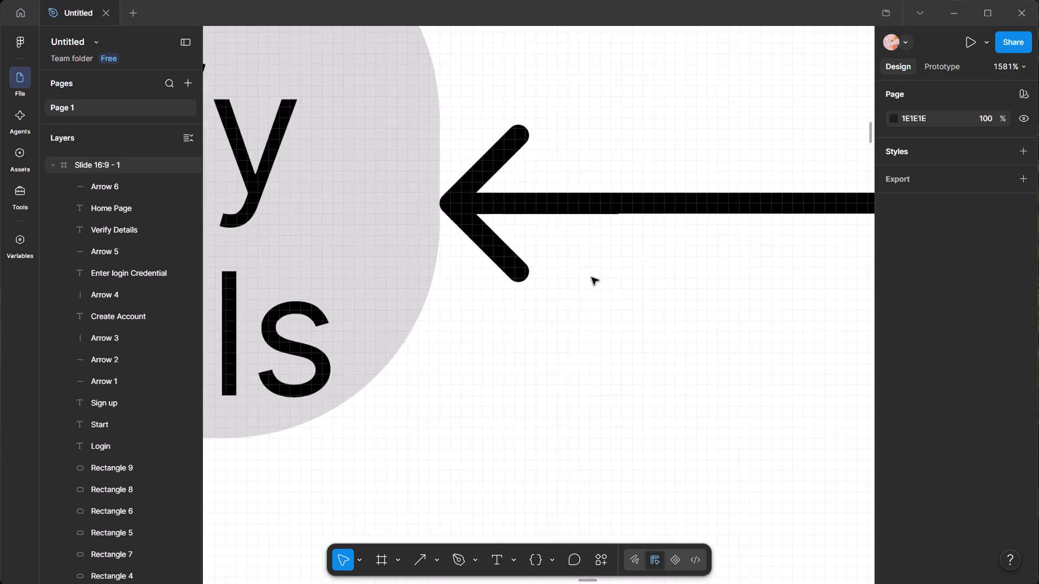
pyautogui.keyDown('ctrl'); pyautogui.scroll(6, 591, 277); pyautogui.keyUp('ctrl')
pyautogui.keyDown('ctrl'); pyautogui.scroll(2, 387, 269); pyautogui.keyUp('ctrl')
pyautogui.keyDown('ctrl'); pyautogui.scroll(-20, 389, 267); pyautogui.keyUp('ctrl')
pyautogui.keyDown('ctrl'); pyautogui.scroll(-2, 389, 267); pyautogui.keyUp('ctrl')
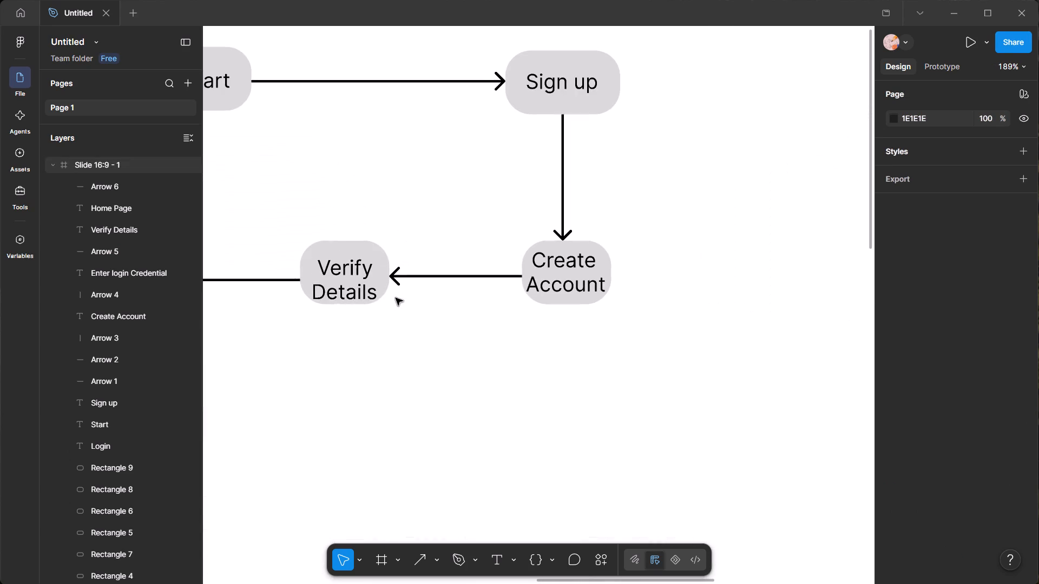
pyautogui.moveTo(328, 348); pyautogui.dragTo(549, 402, button='middle')
pyautogui.keyDown('ctrl'); pyautogui.scroll(10, 601, 366); pyautogui.keyUp('ctrl')
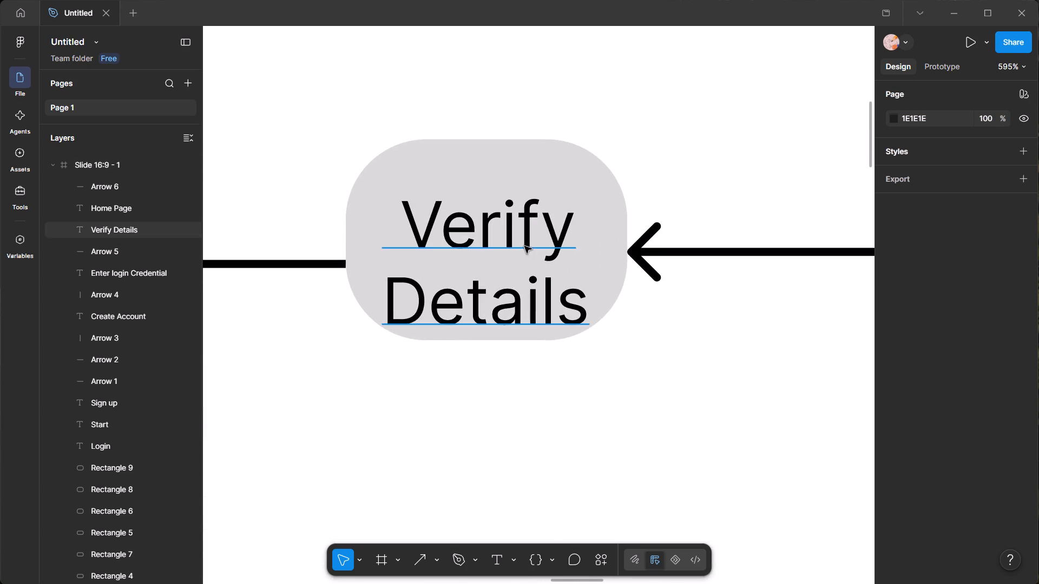
pyautogui.moveTo(524, 246); pyautogui.dragTo(523, 221)
pyautogui.click(503, 365)
# Move the arrow from "Verify Details" to "Home Page" up to Y 195, centred on the box's side.
pyautogui.keyDown('ctrl'); pyautogui.scroll(-7, 448, 359); pyautogui.keyUp('ctrl')
pyautogui.keyDown('ctrl'); pyautogui.scroll(7, 298, 351); pyautogui.keyUp('ctrl')
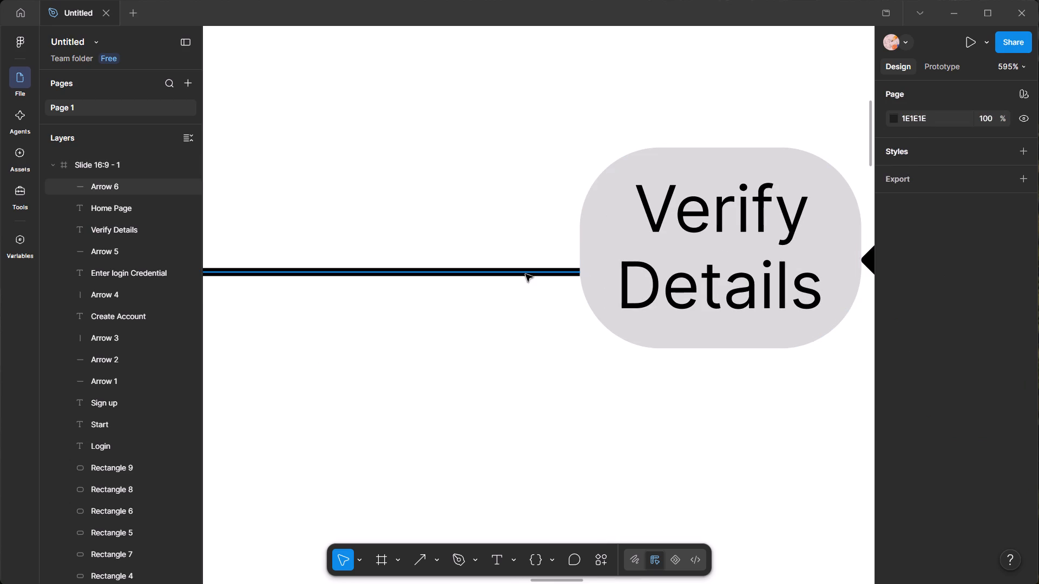
pyautogui.moveTo(525, 274); pyautogui.dragTo(525, 250)
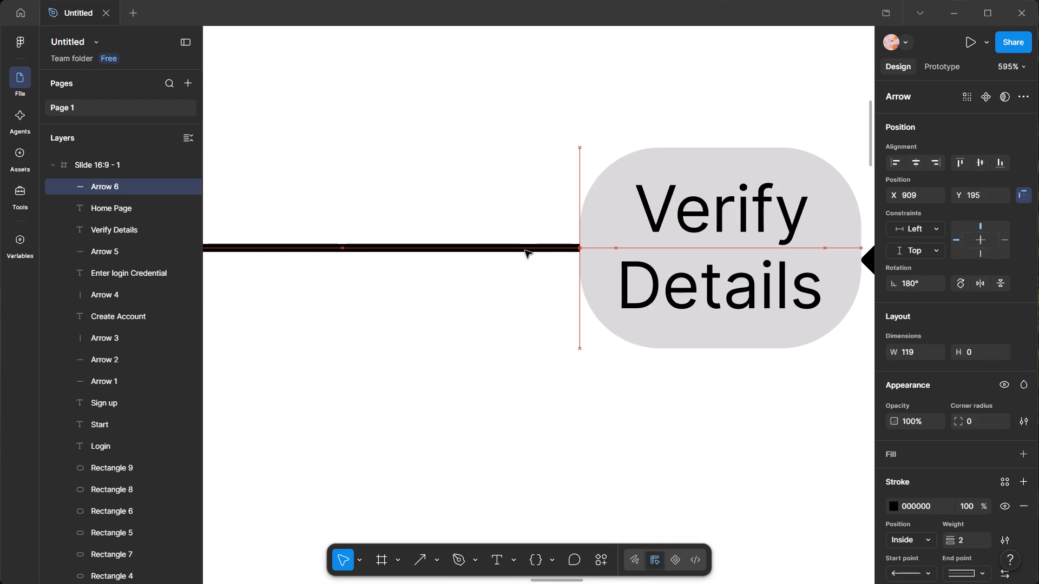
pyautogui.moveTo(525, 250); pyautogui.dragTo(525, 254)
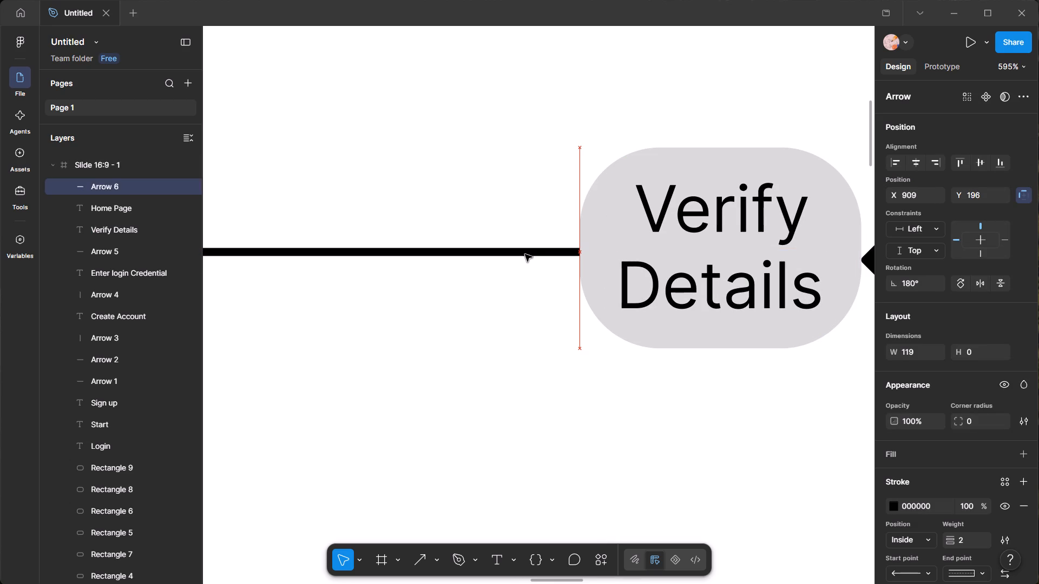
pyautogui.moveTo(525, 254); pyautogui.dragTo(525, 255)
pyautogui.moveTo(525, 255); pyautogui.dragTo(527, 251)
pyautogui.click(503, 330)
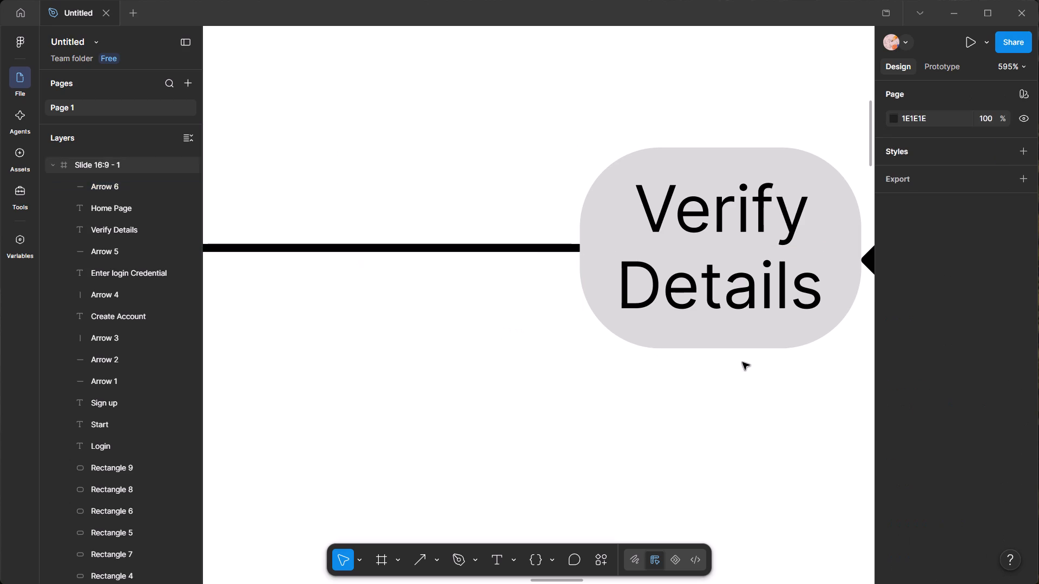
# Nudge the arrow between "Create Account" and "Verify Details" slightly up towards the vertical middle of the two boxes.
pyautogui.keyDown('ctrl'); pyautogui.scroll(4, 695, 366); pyautogui.keyUp('ctrl')
pyautogui.keyDown('ctrl'); pyautogui.scroll(-8, 591, 384); pyautogui.keyUp('ctrl')
pyautogui.moveTo(772, 400); pyautogui.dragTo(571, 441, button='middle')
pyautogui.keyDown('ctrl'); pyautogui.scroll(5, 693, 422); pyautogui.keyUp('ctrl')
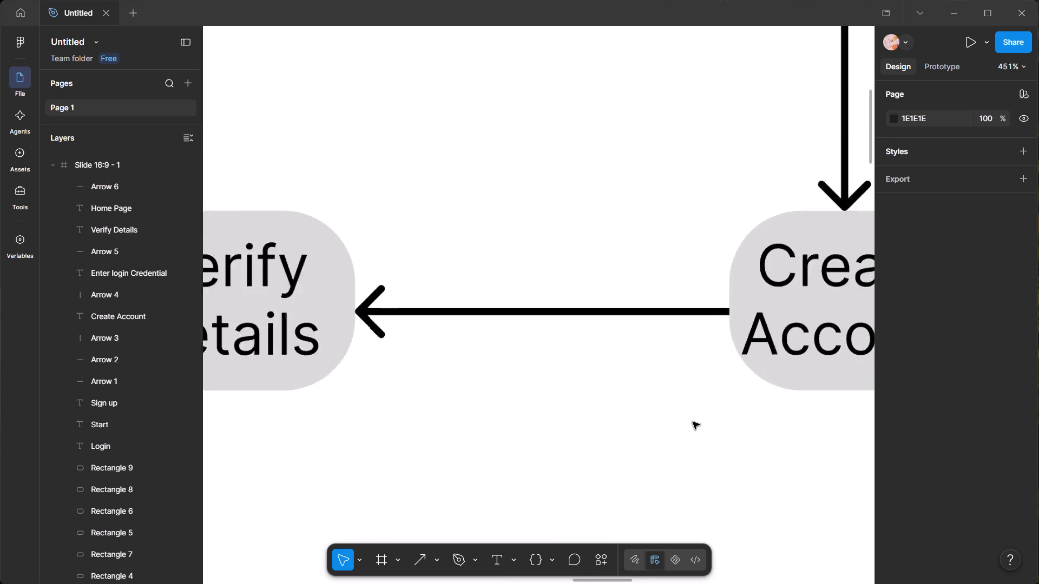
pyautogui.keyDown('ctrl'); pyautogui.scroll(3, 693, 422); pyautogui.keyUp('ctrl')
pyautogui.click(696, 288)
pyautogui.moveTo(696, 288); pyautogui.dragTo(696, 276)
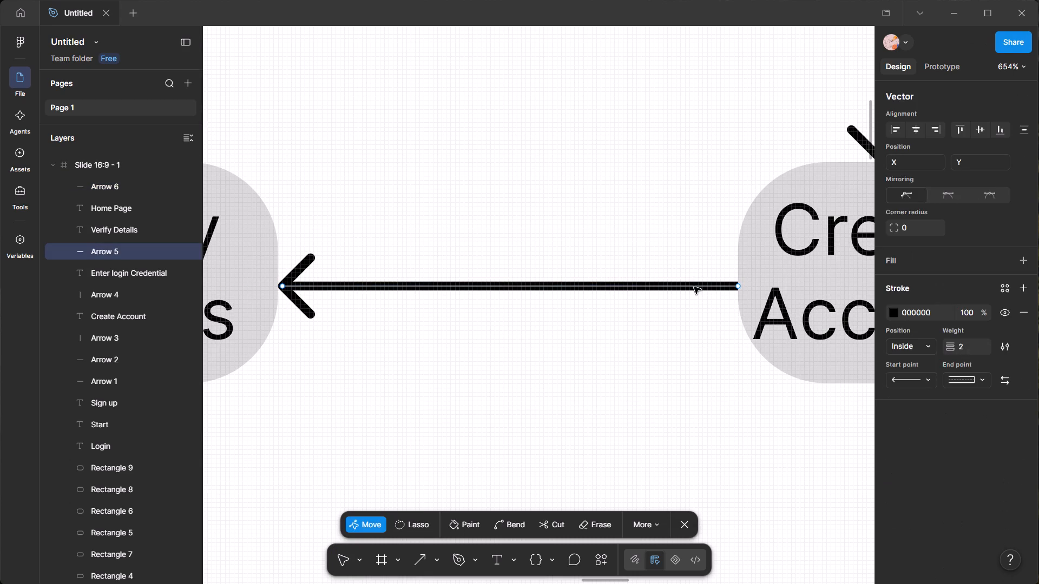
pyautogui.click(667, 289)
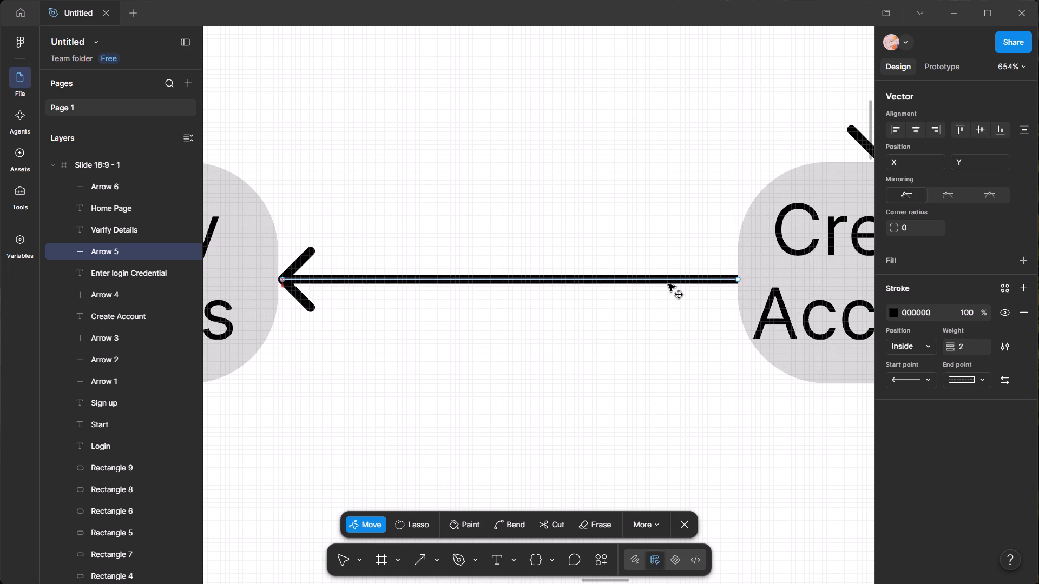
pyautogui.moveTo(715, 350); pyautogui.dragTo(647, 348)
pyautogui.scroll(1, 659, 349)
pyautogui.click(476, 394)
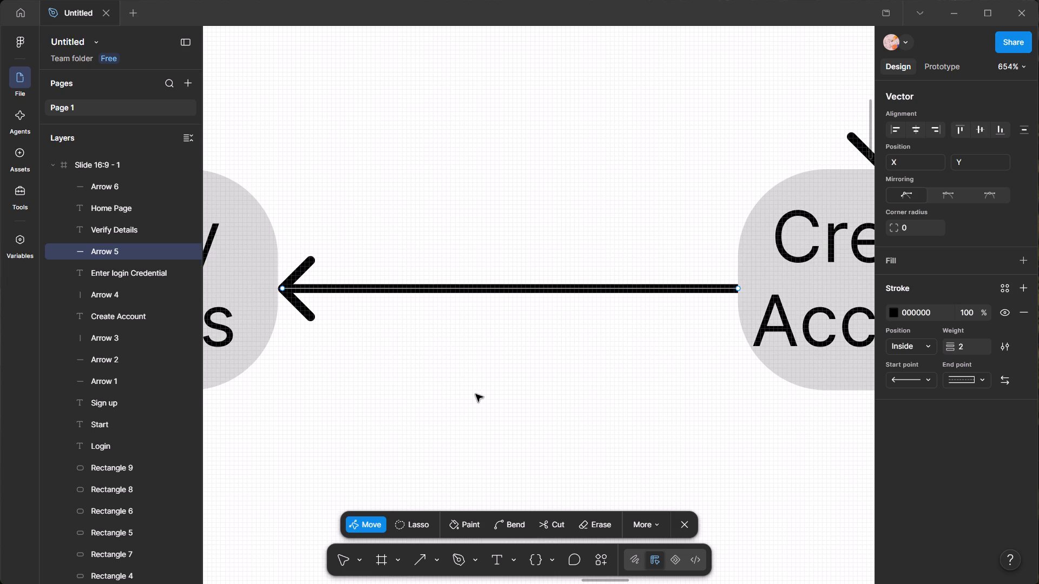
pyautogui.keyDown('ctrl'); pyautogui.scroll(-8, 470, 390); pyautogui.keyUp('ctrl')
pyautogui.moveTo(399, 412); pyautogui.dragTo(562, 356, button='middle')
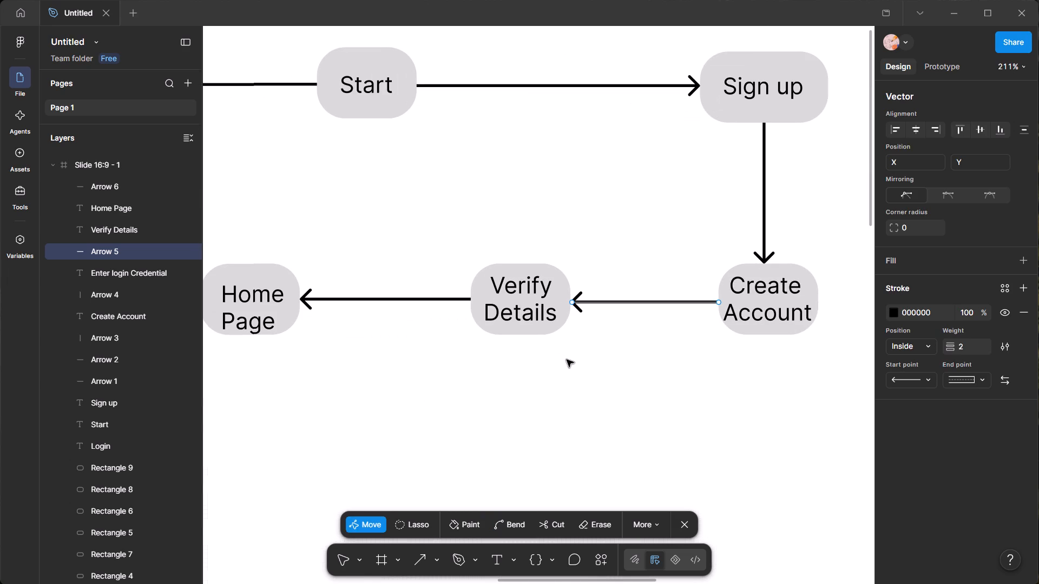
pyautogui.click(276, 309)
pyautogui.doubleClick(321, 347)
pyautogui.click(483, 371)
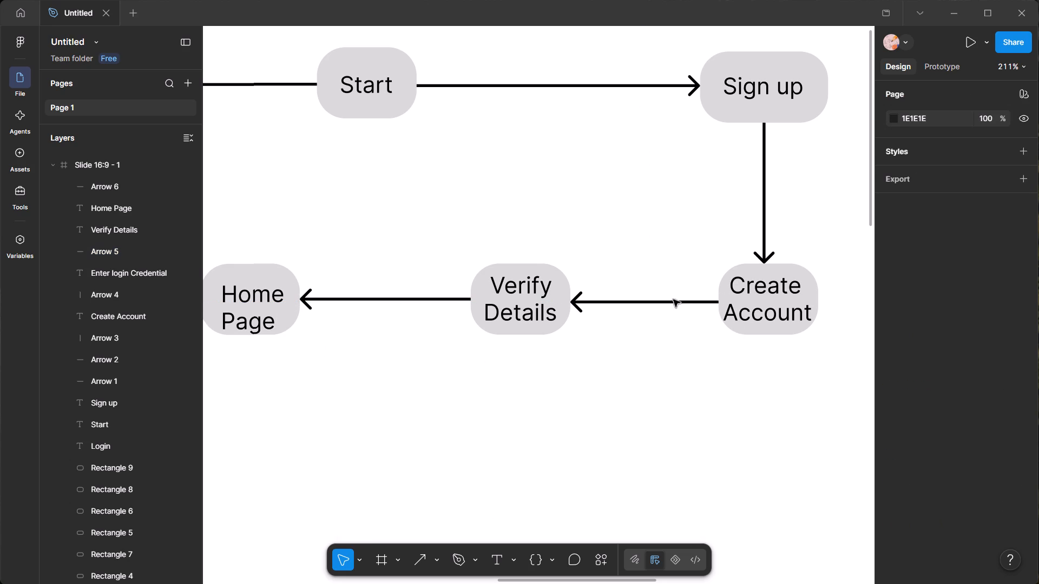
# Centre the "Home Page" label within its box at X 848, Y 176.
pyautogui.keyDown('ctrl'); pyautogui.scroll(6, 666, 297); pyautogui.keyUp('ctrl')
pyautogui.keyDown('ctrl'); pyautogui.scroll(-7, 640, 312); pyautogui.keyUp('ctrl')
pyautogui.moveTo(340, 346); pyautogui.dragTo(409, 350, button='middle')
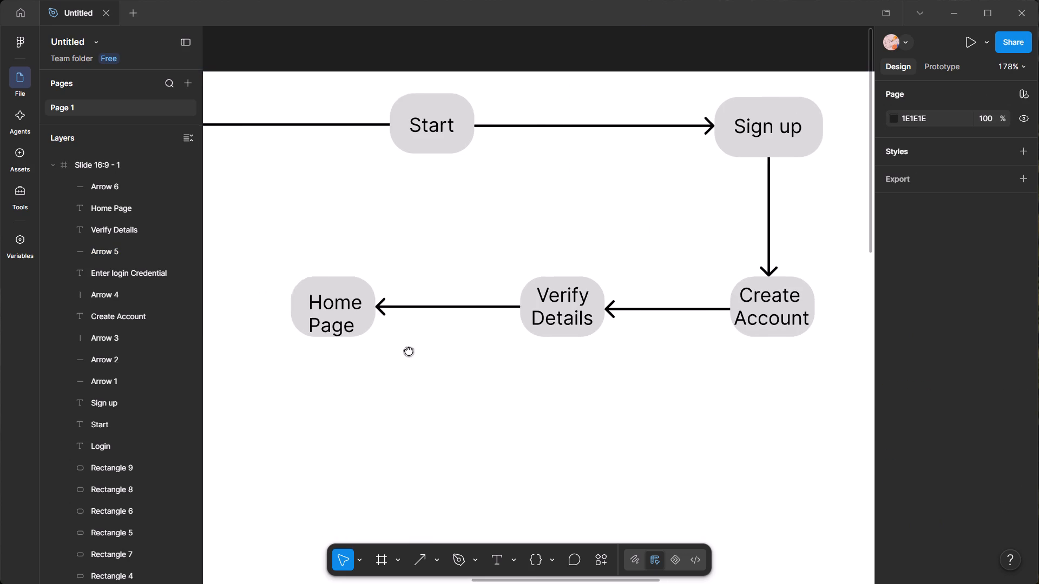
pyautogui.moveTo(409, 350); pyautogui.dragTo(691, 361, button='middle')
pyautogui.keyDown('ctrl'); pyautogui.scroll(7, 684, 357); pyautogui.keyUp('ctrl')
pyautogui.moveTo(613, 260); pyautogui.dragTo(610, 247)
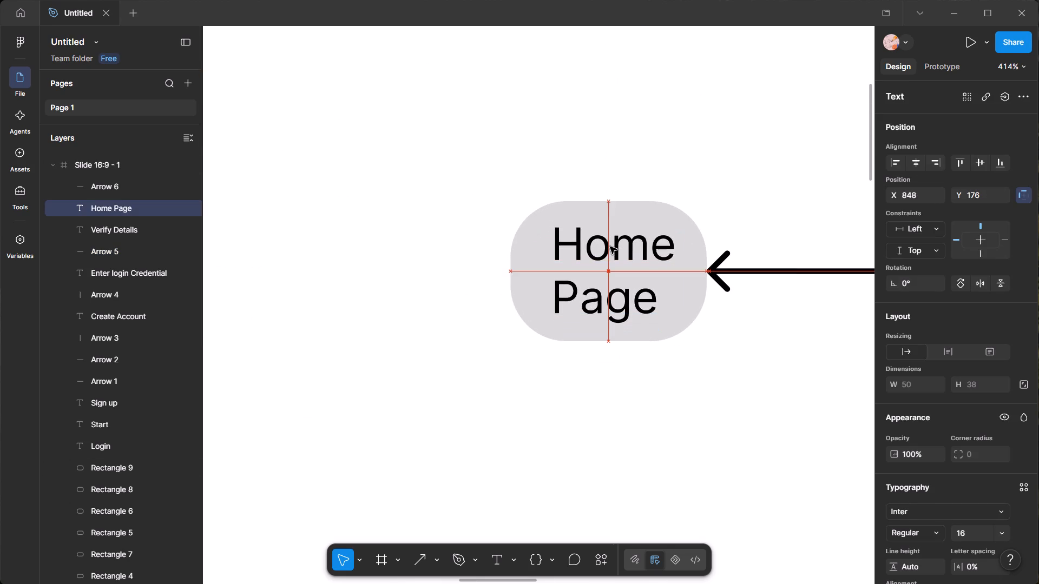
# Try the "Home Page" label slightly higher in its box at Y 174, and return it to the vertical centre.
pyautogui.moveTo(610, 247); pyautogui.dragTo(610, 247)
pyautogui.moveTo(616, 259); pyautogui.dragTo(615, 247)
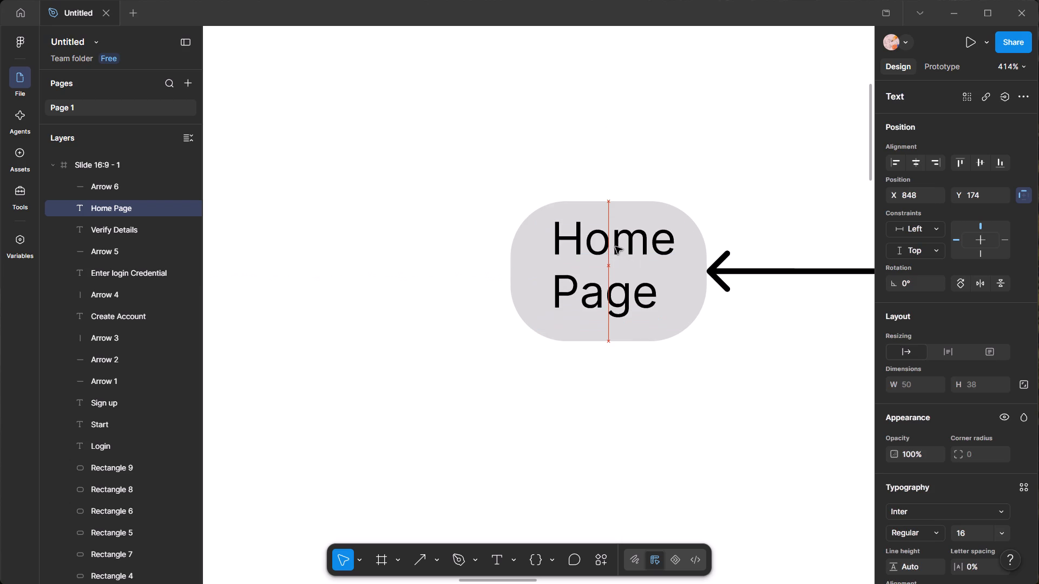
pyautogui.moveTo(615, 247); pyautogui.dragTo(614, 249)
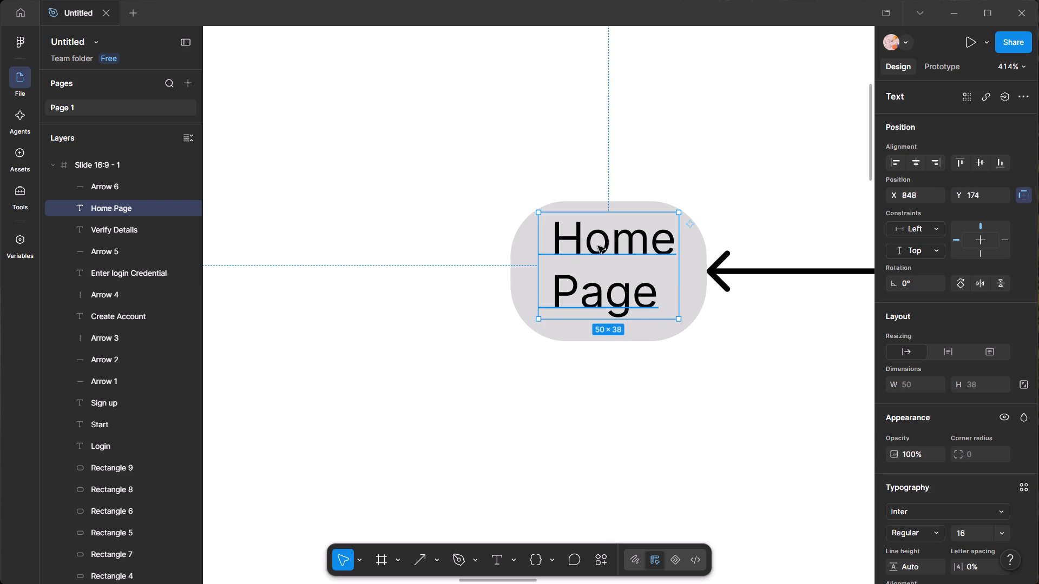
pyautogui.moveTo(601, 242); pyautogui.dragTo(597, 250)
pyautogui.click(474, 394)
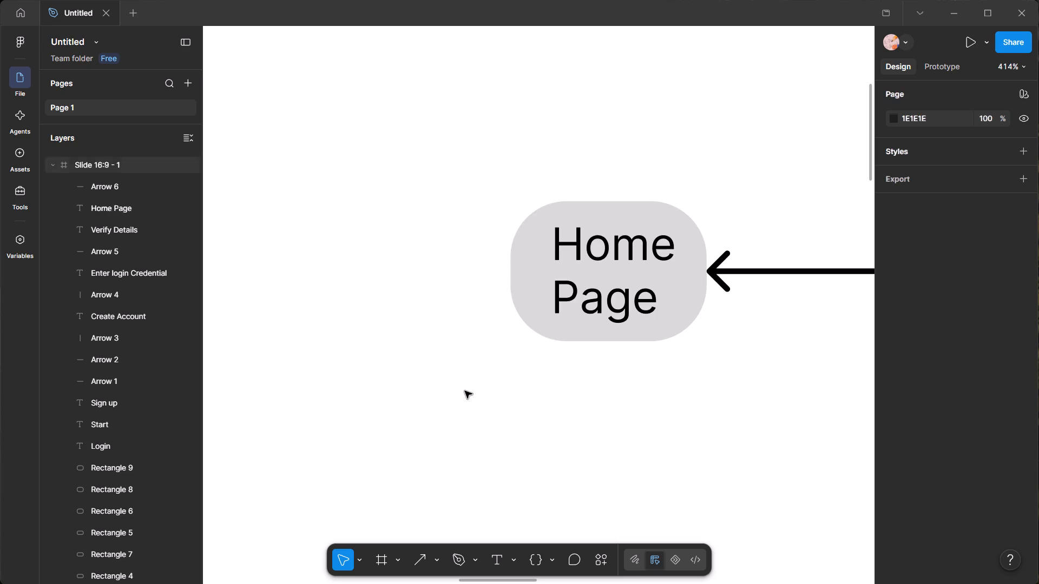
# Draw a horizontal arrow about 77 px long from the middle of the "Enter login Credential" box's right side towards "Home Page".
pyautogui.keyDown('ctrl'); pyautogui.scroll(-8, 465, 391); pyautogui.keyUp('ctrl')
pyautogui.keyDown('ctrl'); pyautogui.scroll(10, 563, 398); pyautogui.keyUp('ctrl')
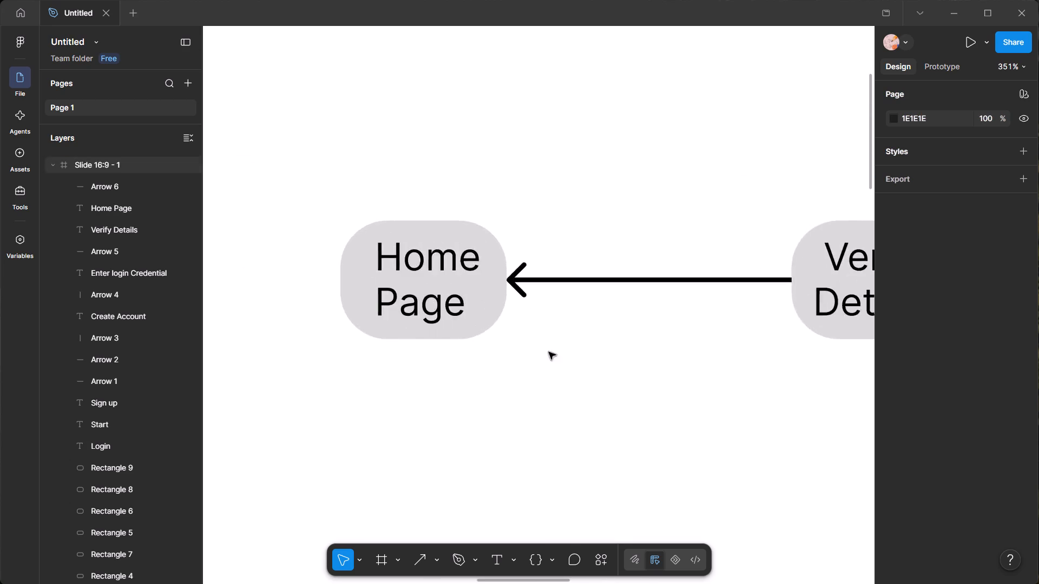
pyautogui.keyDown('ctrl'); pyautogui.scroll(4, 549, 352); pyautogui.keyUp('ctrl')
pyautogui.keyDown('ctrl'); pyautogui.scroll(-8, 486, 300); pyautogui.keyUp('ctrl')
pyautogui.scroll(-5, 270, 374)
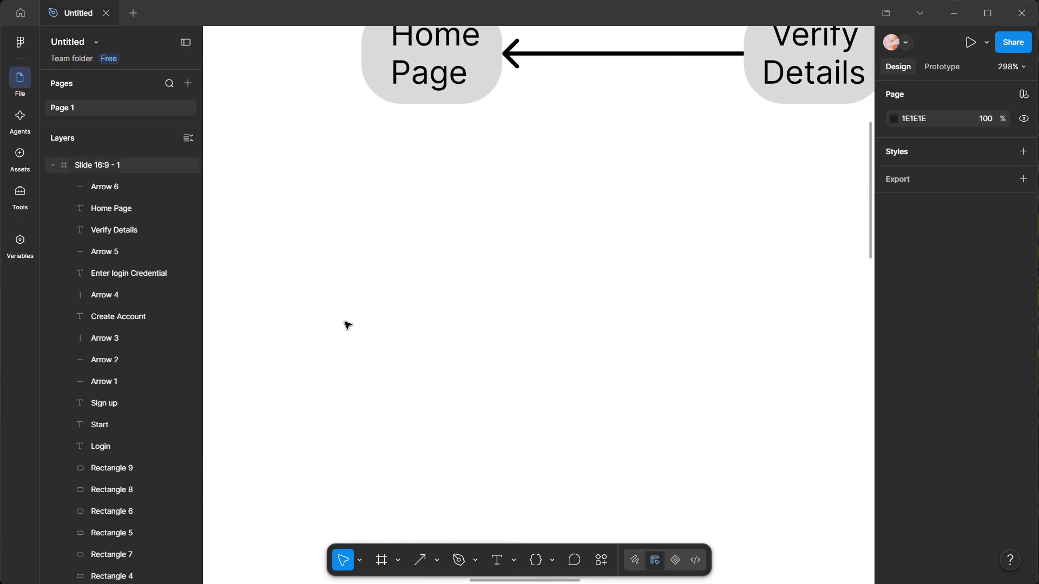
pyautogui.keyDown('ctrl'); pyautogui.scroll(-5, 350, 316); pyautogui.keyUp('ctrl')
pyautogui.moveTo(326, 307); pyautogui.dragTo(485, 415, button='middle')
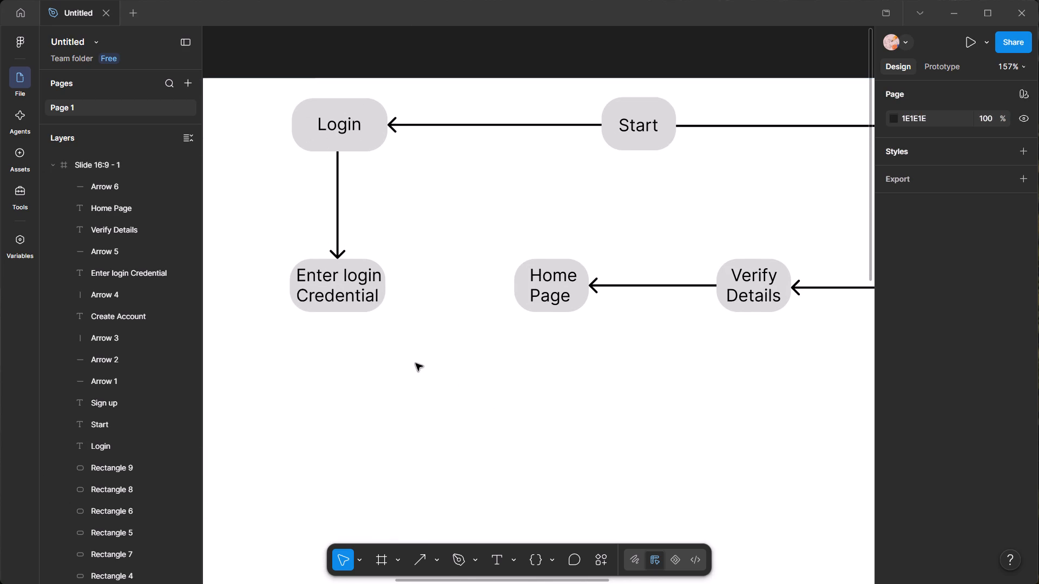
pyautogui.keyDown('ctrl'); pyautogui.scroll(-2, 416, 363); pyautogui.keyUp('ctrl')
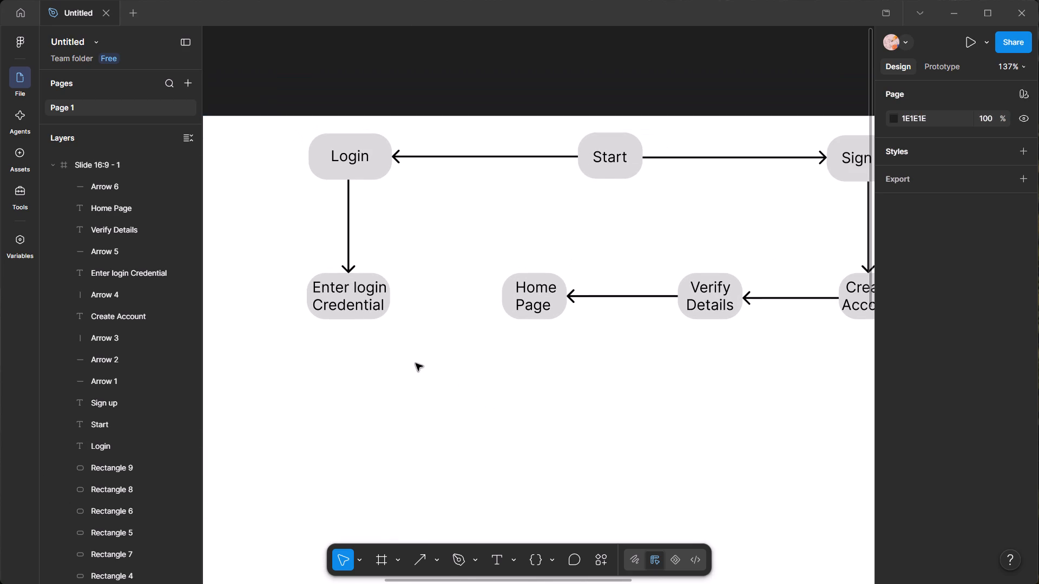
pyautogui.hotkey('shift', 'l')
pyautogui.scroll(4, 405, 291)
pyautogui.scroll(-5, 404, 295)
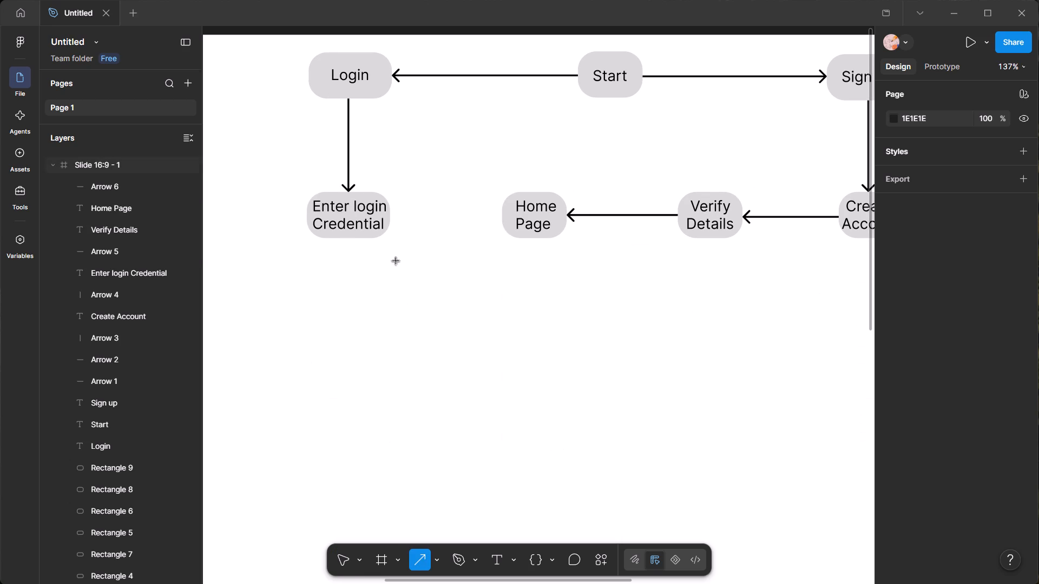
pyautogui.keyDown('ctrl'); pyautogui.scroll(10, 396, 244); pyautogui.keyUp('ctrl')
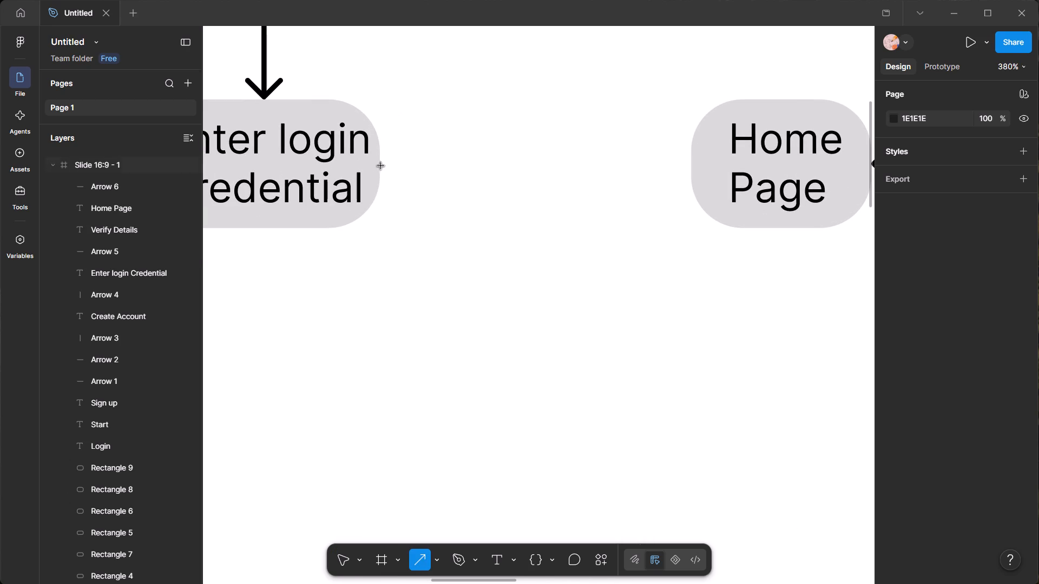
pyautogui.moveTo(380, 165); pyautogui.dragTo(577, 163)
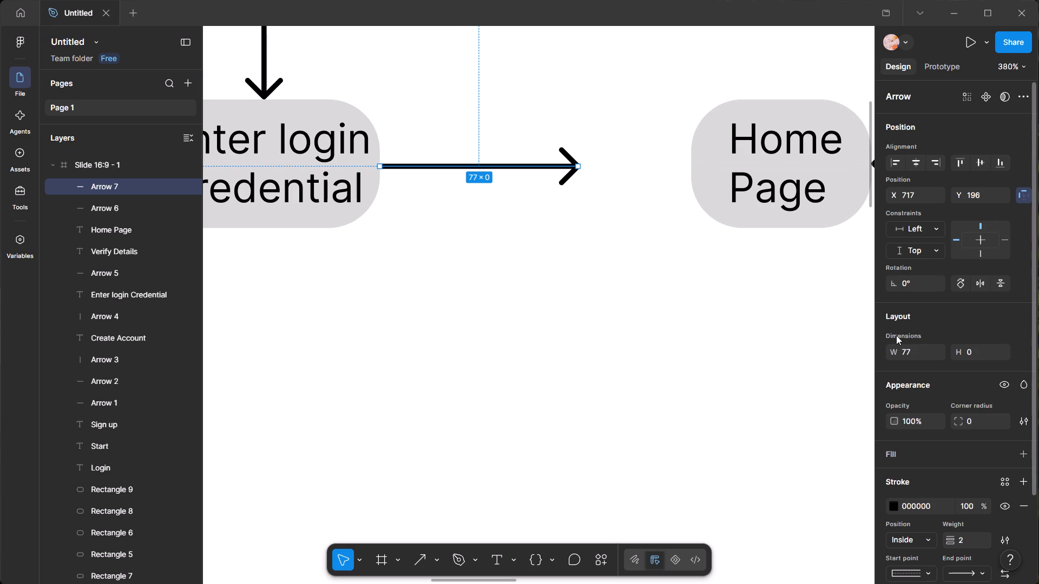
# Set the new arrow's width to 121 so that it spans the gap to the "Home Page" box.
pyautogui.click(916, 349)
pyautogui.write('121')
pyautogui.press('Return')
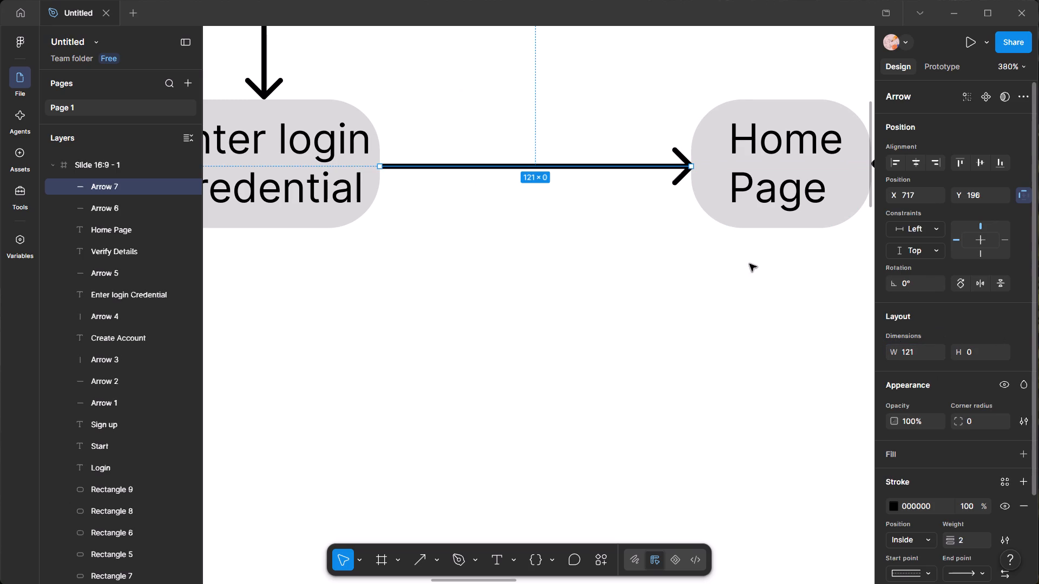
pyautogui.click(615, 278)
# Shorten the arrow at its head end by about 1 px so the tip just touches the "Home Page" box.
pyautogui.keyDown('ctrl'); pyautogui.scroll(20, 744, 158); pyautogui.keyUp('ctrl')
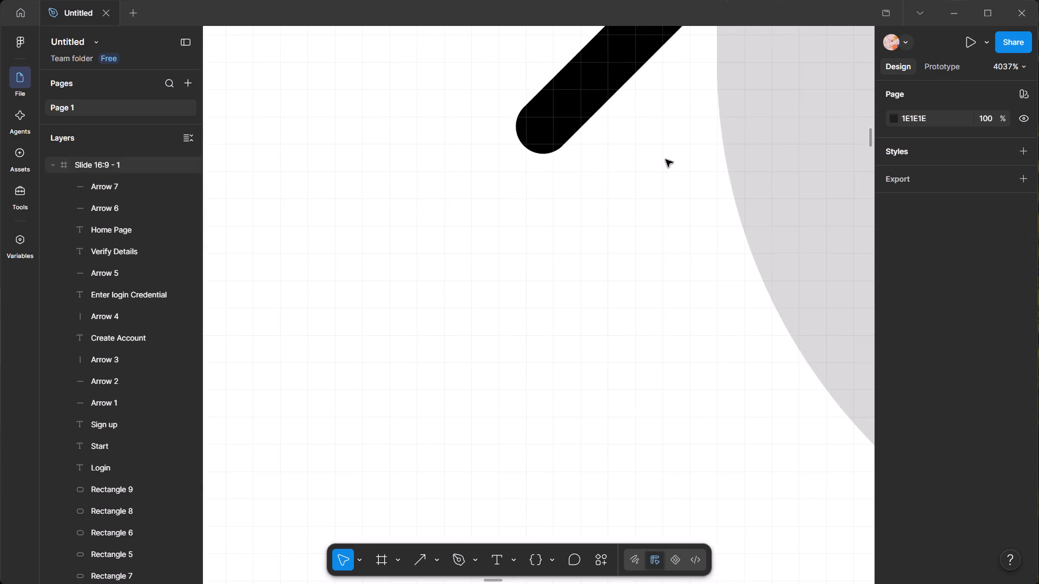
pyautogui.moveTo(653, 79); pyautogui.dragTo(491, 450, button='middle')
pyautogui.click(509, 345)
pyautogui.click(539, 317)
pyautogui.doubleClick(532, 323)
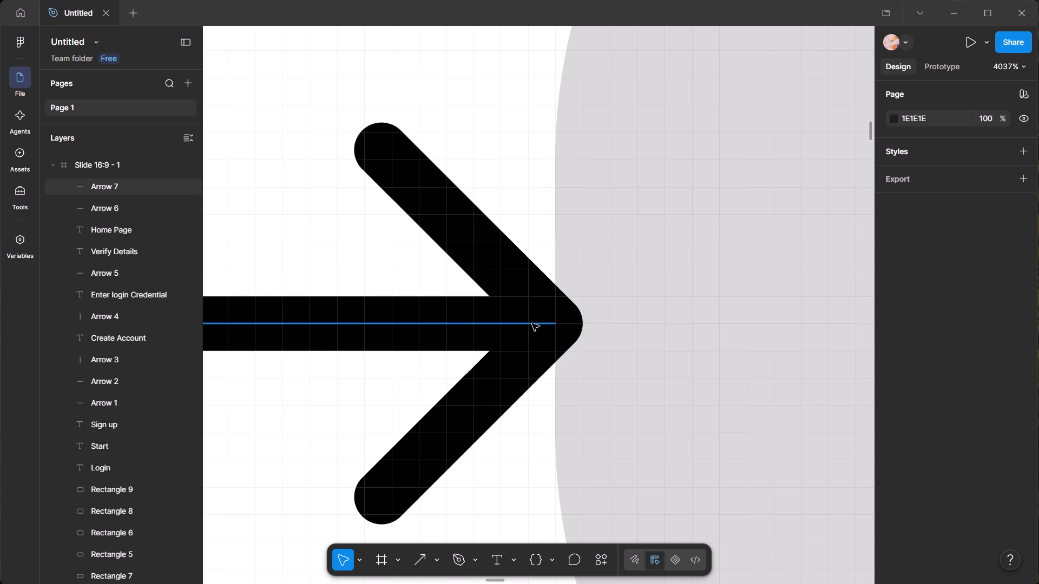
pyautogui.moveTo(555, 323); pyautogui.dragTo(540, 321)
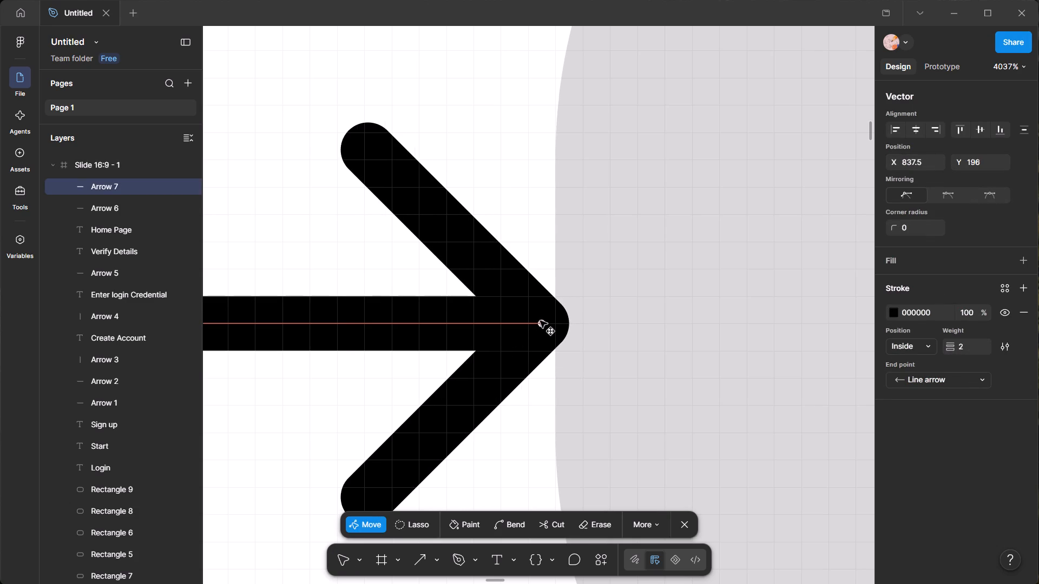
pyautogui.moveTo(540, 321); pyautogui.dragTo(526, 317)
pyautogui.click(323, 390)
# Inspect the arrow's start at the "Enter login Credential" box and review the whole flow diagram, leaving the arrow's point editing.
pyautogui.keyDown('ctrl'); pyautogui.scroll(-8, 293, 384); pyautogui.keyUp('ctrl')
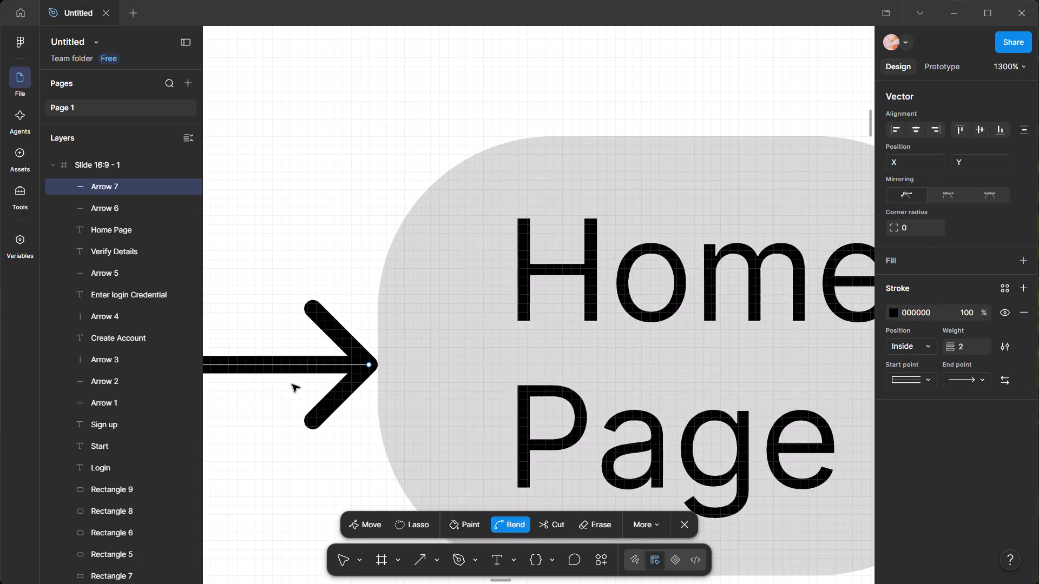
pyautogui.moveTo(255, 400); pyautogui.dragTo(1028, 312, button='middle')
pyautogui.moveTo(267, 345); pyautogui.dragTo(823, 367, button='middle')
pyautogui.keyDown('ctrl'); pyautogui.scroll(2, 703, 330); pyautogui.keyUp('ctrl')
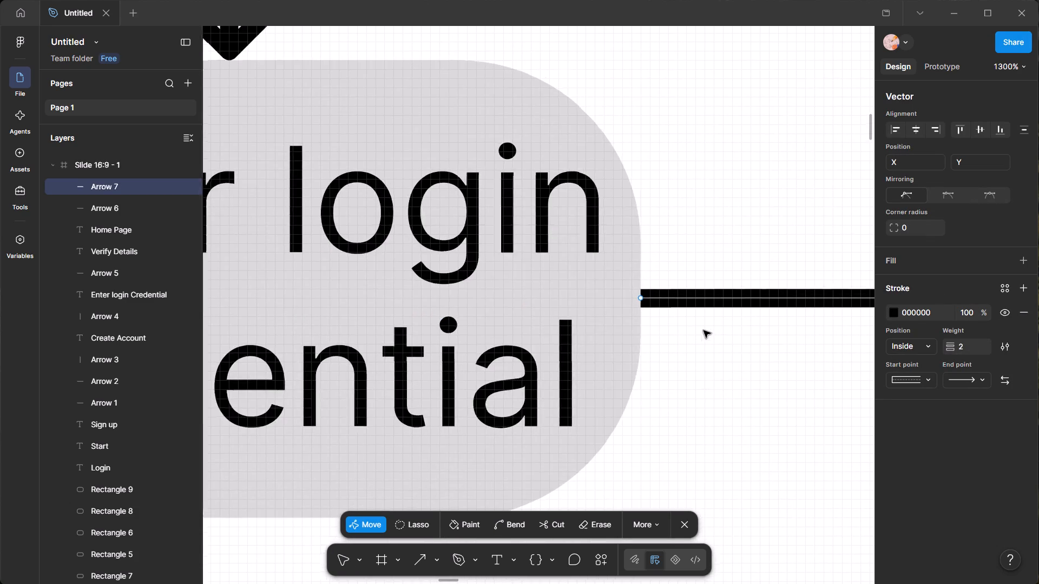
pyautogui.keyDown('ctrl'); pyautogui.scroll(12, 703, 330); pyautogui.keyUp('ctrl')
pyautogui.keyDown('ctrl'); pyautogui.scroll(-15, 623, 348); pyautogui.keyUp('ctrl')
pyautogui.click(675, 401)
pyautogui.keyDown('ctrl'); pyautogui.scroll(-6, 675, 403); pyautogui.keyUp('ctrl')
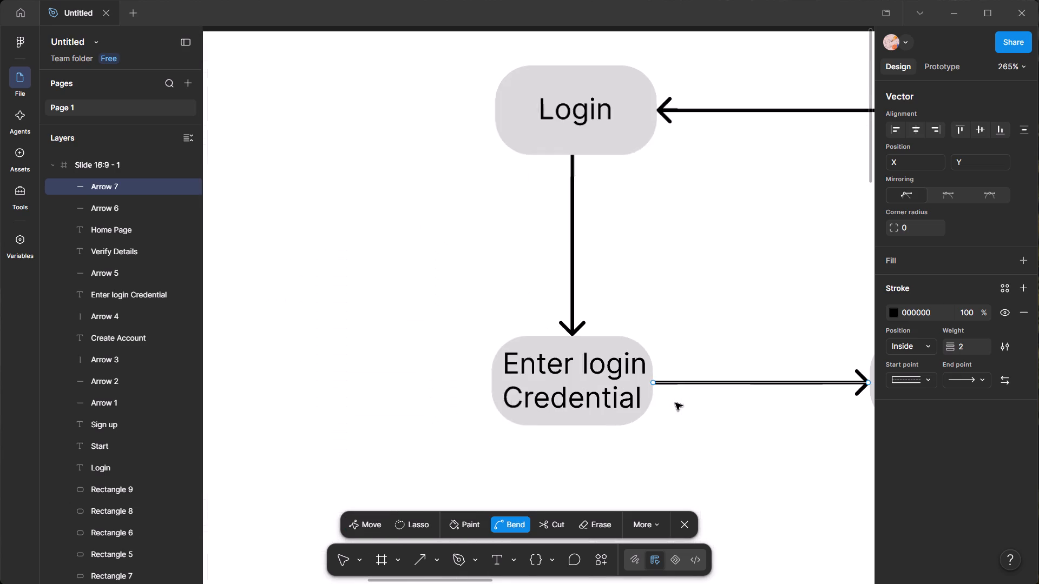
pyautogui.keyDown('ctrl'); pyautogui.scroll(-8, 675, 403); pyautogui.keyUp('ctrl')
pyautogui.moveTo(681, 436); pyautogui.dragTo(320, 378, button='middle')
pyautogui.keyDown('ctrl'); pyautogui.scroll(-2, 478, 384); pyautogui.keyUp('ctrl')
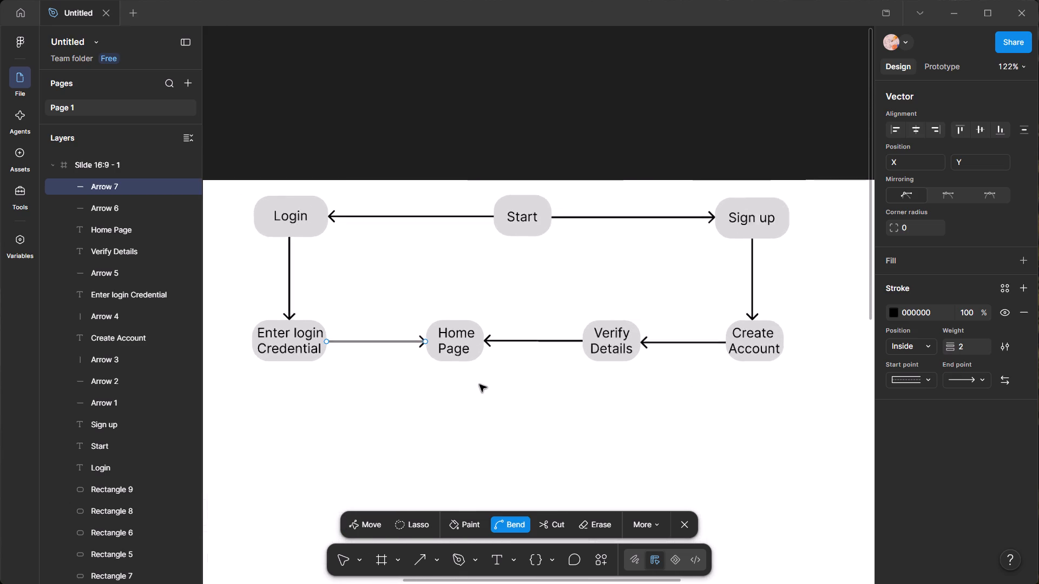
pyautogui.keyDown('ctrl'); pyautogui.scroll(-2, 479, 384); pyautogui.keyUp('ctrl')
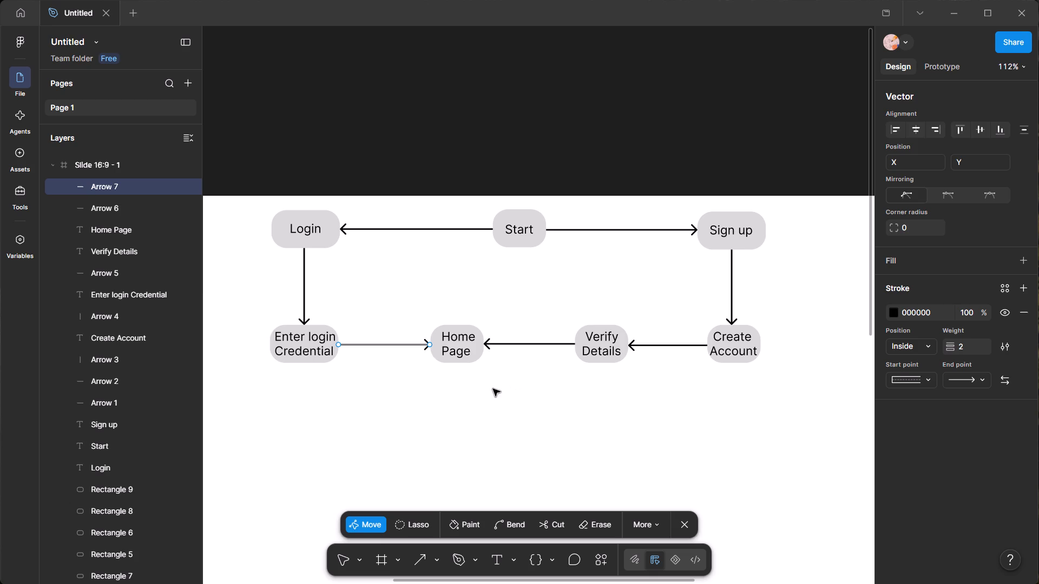
pyautogui.keyDown('ctrl'); pyautogui.scroll(-1, 508, 387); pyautogui.keyUp('ctrl')
pyautogui.click(688, 523)
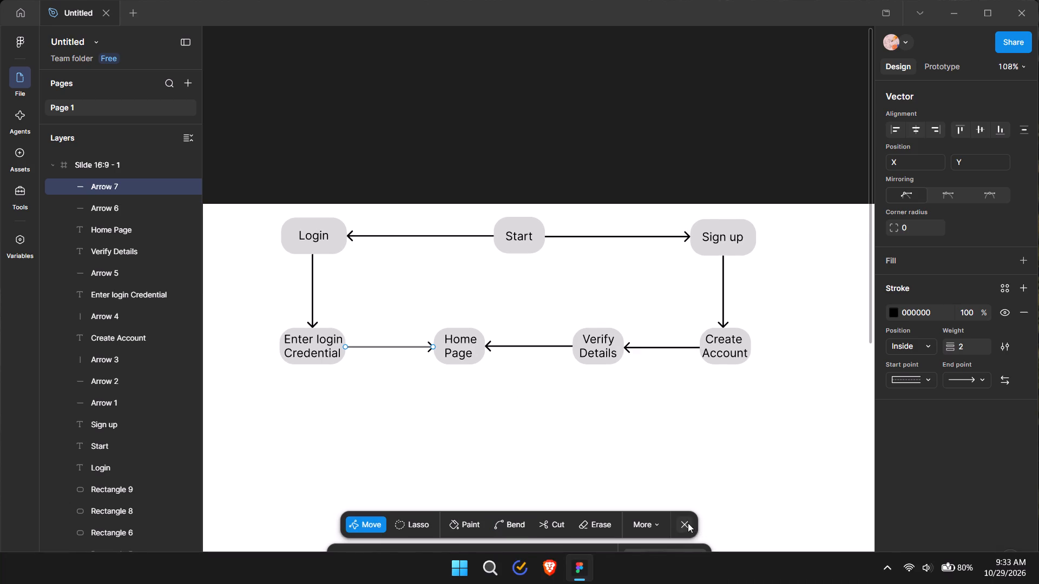
pyautogui.keyDown('ctrl'); pyautogui.scroll(-3, 611, 439); pyautogui.keyUp('ctrl')
pyautogui.click(576, 453)
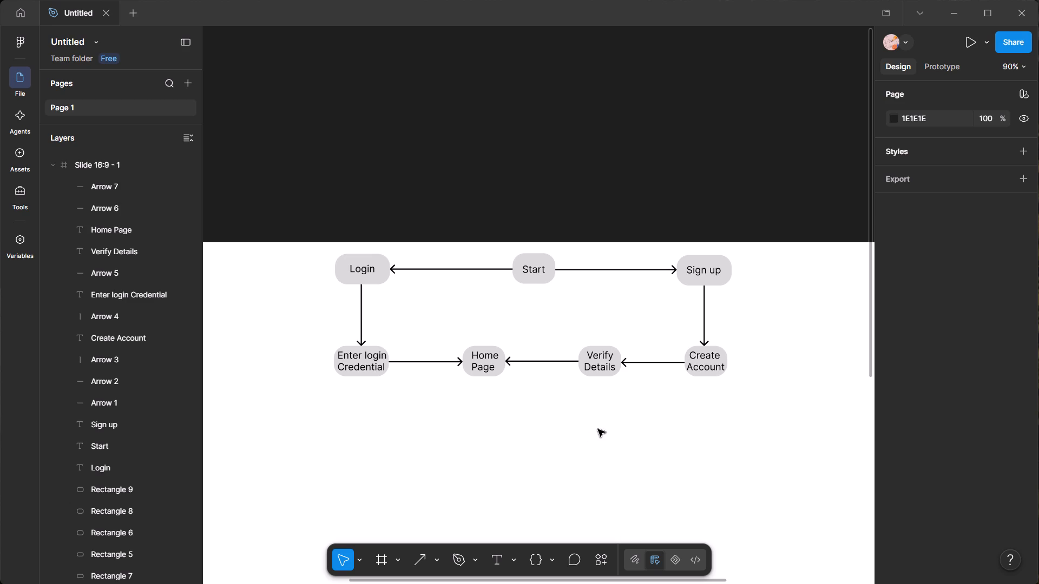
pyautogui.keyDown('ctrl'); pyautogui.scroll(-4, 587, 450); pyautogui.keyUp('ctrl')
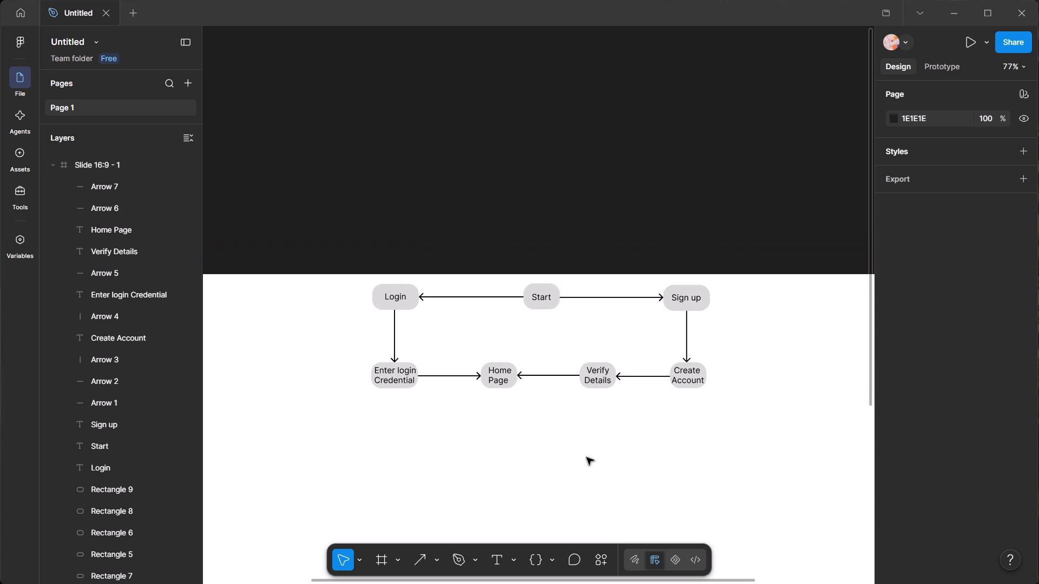
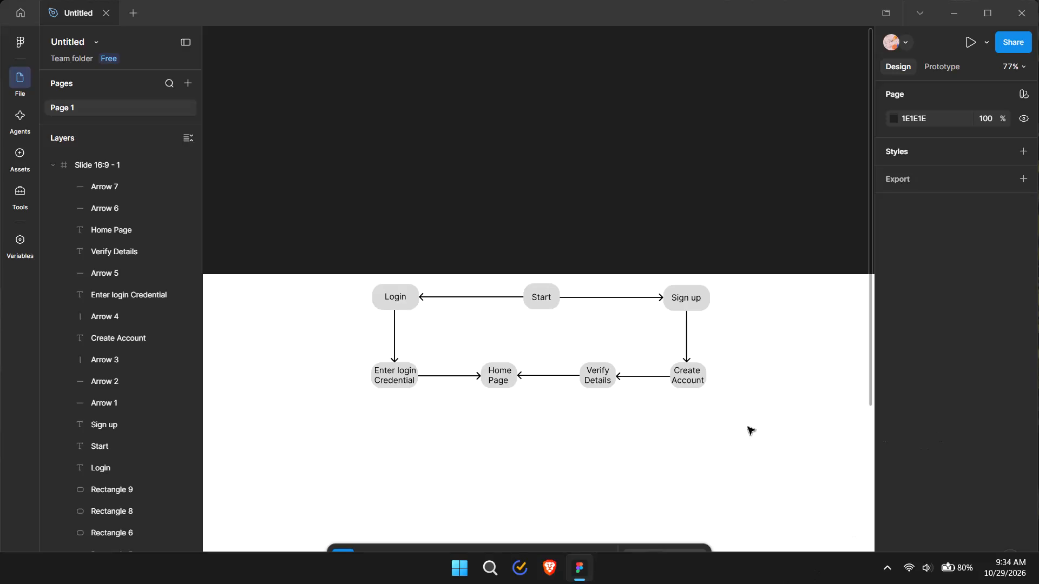
# Replace the "Home Page" label's text with "Welcome".
pyautogui.scroll(-2, 524, 362)
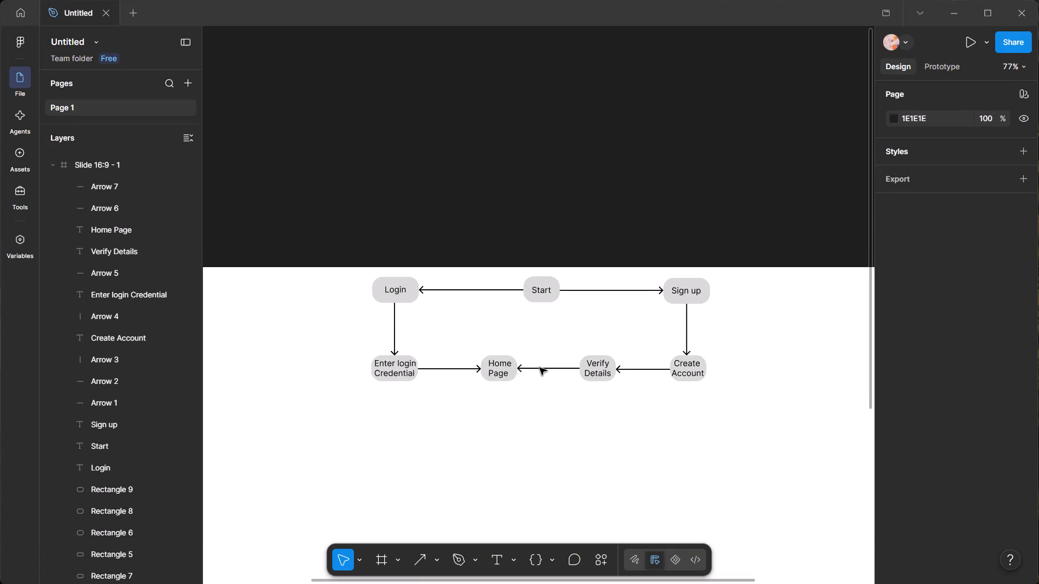
pyautogui.scroll(-6, 540, 368)
pyautogui.keyDown('ctrl'); pyautogui.scroll(3, 488, 253); pyautogui.keyUp('ctrl')
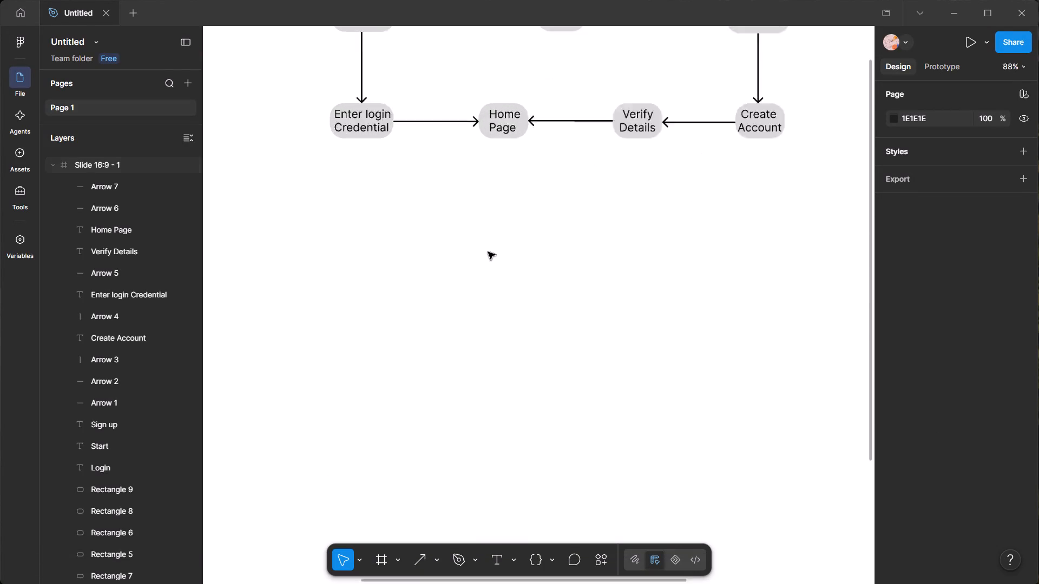
pyautogui.keyDown('ctrl'); pyautogui.scroll(5, 488, 252); pyautogui.keyUp('ctrl')
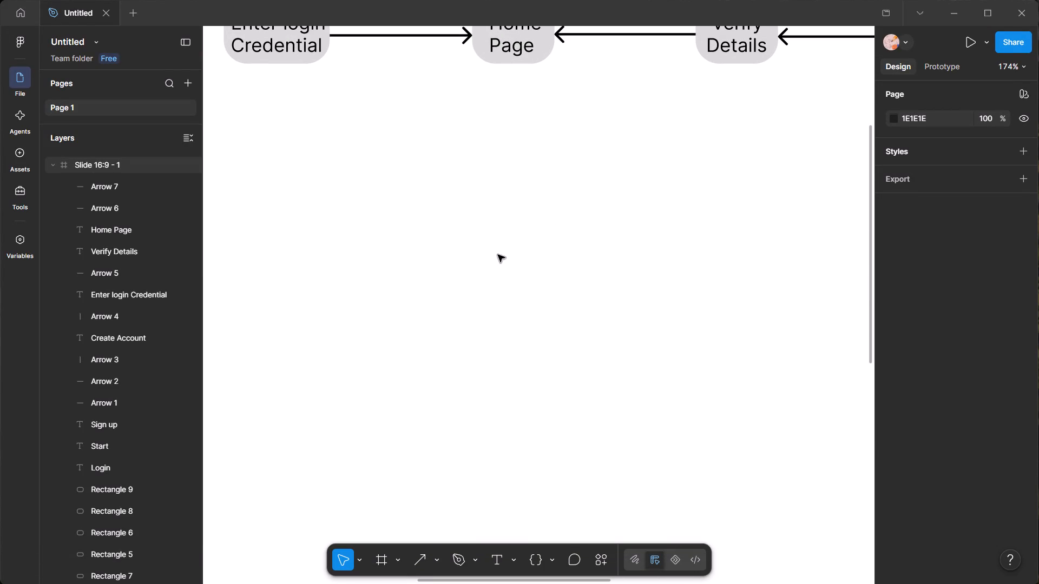
pyautogui.keyDown('ctrl'); pyautogui.scroll(-3, 498, 255); pyautogui.keyUp('ctrl')
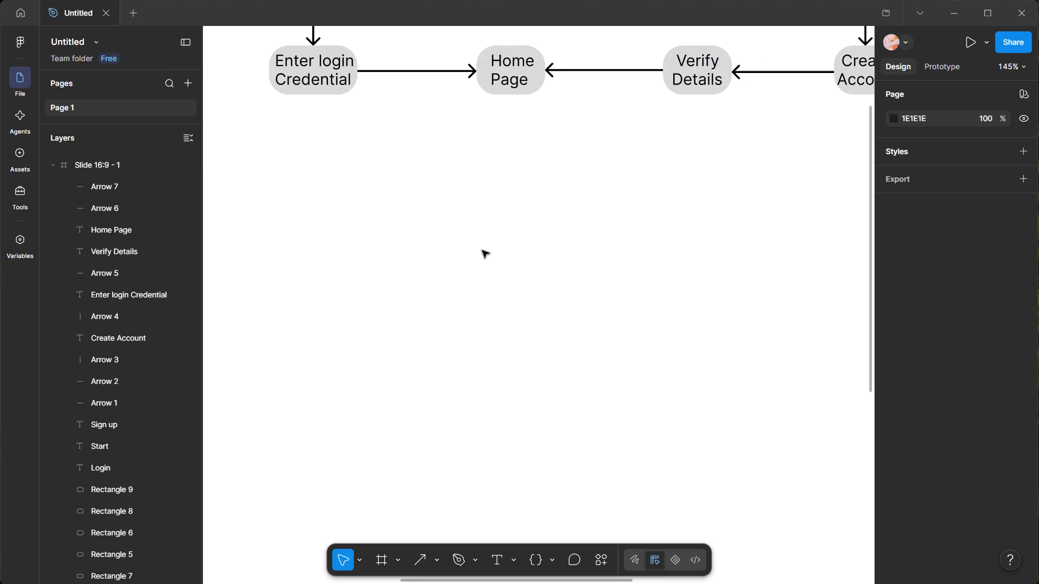
pyautogui.doubleClick(525, 58)
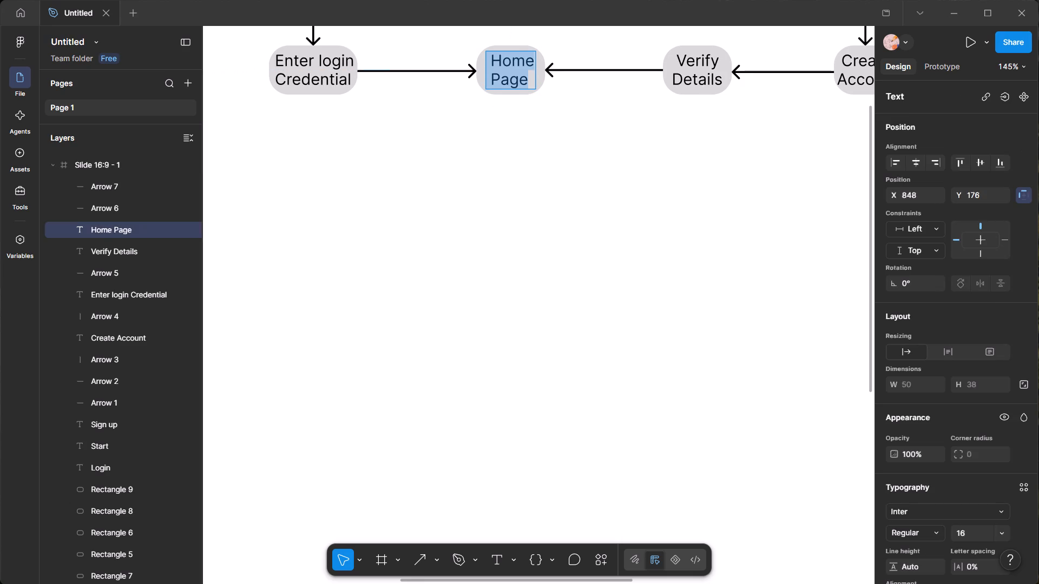
pyautogui.write('Wel')
pyautogui.write('come')
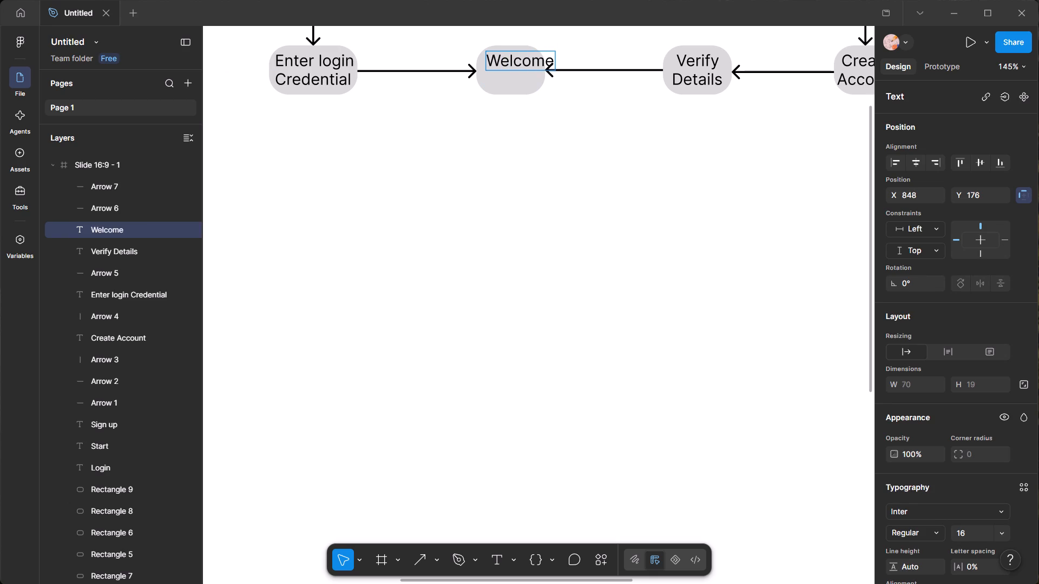
pyautogui.click(510, 182)
# Set the width of the rounded box behind the "Welcome" label to 90.
pyautogui.keyDown('ctrl'); pyautogui.scroll(7, 518, 112); pyautogui.keyUp('ctrl')
pyautogui.moveTo(571, 93); pyautogui.dragTo(556, 304, button='middle')
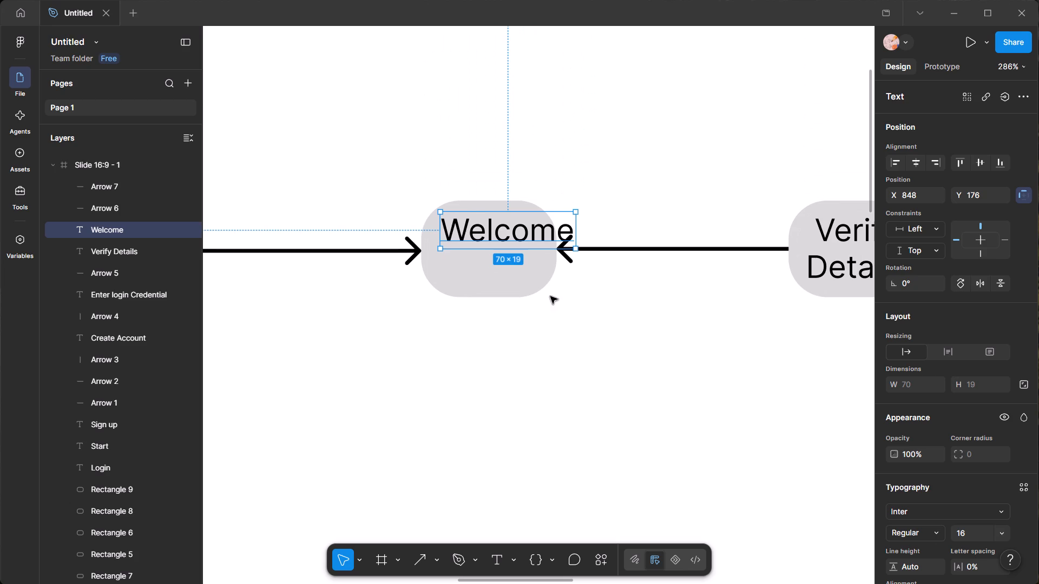
pyautogui.keyDown('ctrl'); pyautogui.scroll(3, 570, 294); pyautogui.keyUp('ctrl')
pyautogui.click(518, 271)
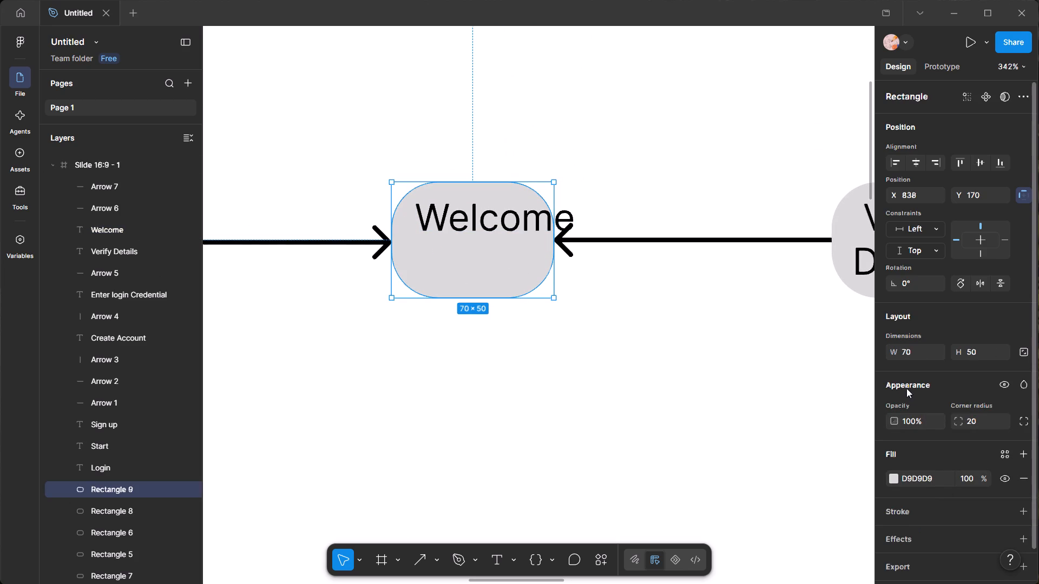
pyautogui.click(920, 350)
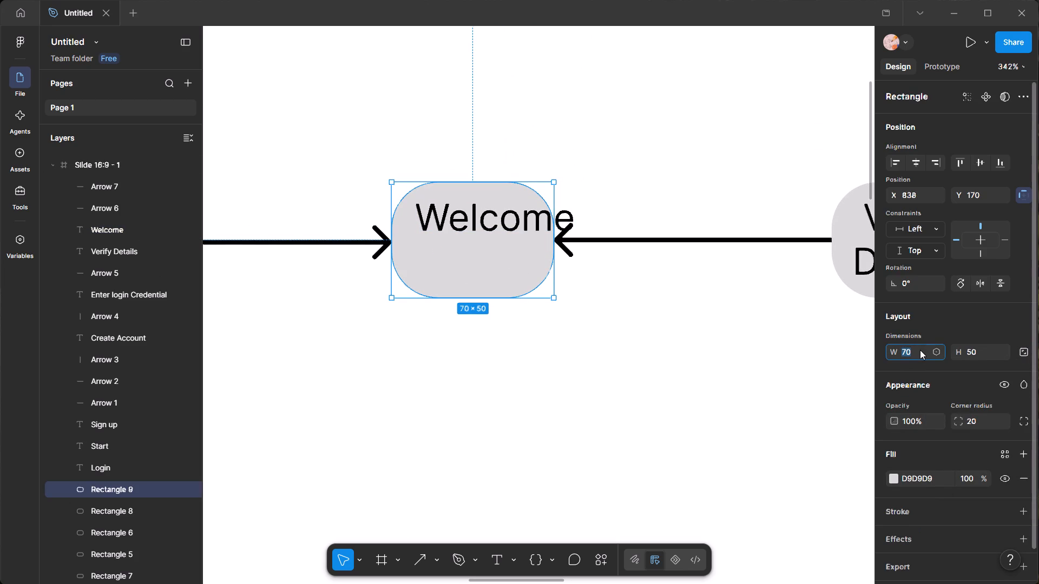
pyautogui.write('90')
pyautogui.press('Return')
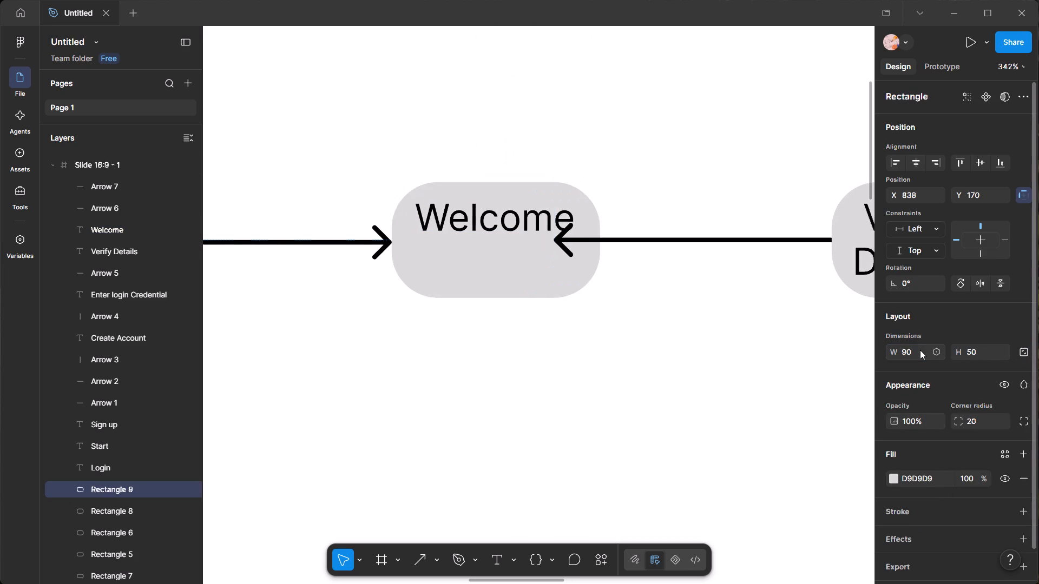
pyautogui.click(599, 338)
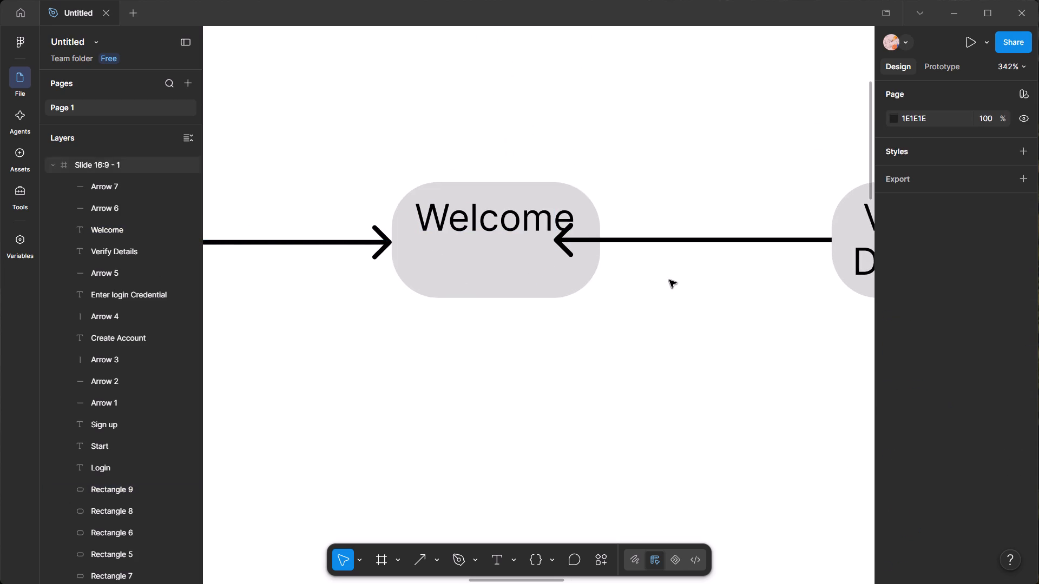
# Shorten the arrow from "Verify Details" to about 101 px so its tip touches the edge of the "Welcome" box.
pyautogui.keyDown('ctrl'); pyautogui.scroll(6, 669, 280); pyautogui.keyUp('ctrl')
pyautogui.click(448, 198)
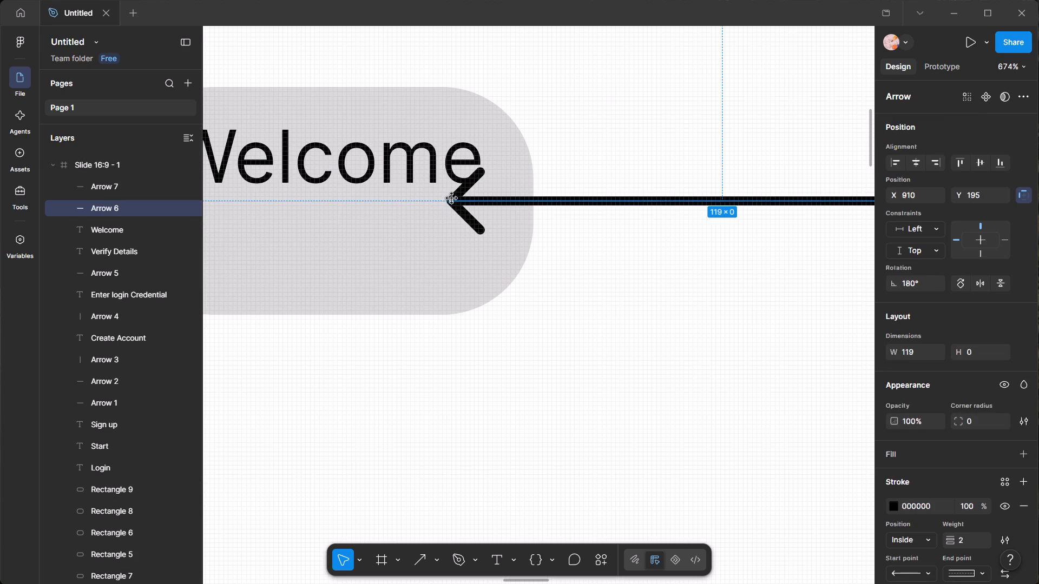
pyautogui.moveTo(449, 200); pyautogui.dragTo(535, 199)
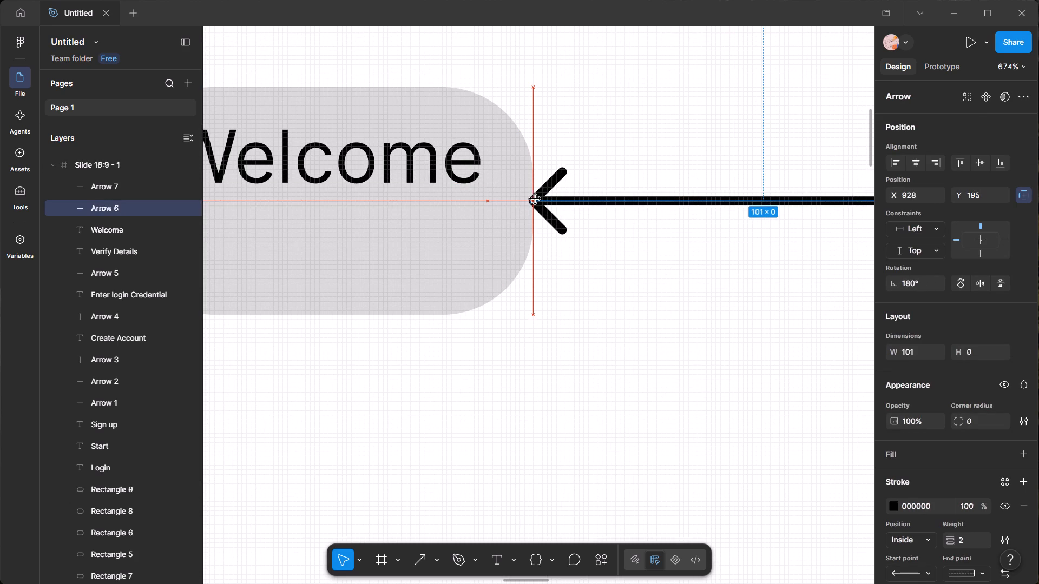
pyautogui.moveTo(535, 199); pyautogui.dragTo(535, 197)
pyautogui.click(442, 359)
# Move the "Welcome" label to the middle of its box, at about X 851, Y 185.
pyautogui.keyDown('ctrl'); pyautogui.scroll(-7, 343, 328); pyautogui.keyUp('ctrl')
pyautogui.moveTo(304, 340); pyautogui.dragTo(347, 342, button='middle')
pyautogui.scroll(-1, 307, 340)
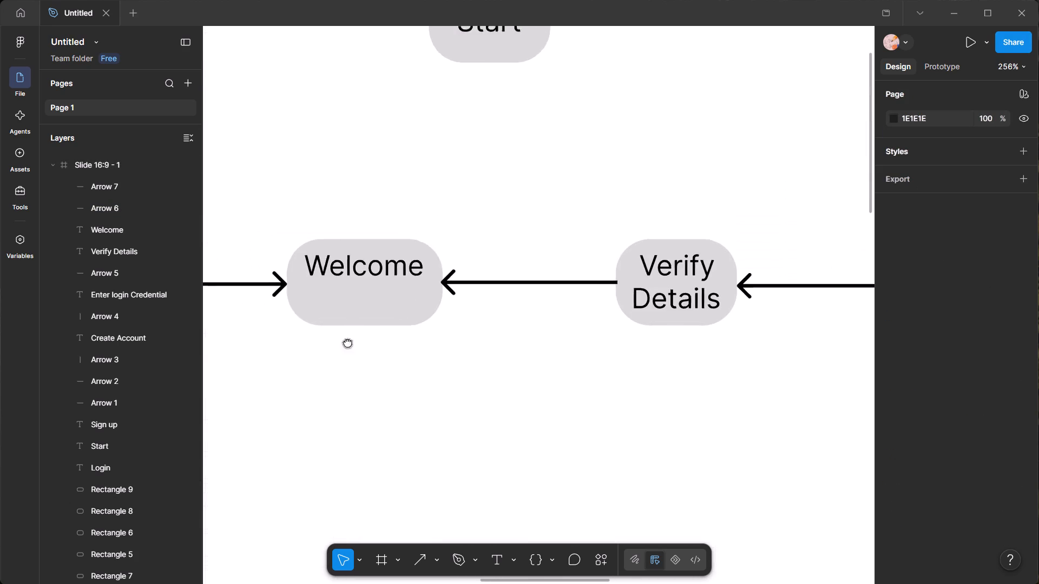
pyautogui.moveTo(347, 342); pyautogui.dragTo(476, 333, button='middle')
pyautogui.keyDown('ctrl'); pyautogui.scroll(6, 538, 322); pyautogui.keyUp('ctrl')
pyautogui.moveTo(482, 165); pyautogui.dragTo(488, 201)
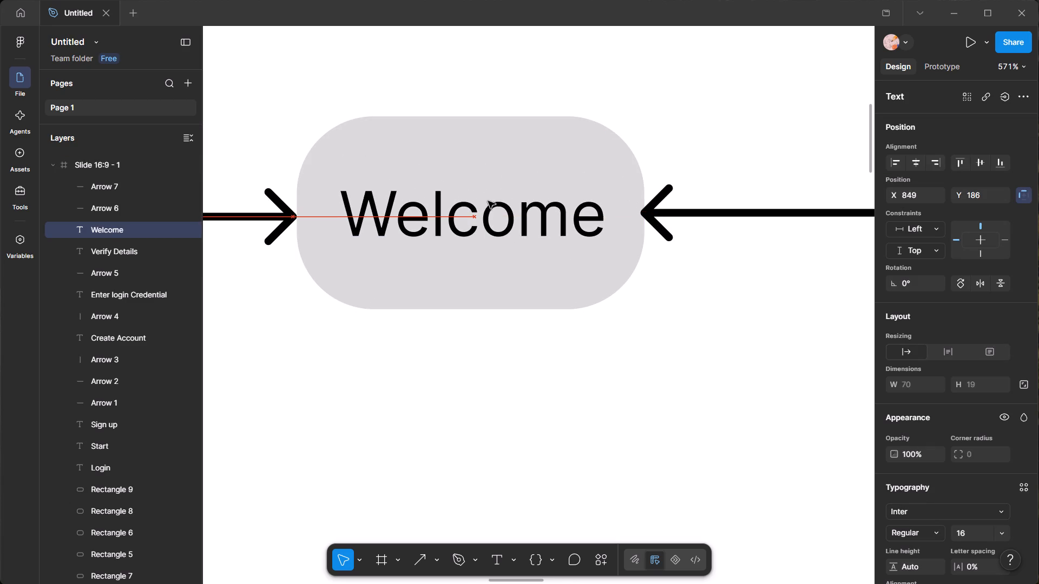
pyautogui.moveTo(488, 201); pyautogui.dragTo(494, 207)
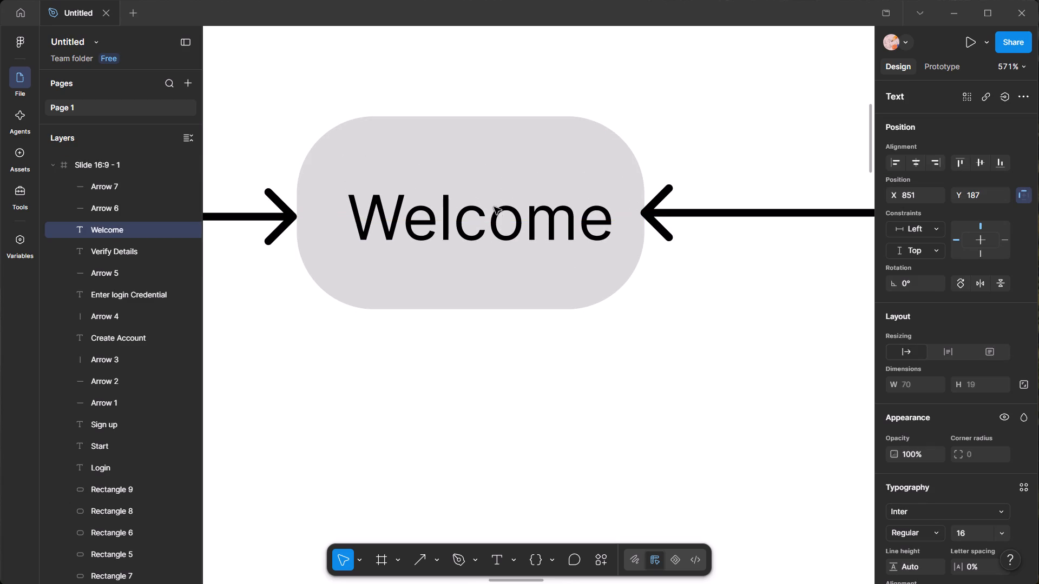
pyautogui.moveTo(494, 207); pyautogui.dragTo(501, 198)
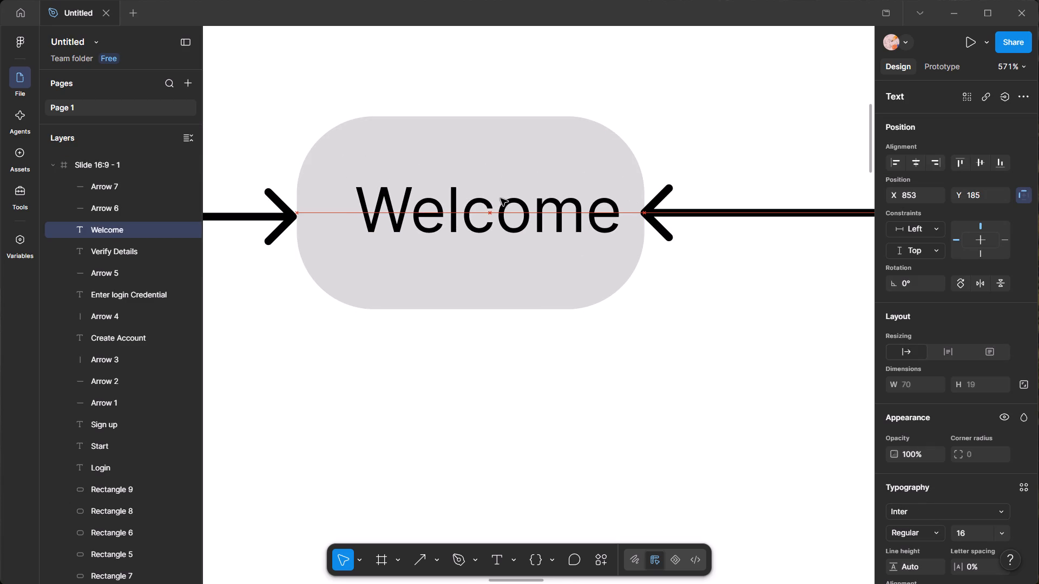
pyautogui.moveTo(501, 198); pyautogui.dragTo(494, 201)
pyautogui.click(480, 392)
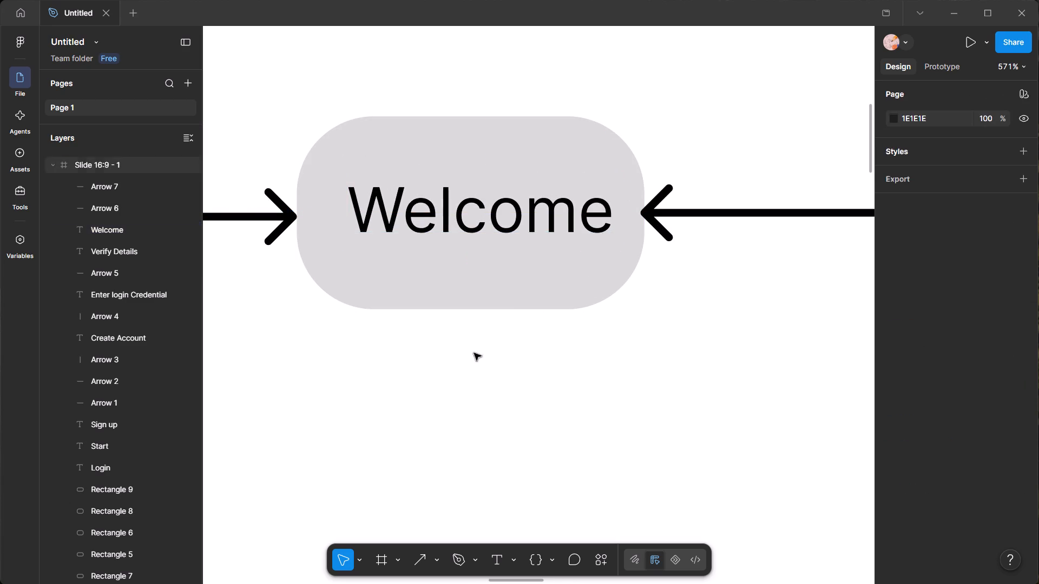
# Add a second line reading "Screen" to the "Welcome" label.
pyautogui.keyDown('ctrl'); pyautogui.scroll(-8, 479, 340); pyautogui.keyUp('ctrl')
pyautogui.keyDown('ctrl'); pyautogui.scroll(-5, 530, 391); pyautogui.keyUp('ctrl')
pyautogui.keyDown('ctrl'); pyautogui.scroll(11, 506, 379); pyautogui.keyUp('ctrl')
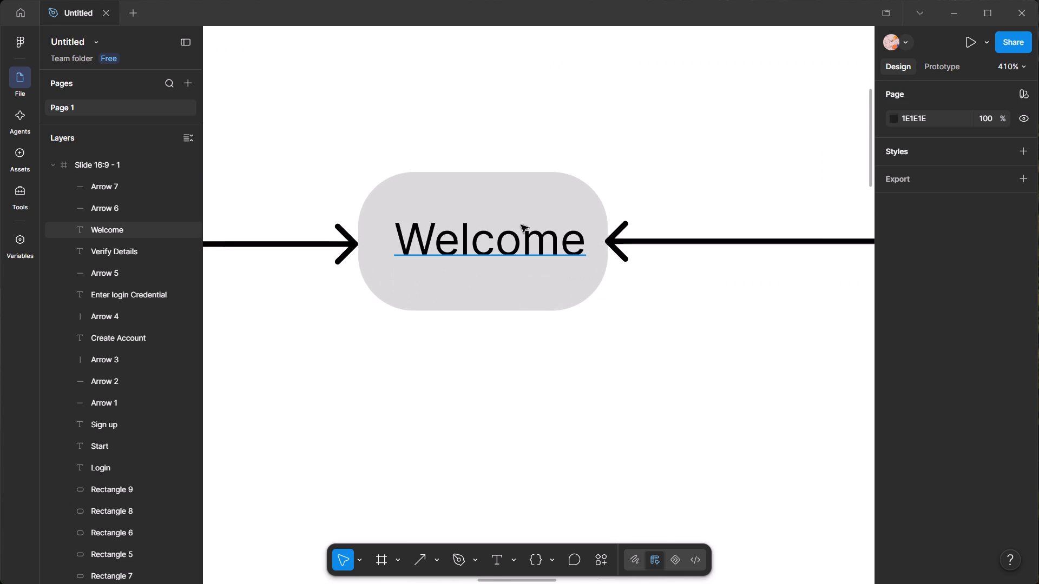
pyautogui.doubleClick(520, 242)
pyautogui.click(580, 250)
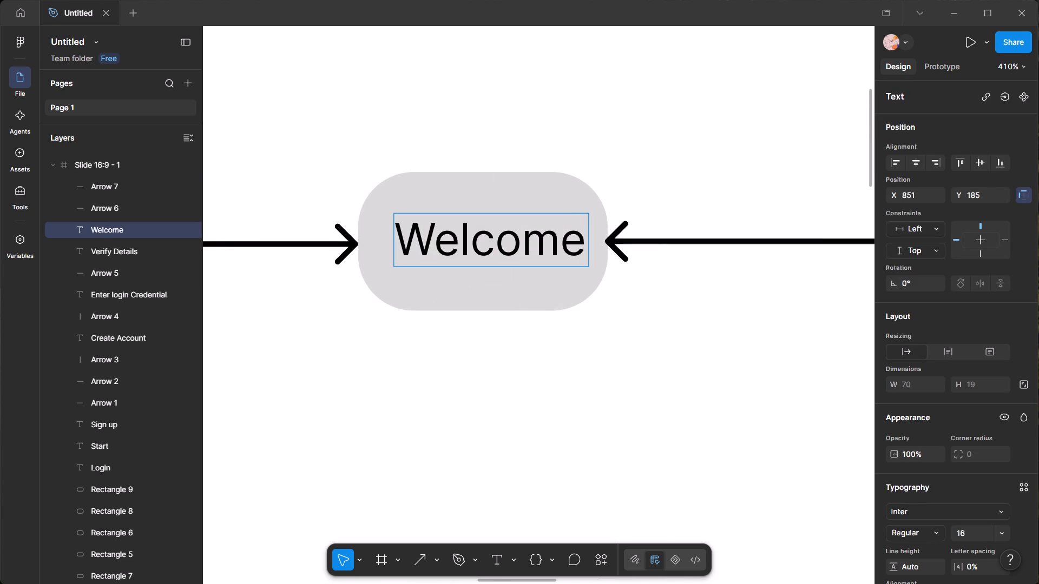
pyautogui.press('Return')
pyautogui.write('SCreen')
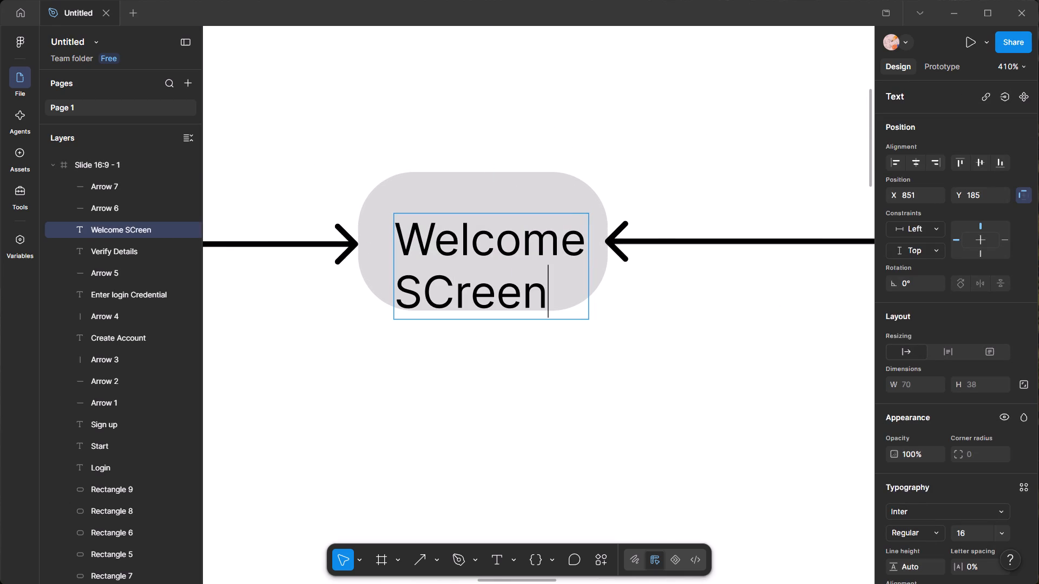
pyautogui.press('BackSpace')
pyautogui.press('BackSpace')
pyautogui.press('BackSpace')
pyautogui.press('BackSpace')
pyautogui.press('BackSpace')
pyautogui.write('creen')
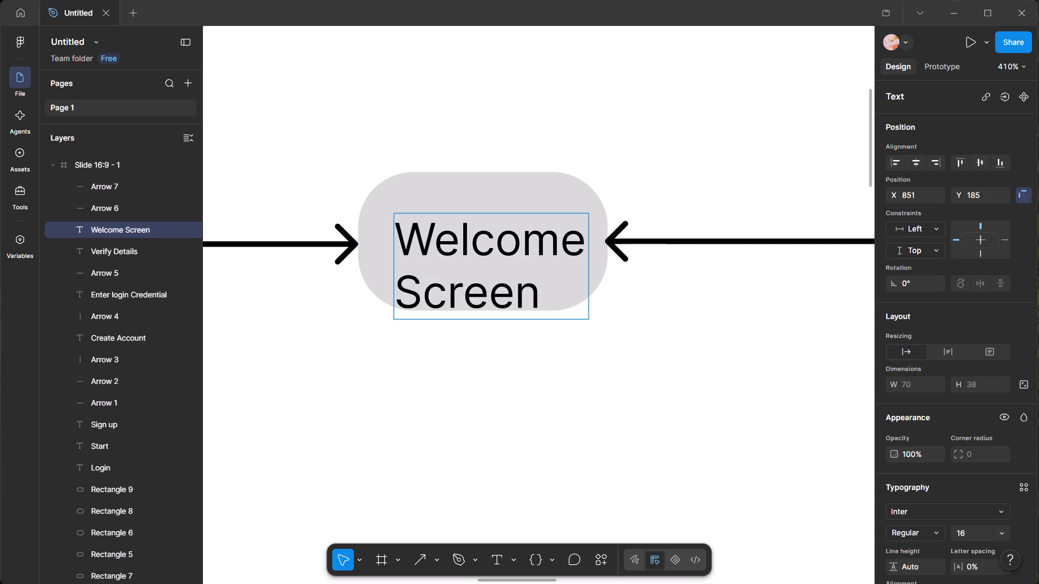
pyautogui.press('Return')
pyautogui.click(386, 443)
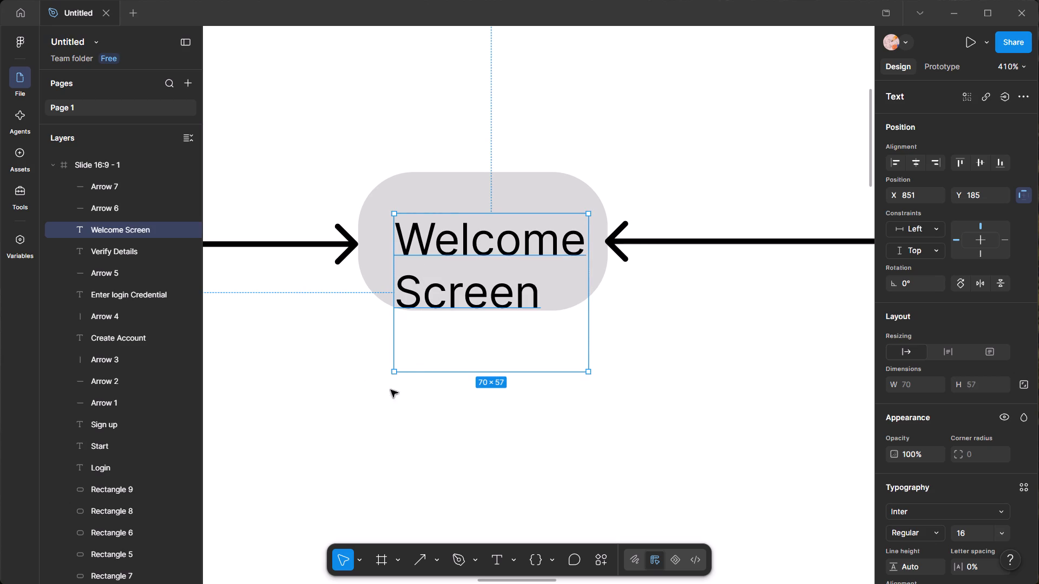
pyautogui.click(381, 458)
# Indent the word "Screen" with two leading spaces so it sits centred under "Welcome".
pyautogui.doubleClick(415, 289)
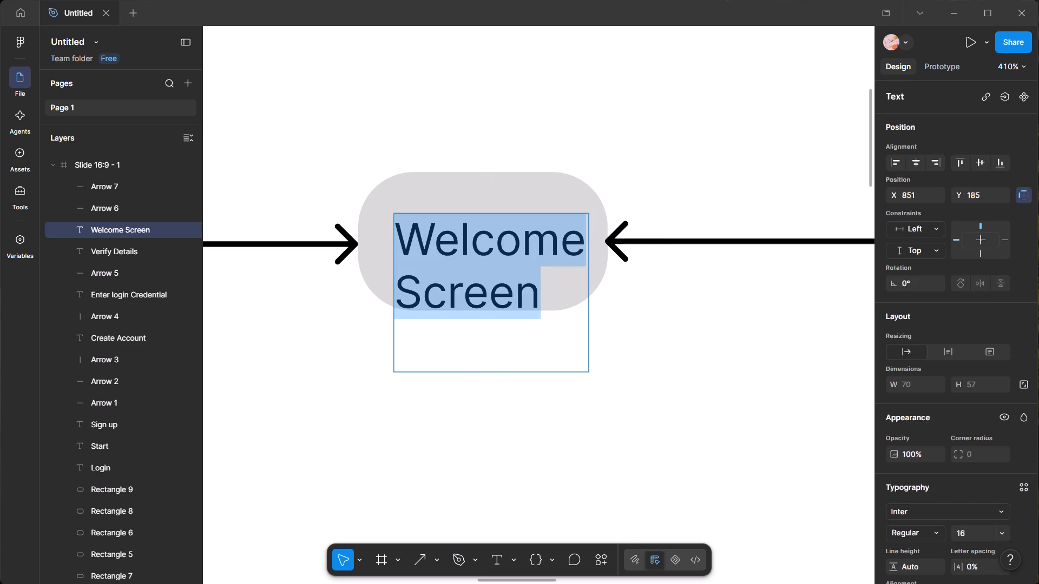
pyautogui.click(404, 289)
pyautogui.press('space')
pyautogui.press('space')
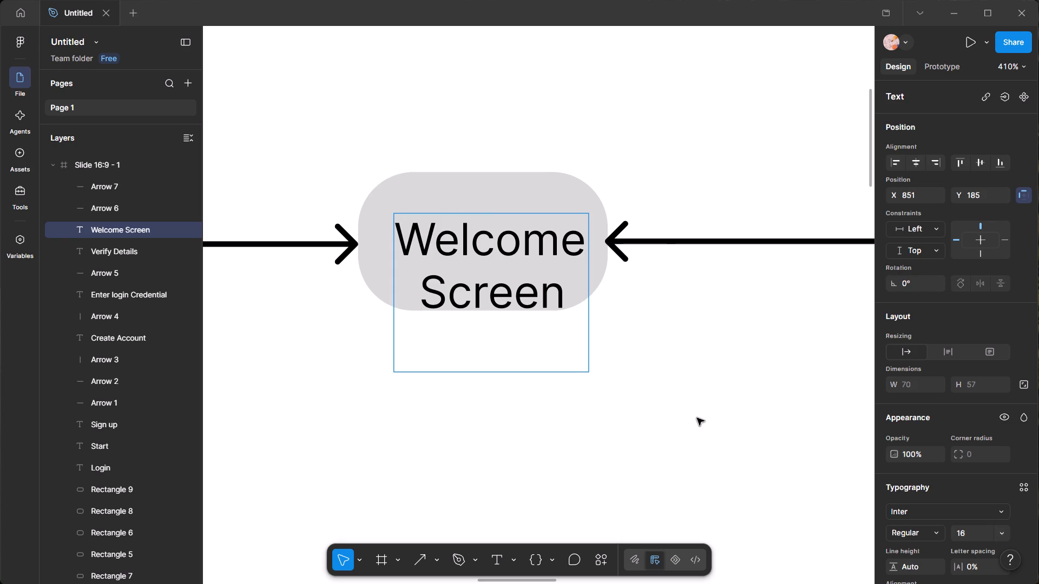
pyautogui.click(699, 417)
pyautogui.click(693, 413)
# Move the two-line "Welcome Screen" label to the centre of its box, at about X 848, Y 176.
pyautogui.moveTo(532, 254); pyautogui.dragTo(522, 231)
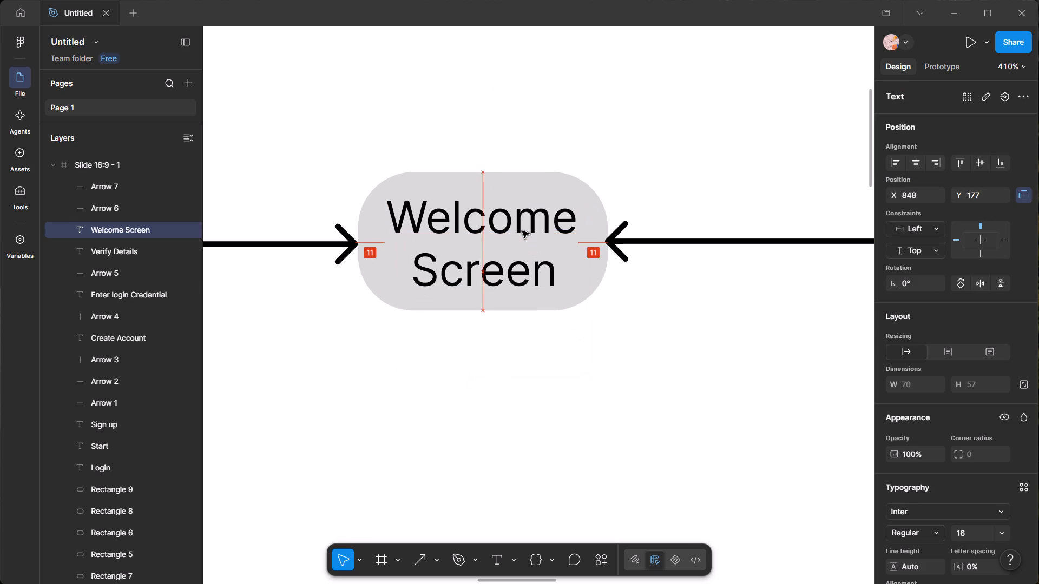
pyautogui.moveTo(522, 231); pyautogui.dragTo(522, 228)
pyautogui.click(657, 380)
# Check the "Welcome Screen" label's centring in its box and review the flow diagram and the free space below it.
pyautogui.keyDown('ctrl'); pyautogui.scroll(-6, 590, 335); pyautogui.keyUp('ctrl')
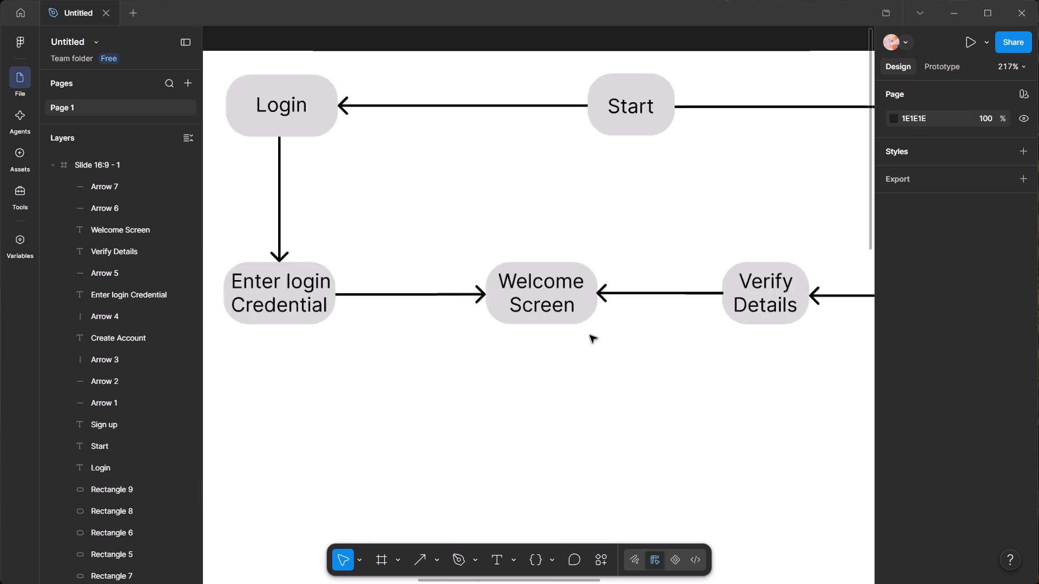
pyautogui.keyDown('ctrl'); pyautogui.scroll(-4, 590, 348); pyautogui.keyUp('ctrl')
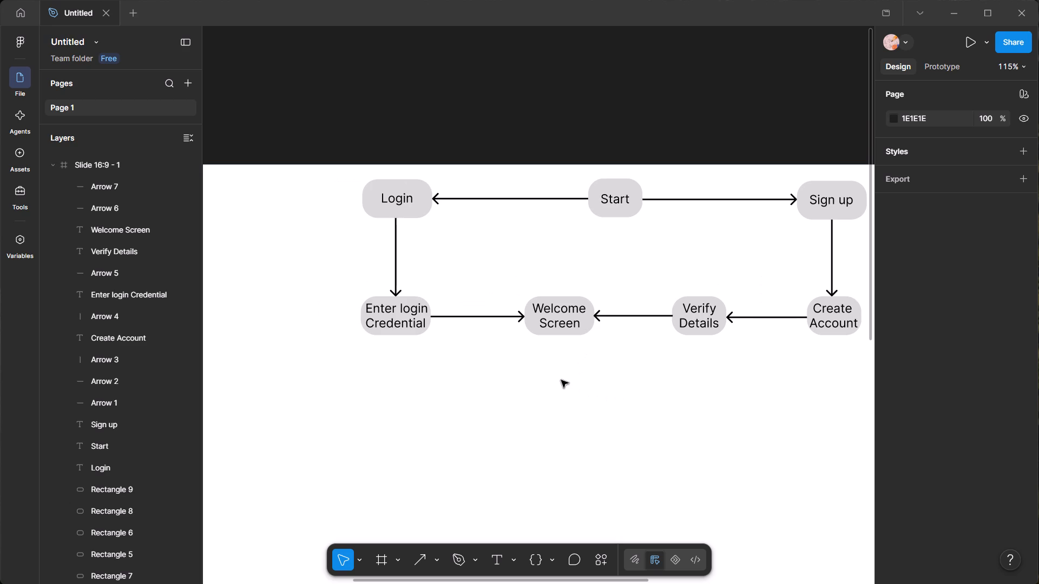
pyautogui.keyDown('ctrl'); pyautogui.scroll(13, 573, 343); pyautogui.keyUp('ctrl')
pyautogui.click(520, 219)
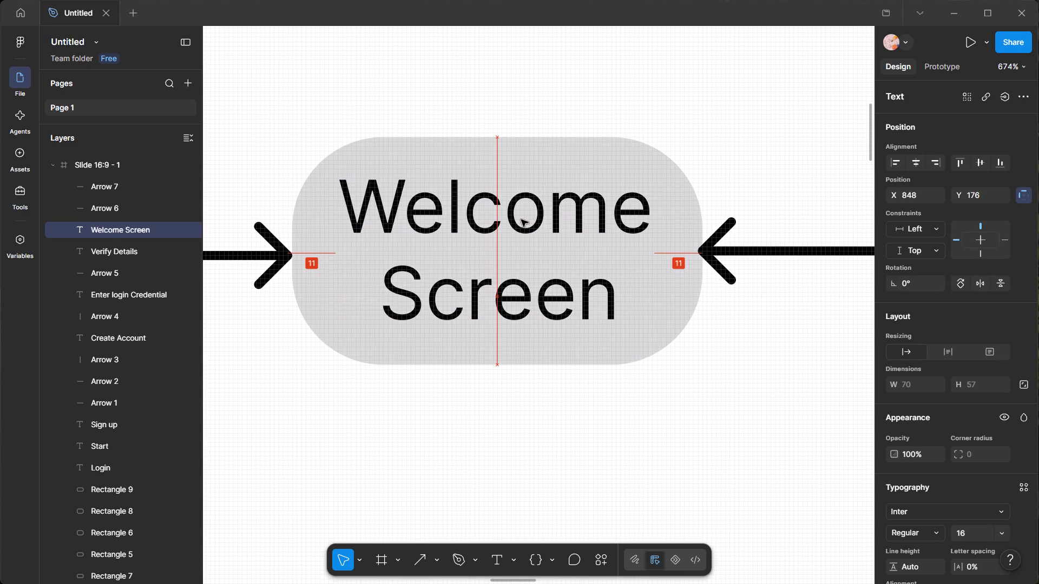
pyautogui.click(767, 523)
pyautogui.keyDown('ctrl'); pyautogui.scroll(-10, 589, 386); pyautogui.keyUp('ctrl')
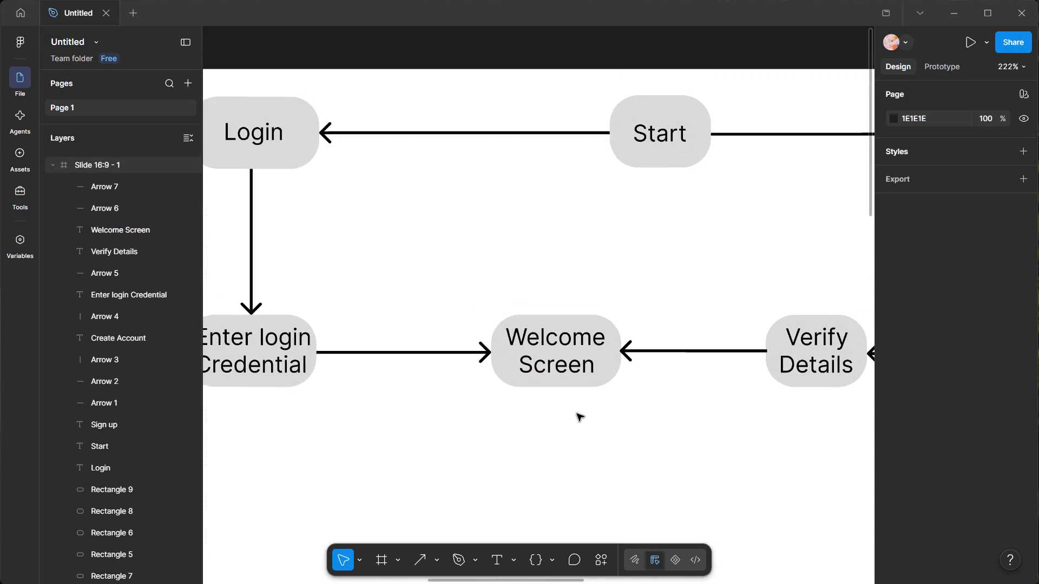
pyautogui.moveTo(578, 449); pyautogui.dragTo(593, 33, button='middle')
pyautogui.keyDown('ctrl'); pyautogui.scroll(-10, 558, 160); pyautogui.keyUp('ctrl')
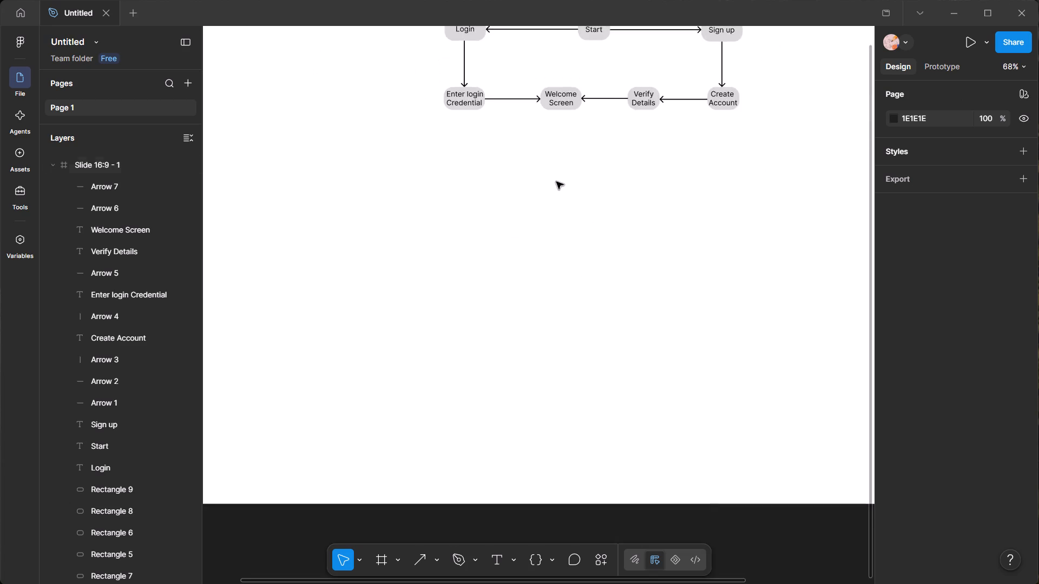
pyautogui.keyDown('ctrl'); pyautogui.scroll(8, 565, 167); pyautogui.keyUp('ctrl')
pyautogui.moveTo(557, 141); pyautogui.dragTo(521, 466, button='middle')
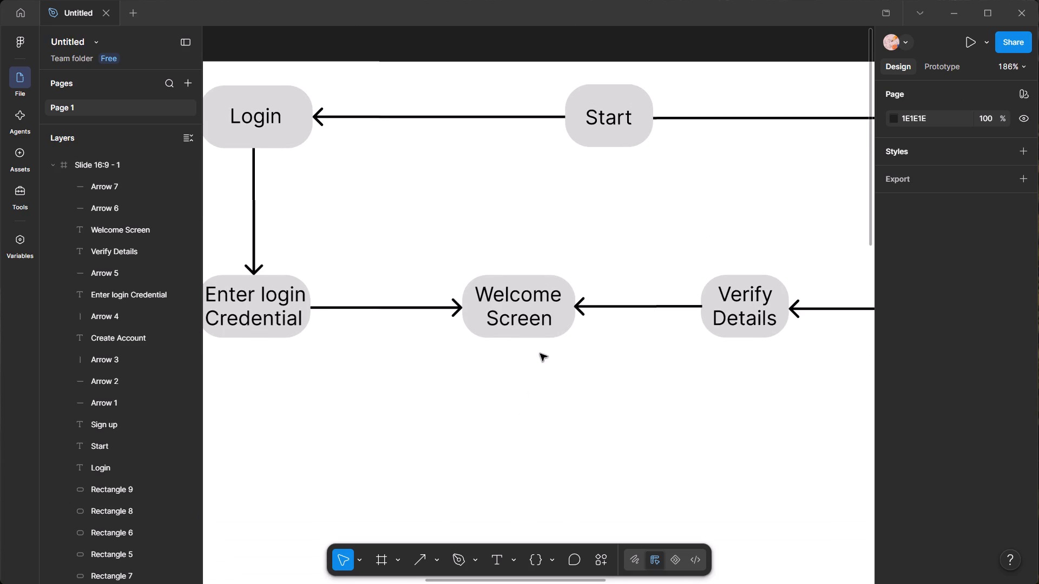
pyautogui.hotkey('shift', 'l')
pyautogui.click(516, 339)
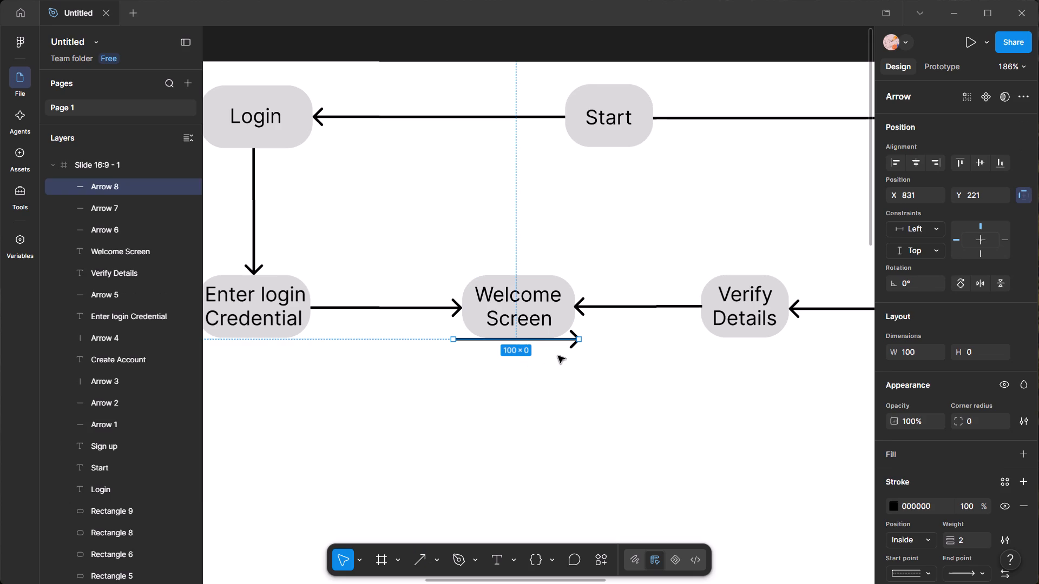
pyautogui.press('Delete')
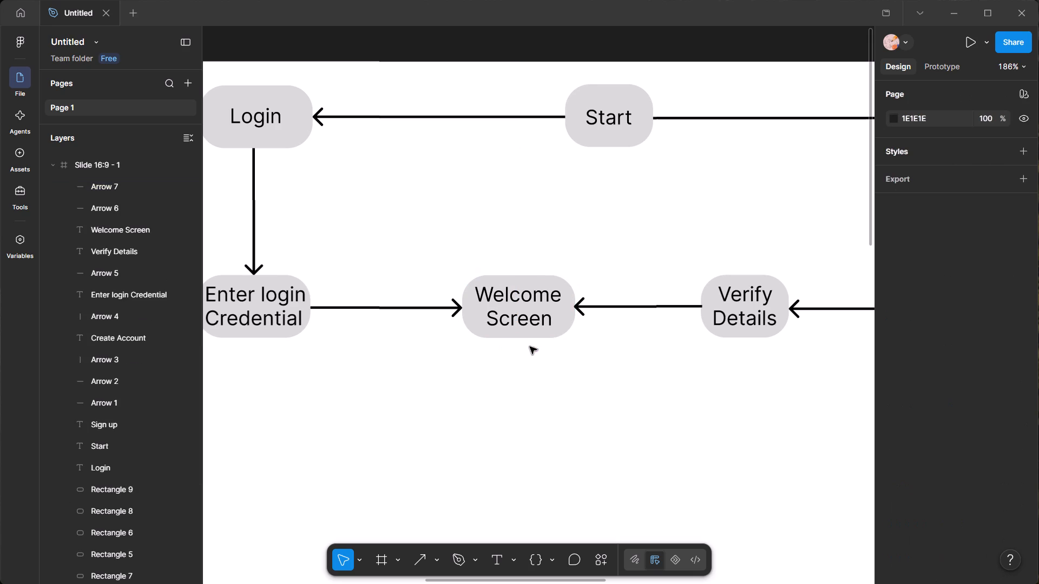
# Draw a straight arrow about 79 long downward from the bottom centre of the "Welcome Screen" box.
pyautogui.hotkey('shift', 'l')
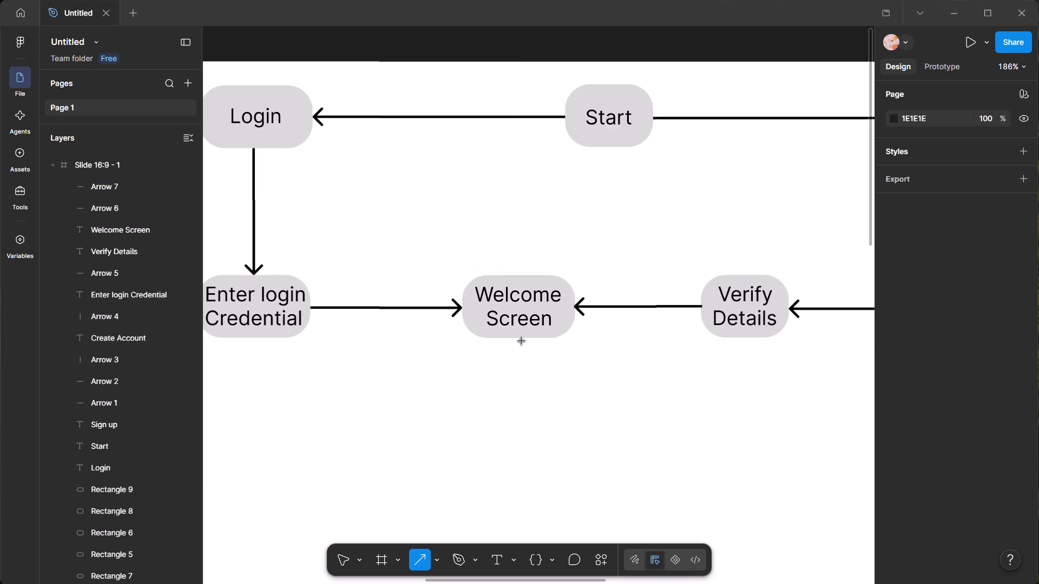
pyautogui.hotkey('shift', 'l')
pyautogui.moveTo(519, 339); pyautogui.dragTo(522, 365)
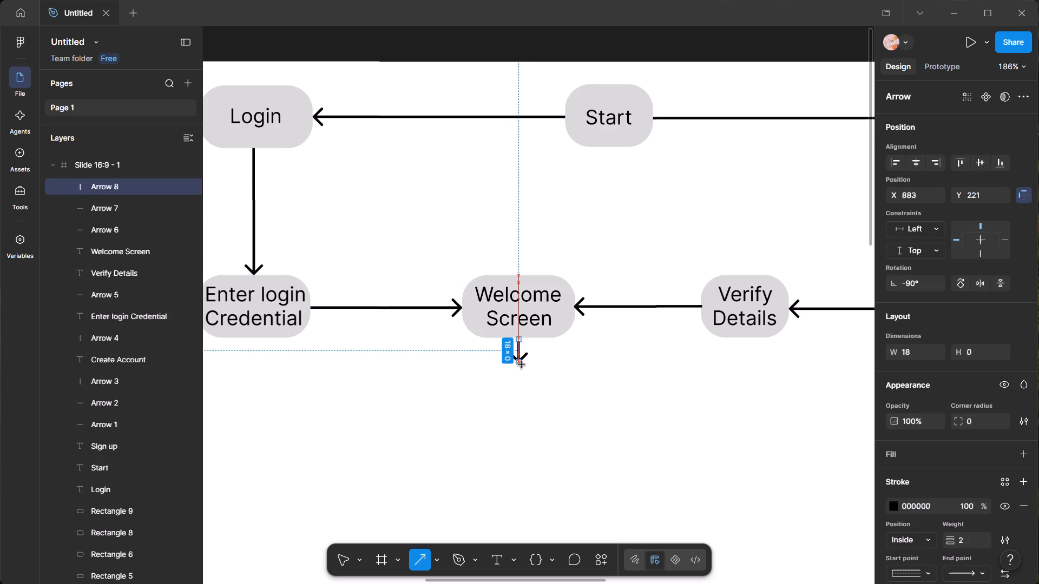
pyautogui.moveTo(522, 365); pyautogui.dragTo(527, 399)
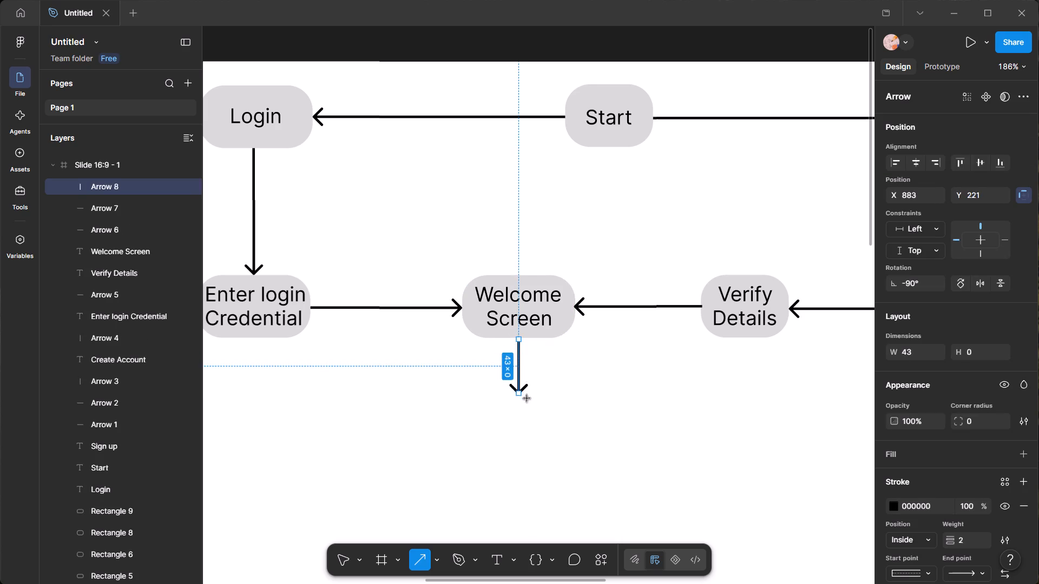
pyautogui.moveTo(527, 399); pyautogui.dragTo(517, 438)
# Set the length of the downward arrow below "Welcome Screen" to 100.
pyautogui.click(908, 357)
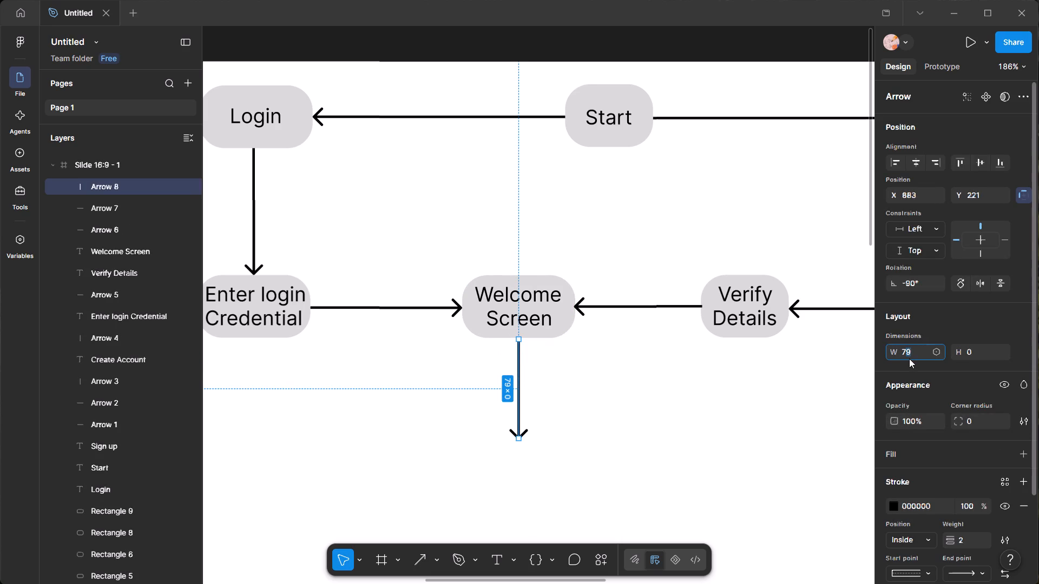
pyautogui.write('100')
pyautogui.press('BackSpace')
pyautogui.press('BackSpace')
pyautogui.press('BackSpace')
pyautogui.press('BackSpace')
pyautogui.write('100')
pyautogui.press('Return')
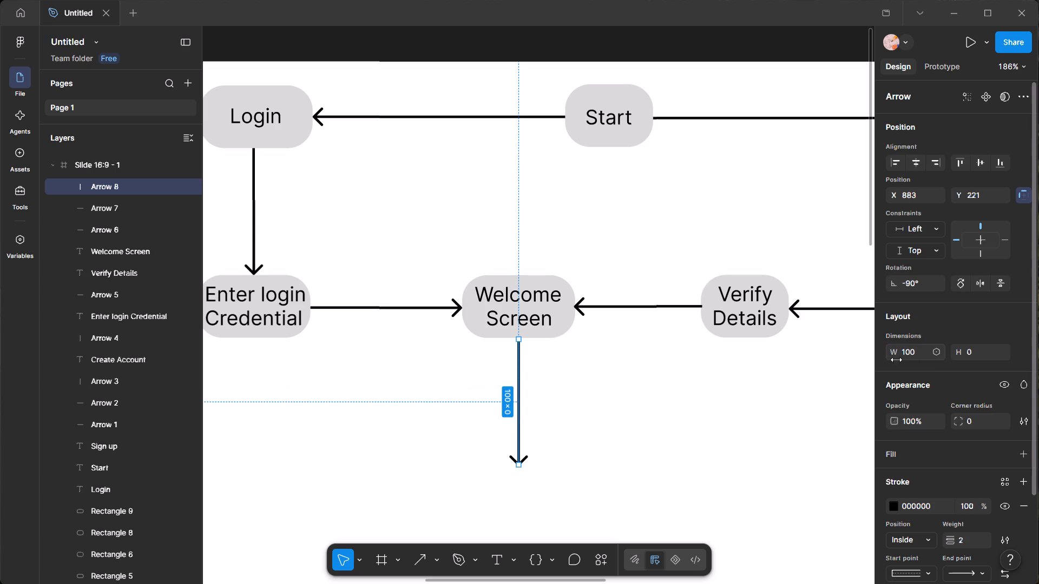
pyautogui.click(713, 400)
# Duplicate the "Start" box and place the copy centred under the new arrow's tip, at about X 848, Y 321.
pyautogui.scroll(-1, 613, 380)
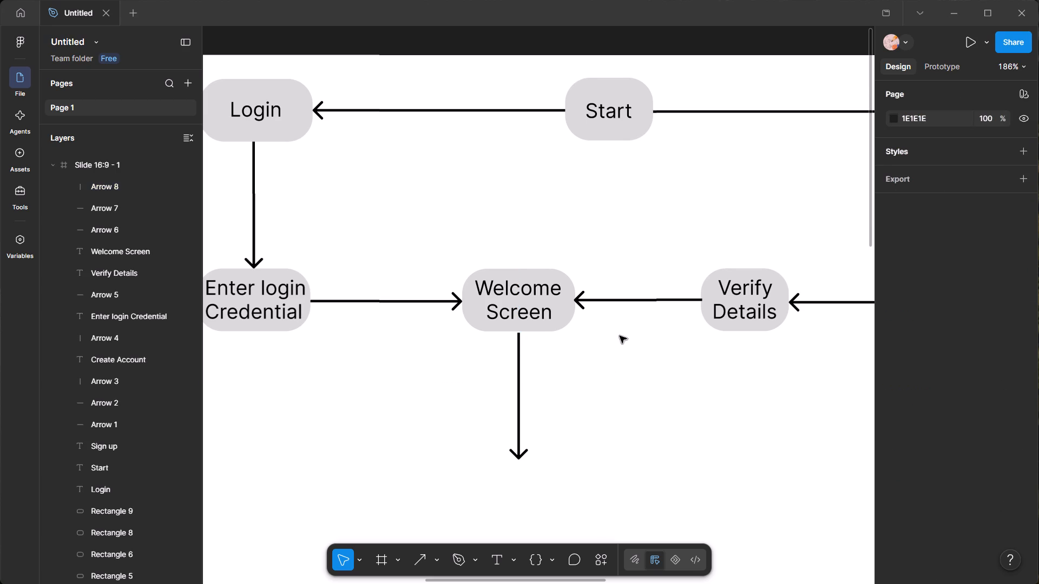
pyautogui.click(627, 134)
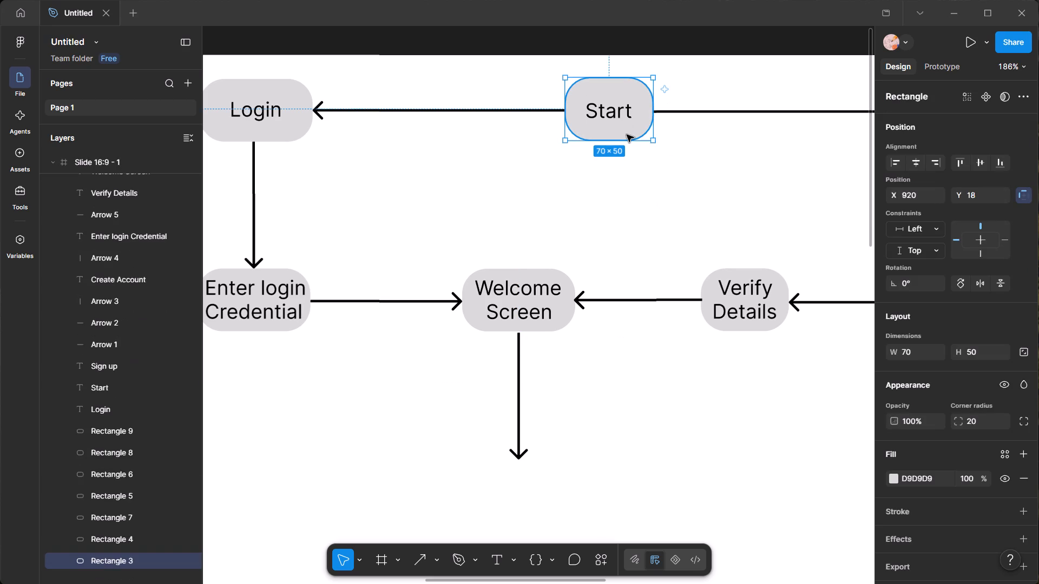
pyautogui.hotkey('ctrl', 'd')
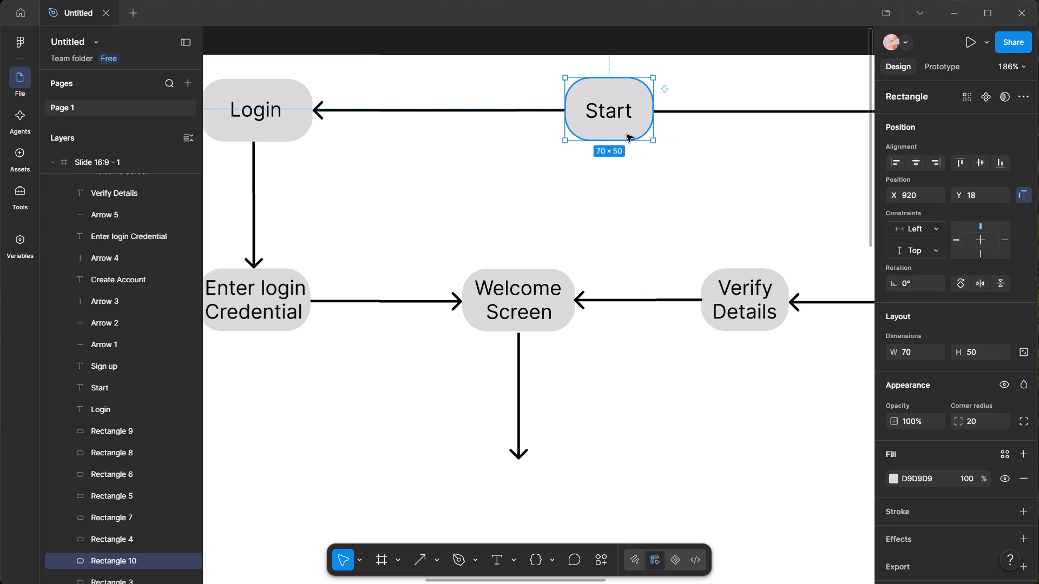
pyautogui.click(627, 135)
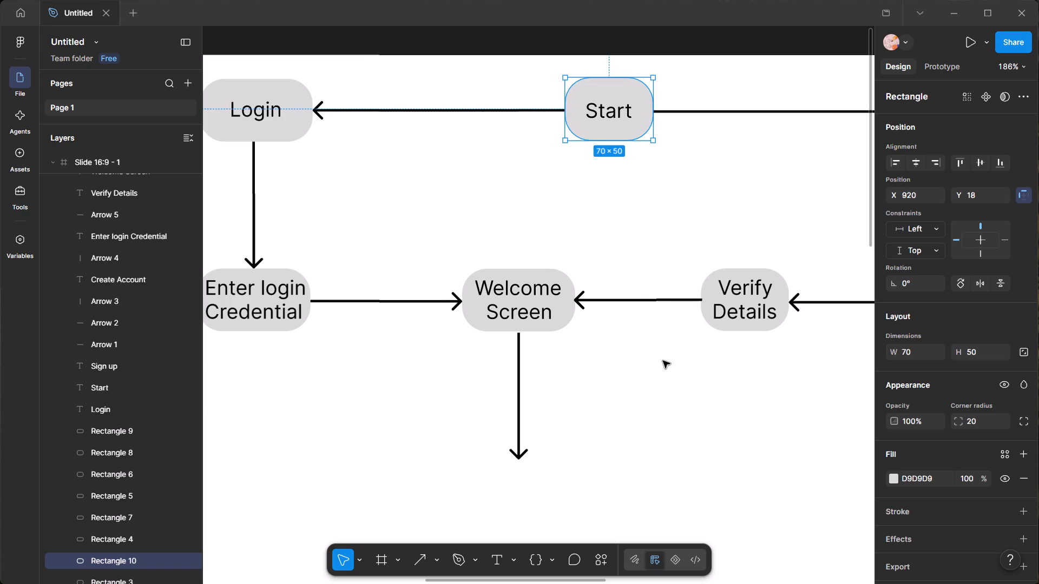
pyautogui.click(665, 385)
pyautogui.moveTo(620, 137); pyautogui.dragTo(574, 495)
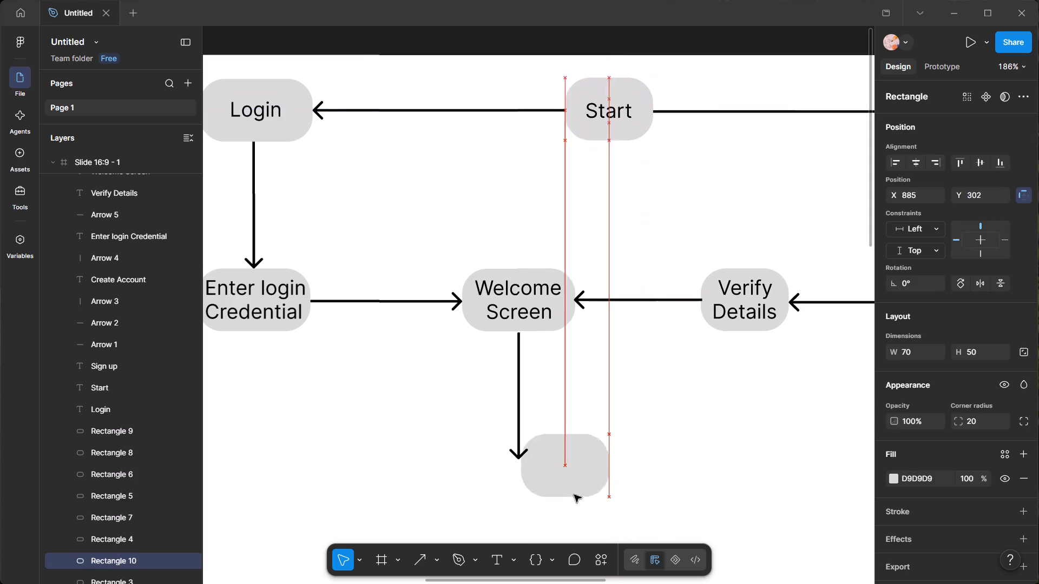
pyautogui.moveTo(574, 495); pyautogui.dragTo(528, 517)
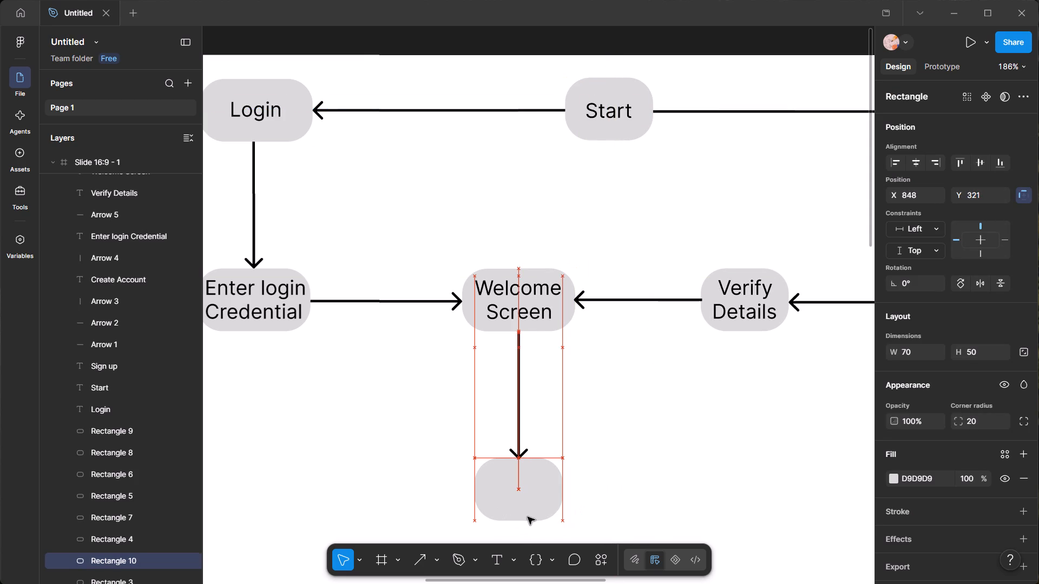
pyautogui.moveTo(528, 517); pyautogui.dragTo(528, 517)
pyautogui.click(616, 482)
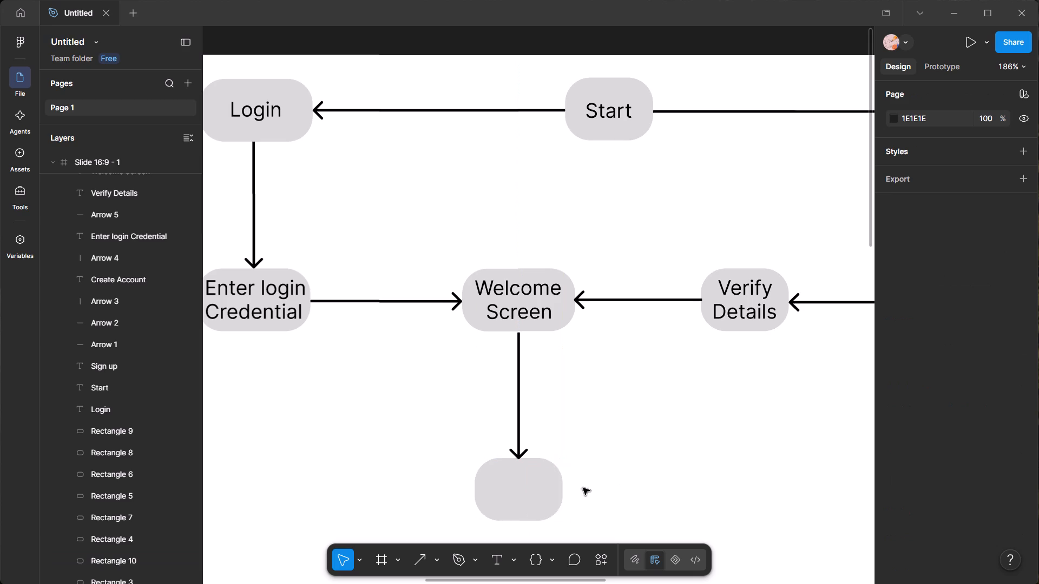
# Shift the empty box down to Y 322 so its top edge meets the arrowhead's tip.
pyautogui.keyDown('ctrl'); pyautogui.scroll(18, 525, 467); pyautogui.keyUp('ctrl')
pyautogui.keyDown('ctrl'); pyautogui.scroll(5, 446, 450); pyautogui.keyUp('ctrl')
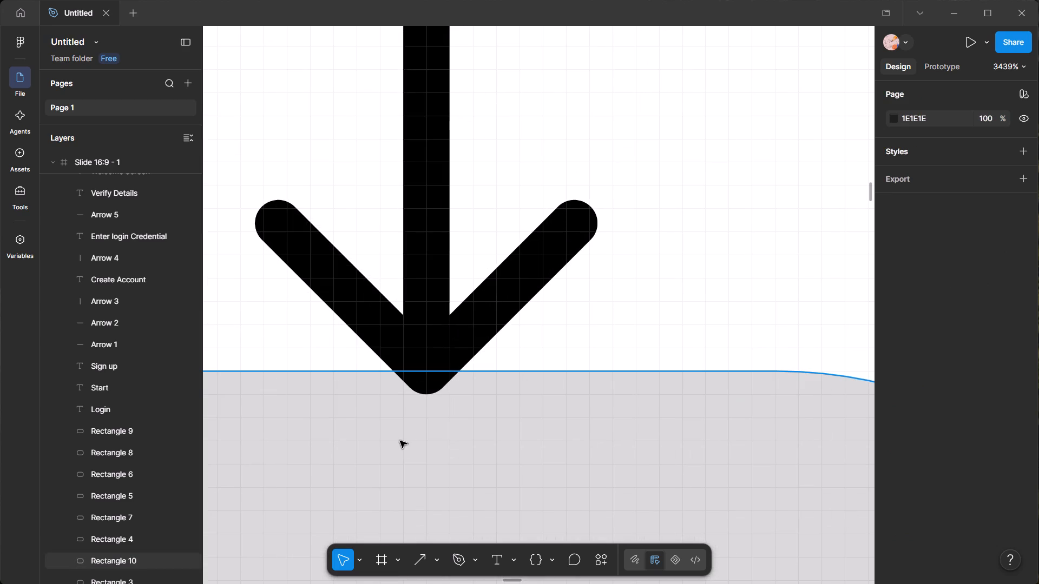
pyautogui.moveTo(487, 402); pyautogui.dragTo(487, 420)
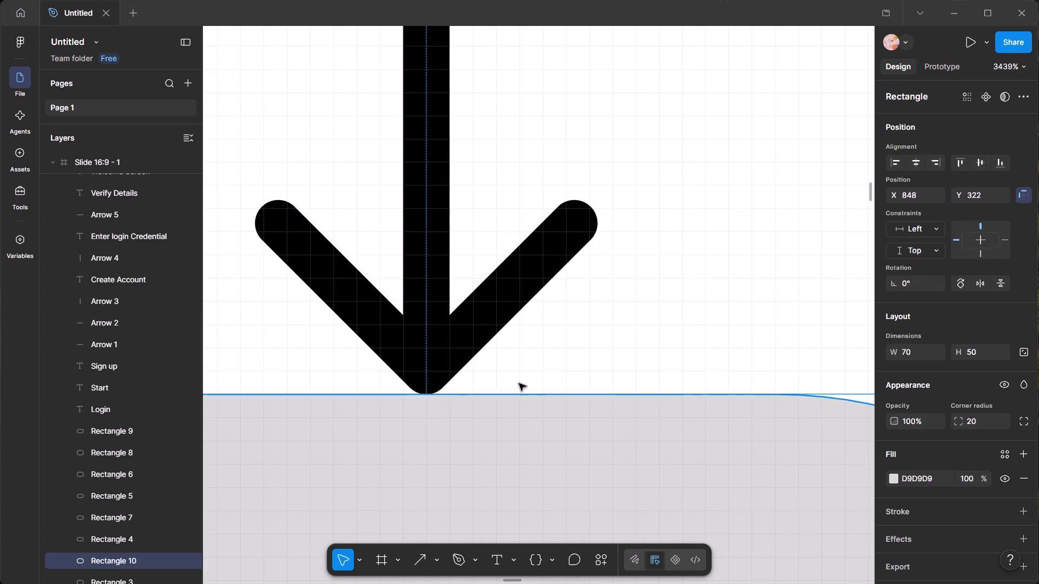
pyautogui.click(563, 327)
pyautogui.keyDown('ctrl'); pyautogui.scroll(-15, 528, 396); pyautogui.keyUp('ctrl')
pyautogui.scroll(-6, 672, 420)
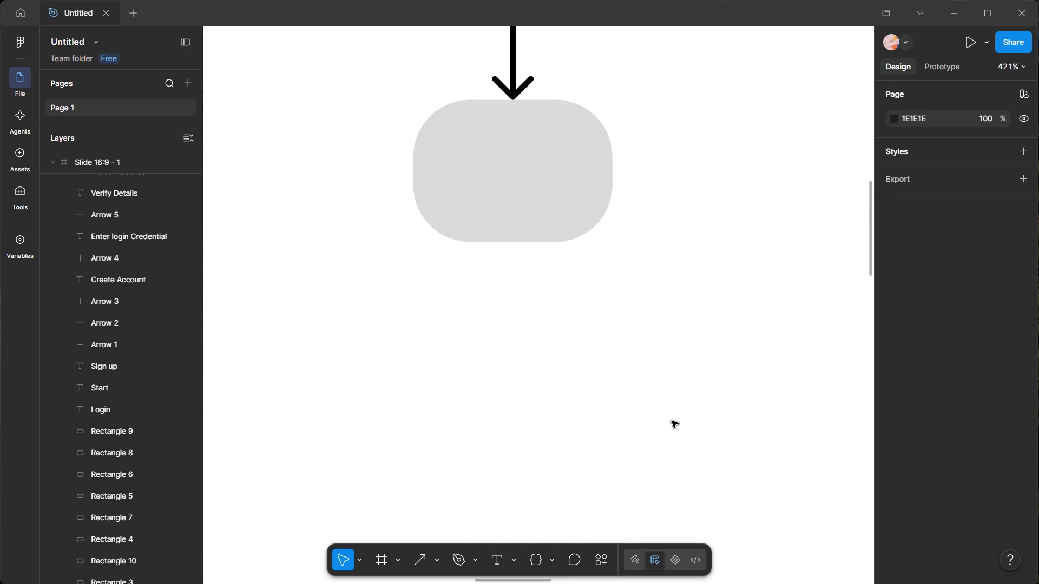
# Move the downward arrow up to Y 220 so it starts at the bottom edge of the "Welcome Screen" box.
pyautogui.scroll(10, 595, 363)
pyautogui.keyDown('ctrl'); pyautogui.scroll(13, 506, 311); pyautogui.keyUp('ctrl')
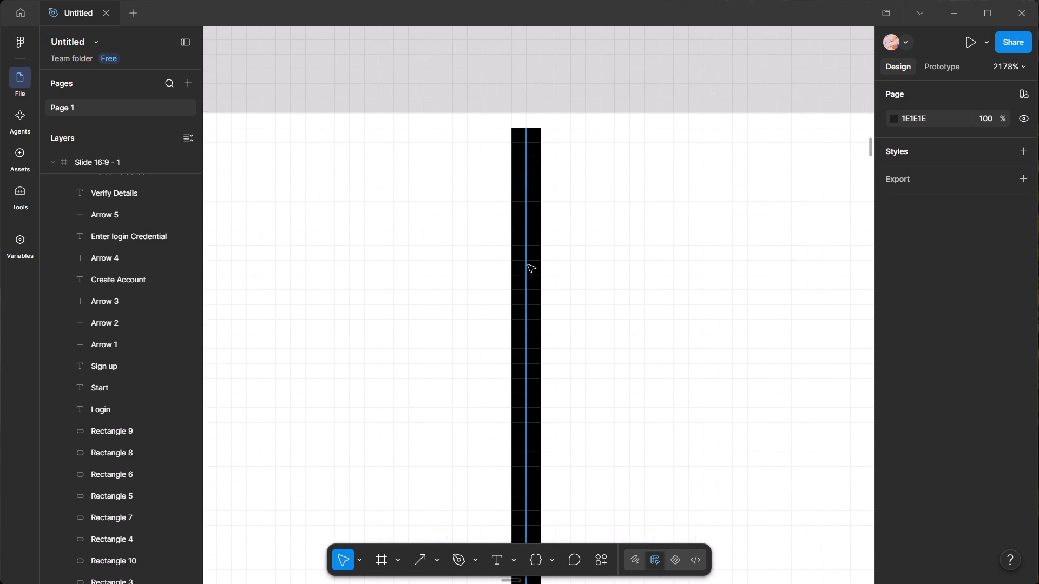
pyautogui.moveTo(526, 147); pyautogui.dragTo(525, 141)
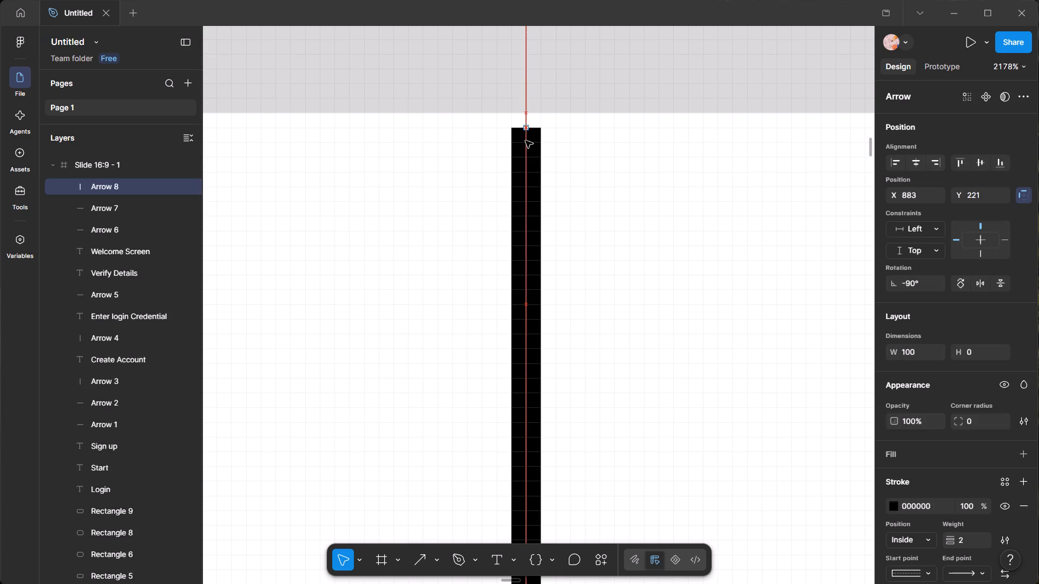
pyautogui.moveTo(525, 141); pyautogui.dragTo(525, 137)
# Nudge the empty box up so its top edge touches the moved arrow's tip.
pyautogui.keyDown('ctrl'); pyautogui.scroll(-10, 608, 268); pyautogui.keyUp('ctrl')
pyautogui.moveTo(637, 474); pyautogui.dragTo(585, 209, button='middle')
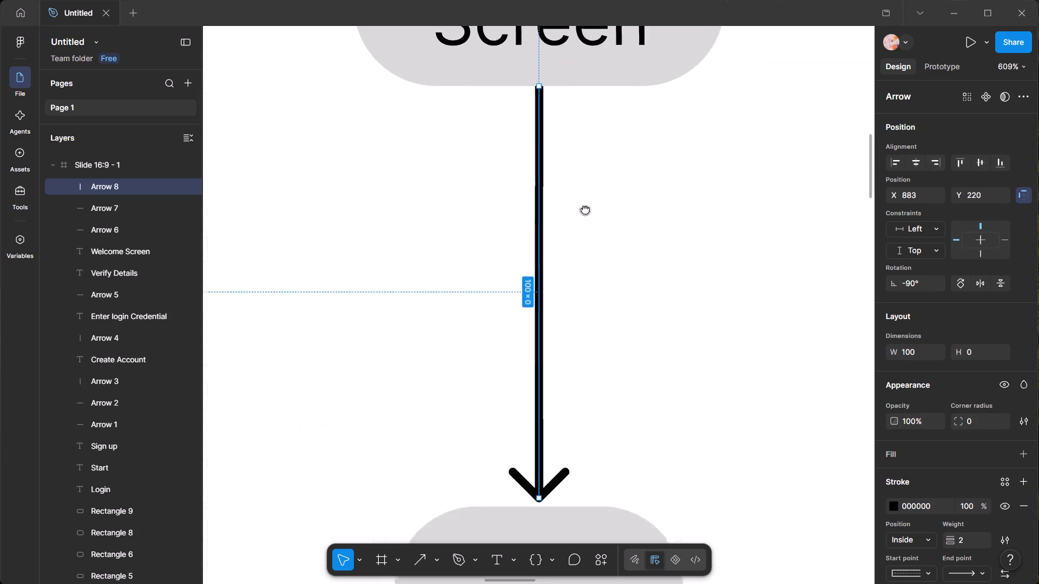
pyautogui.moveTo(585, 209); pyautogui.dragTo(583, 72, button='middle')
pyautogui.keyDown('ctrl'); pyautogui.scroll(8, 503, 304); pyautogui.keyUp('ctrl')
pyautogui.moveTo(594, 225); pyautogui.dragTo(589, 215)
pyautogui.keyDown('ctrl'); pyautogui.scroll(-13, 621, 220); pyautogui.keyUp('ctrl')
pyautogui.click(768, 269)
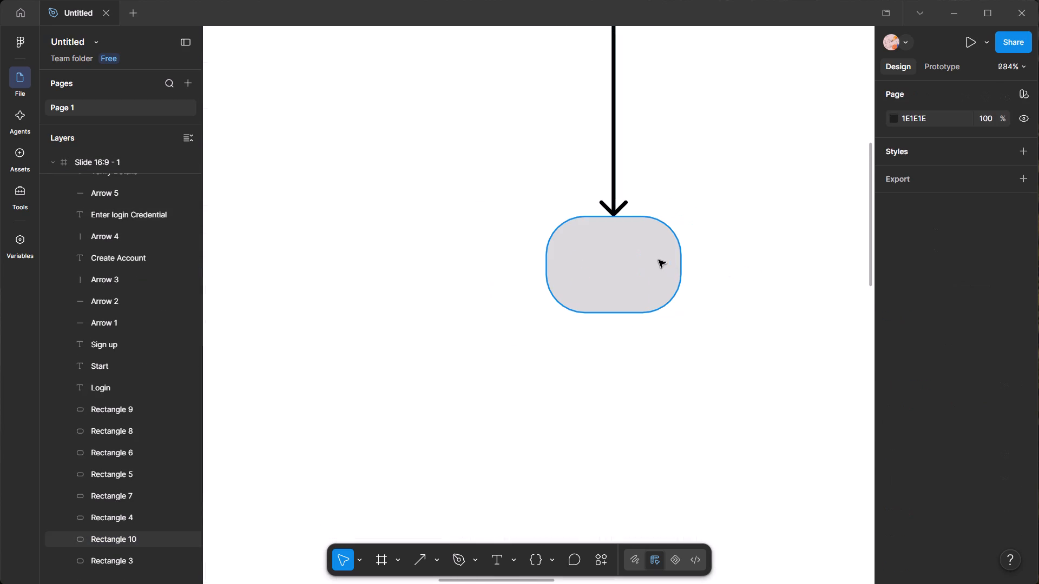
# Add a text label reading "Home" on the empty box below "Welcome Screen".
pyautogui.keyDown('ctrl'); pyautogui.scroll(-5, 720, 241); pyautogui.keyUp('ctrl')
pyautogui.moveTo(727, 230); pyautogui.dragTo(667, 303, button='middle')
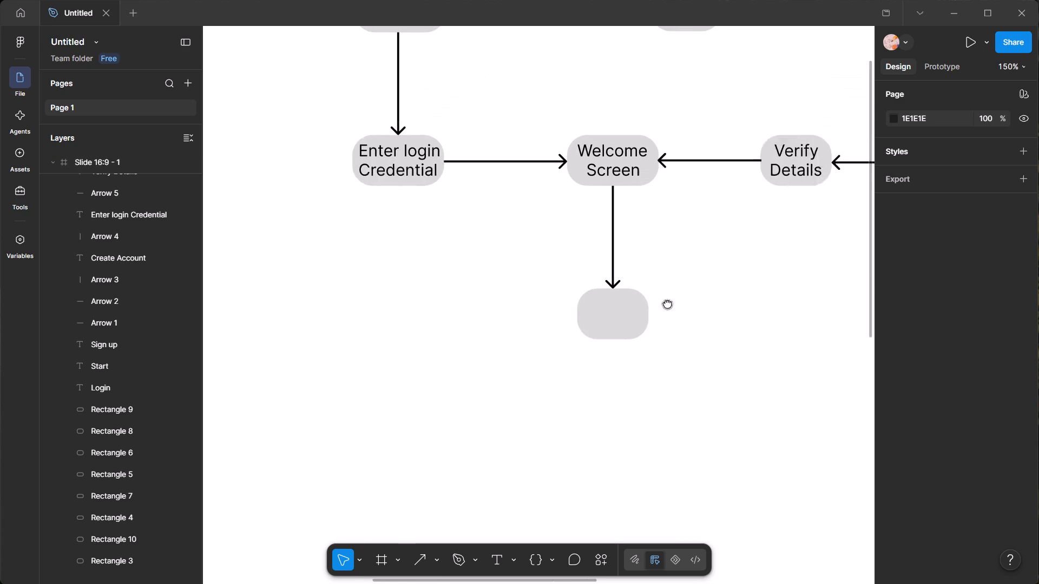
pyautogui.moveTo(667, 303); pyautogui.dragTo(663, 308, button='middle')
pyautogui.keyDown('ctrl'); pyautogui.scroll(6, 566, 416); pyautogui.keyUp('ctrl')
pyautogui.scroll(3, 637, 309)
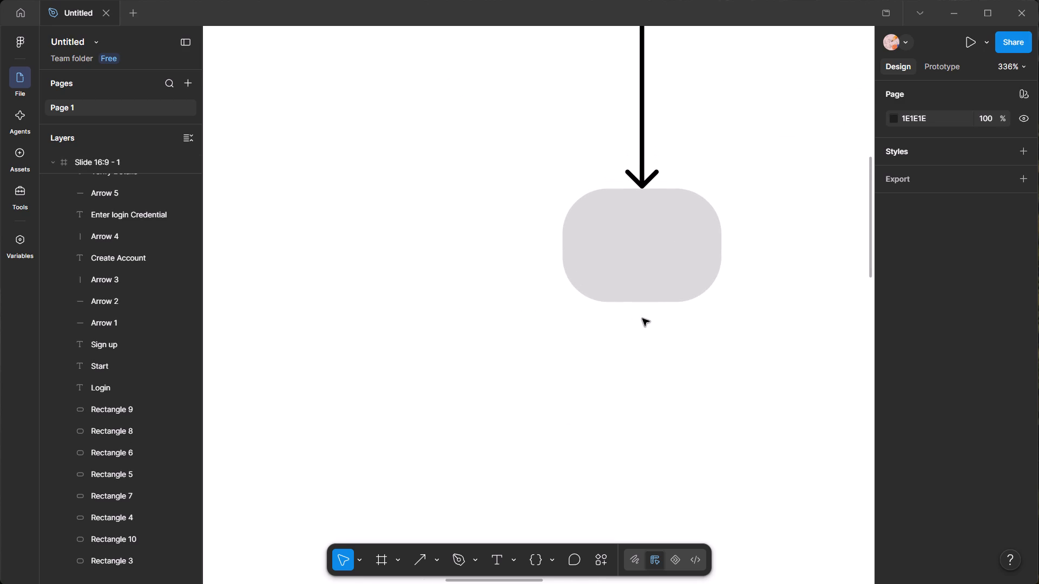
pyautogui.scroll(1, 642, 318)
pyautogui.keyDown('ctrl'); pyautogui.scroll(4, 678, 349); pyautogui.keyUp('ctrl')
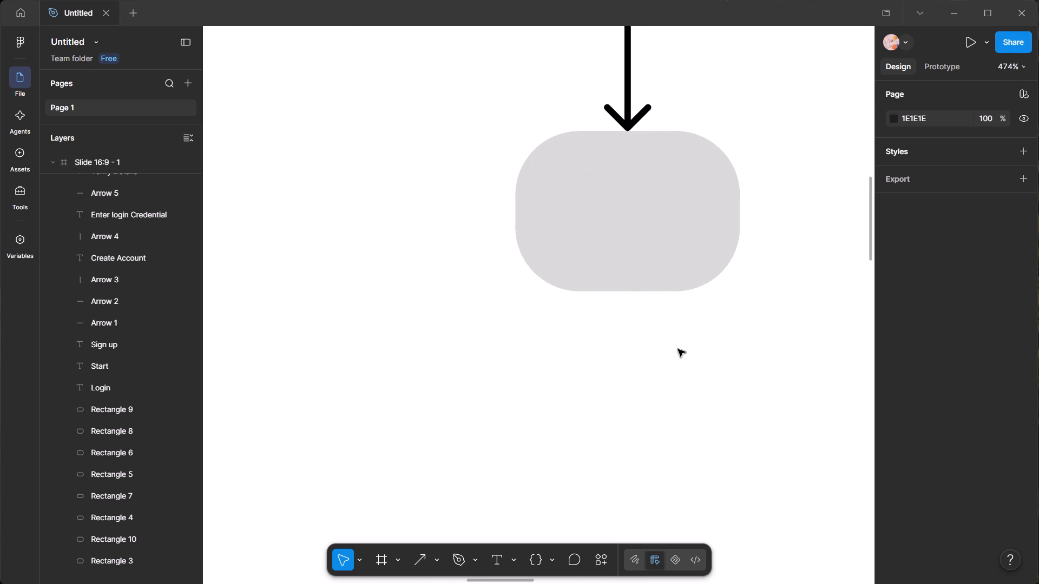
pyautogui.press('t')
pyautogui.click(618, 209)
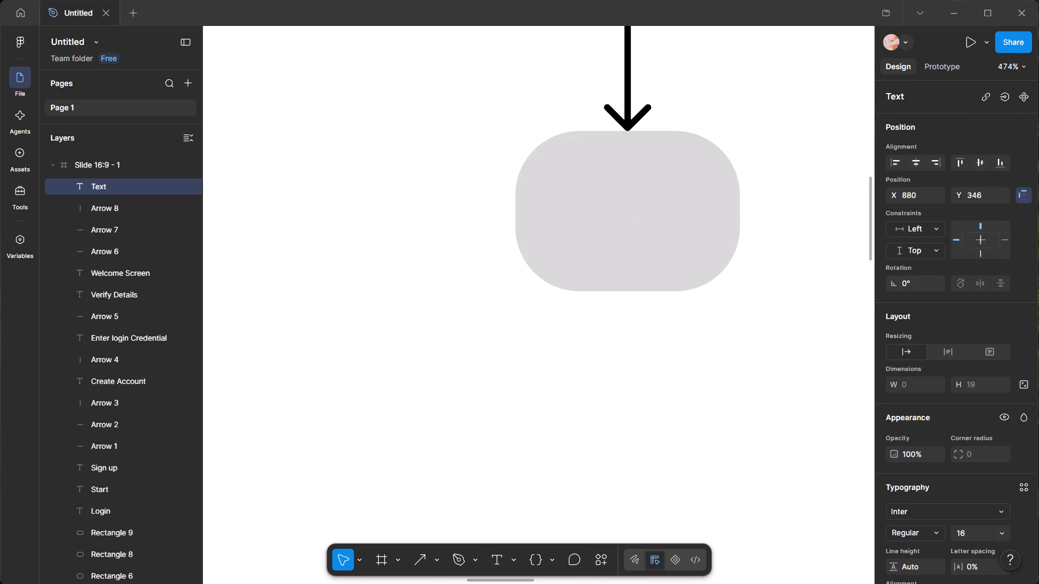
pyautogui.write('Home')
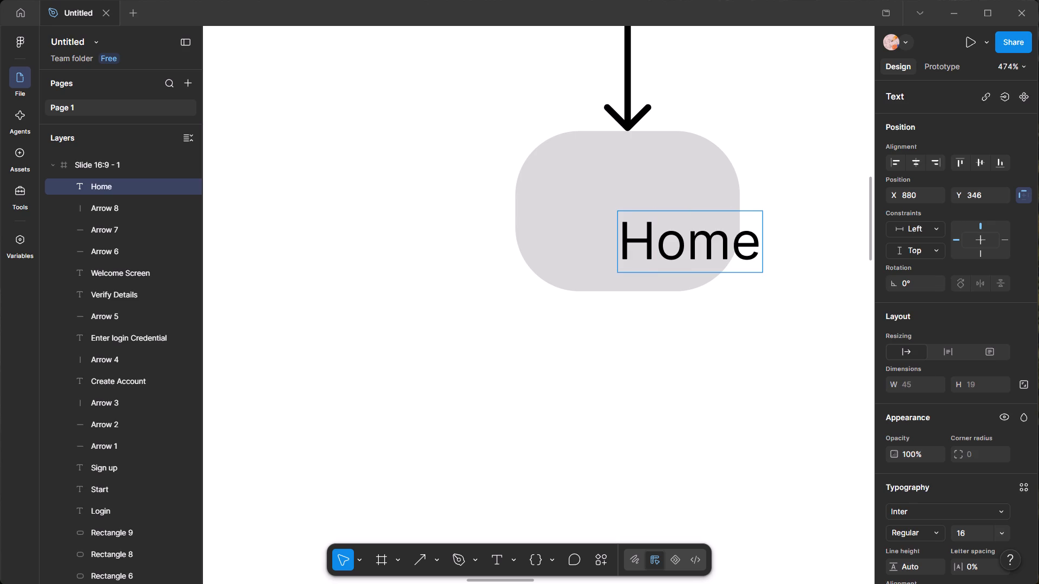
pyautogui.click(711, 449)
pyautogui.doubleClick(784, 456)
# Move the "Home" label to the centre of its box, at about X 862, Y 336.
pyautogui.moveTo(680, 255); pyautogui.dragTo(622, 215)
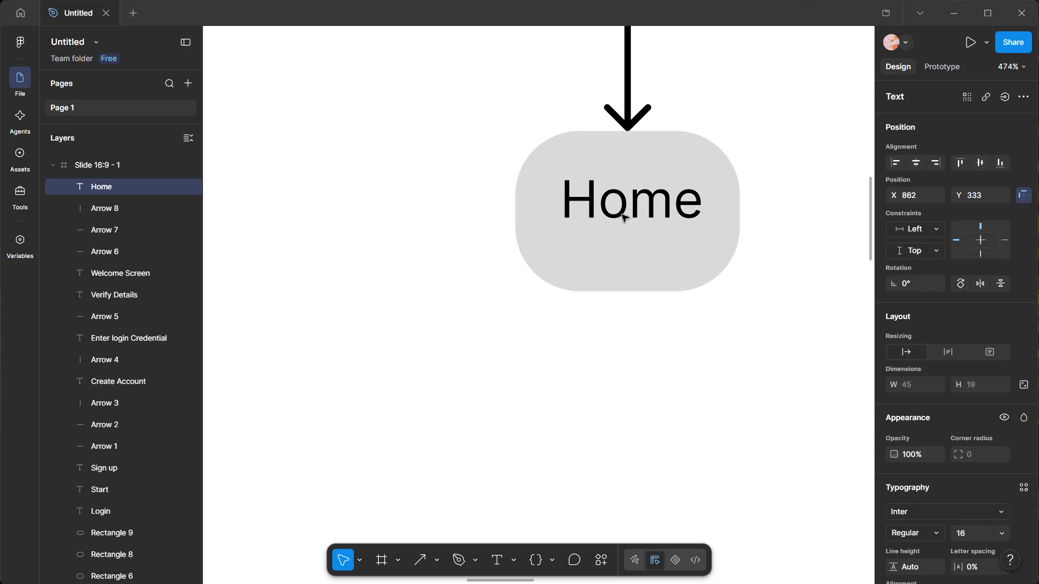
pyautogui.moveTo(622, 215); pyautogui.dragTo(624, 197)
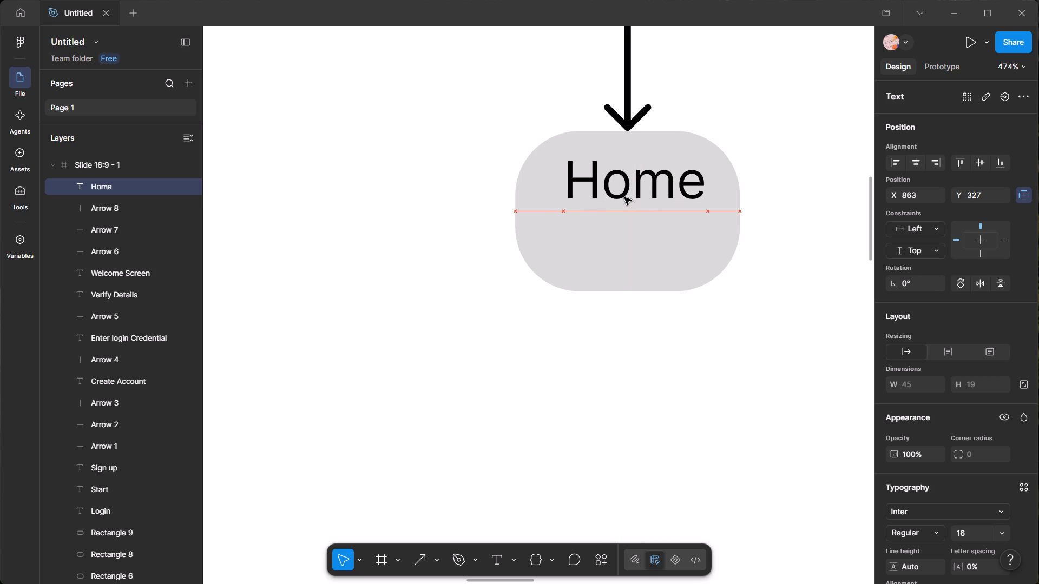
pyautogui.moveTo(624, 197); pyautogui.dragTo(624, 217)
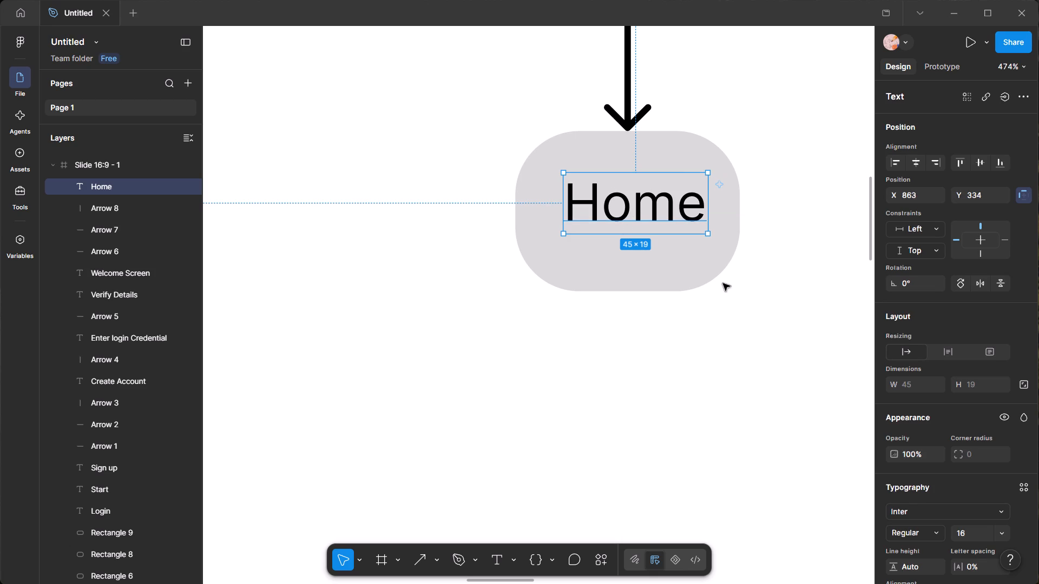
pyautogui.moveTo(713, 378); pyautogui.dragTo(712, 373)
pyautogui.moveTo(669, 212); pyautogui.dragTo(659, 216)
pyautogui.click(695, 403)
pyautogui.keyDown('ctrl'); pyautogui.scroll(-8, 657, 285); pyautogui.keyUp('ctrl')
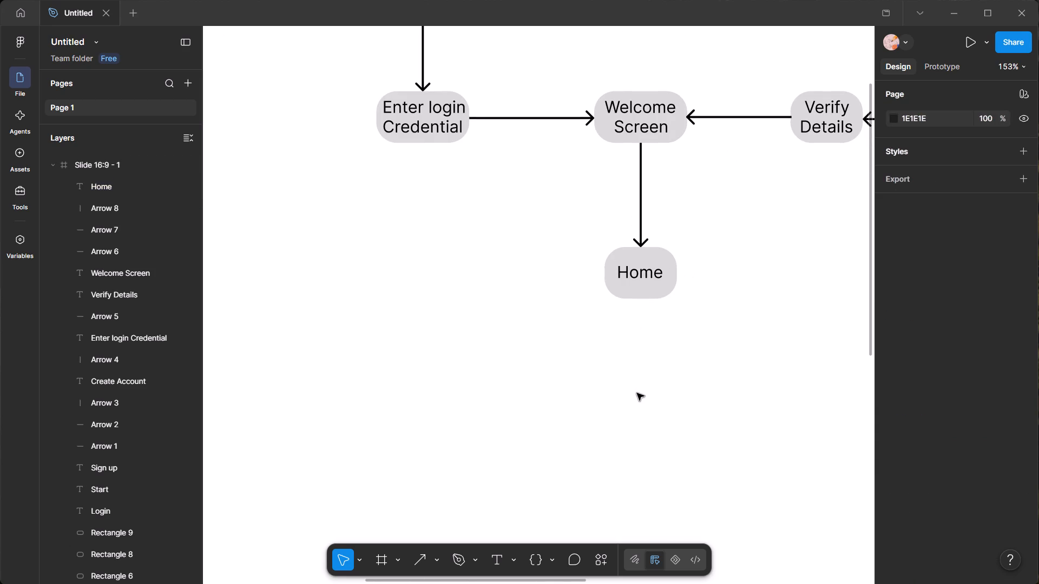
pyautogui.click(637, 393)
pyautogui.keyDown('ctrl'); pyautogui.scroll(8, 637, 341); pyautogui.keyUp('ctrl')
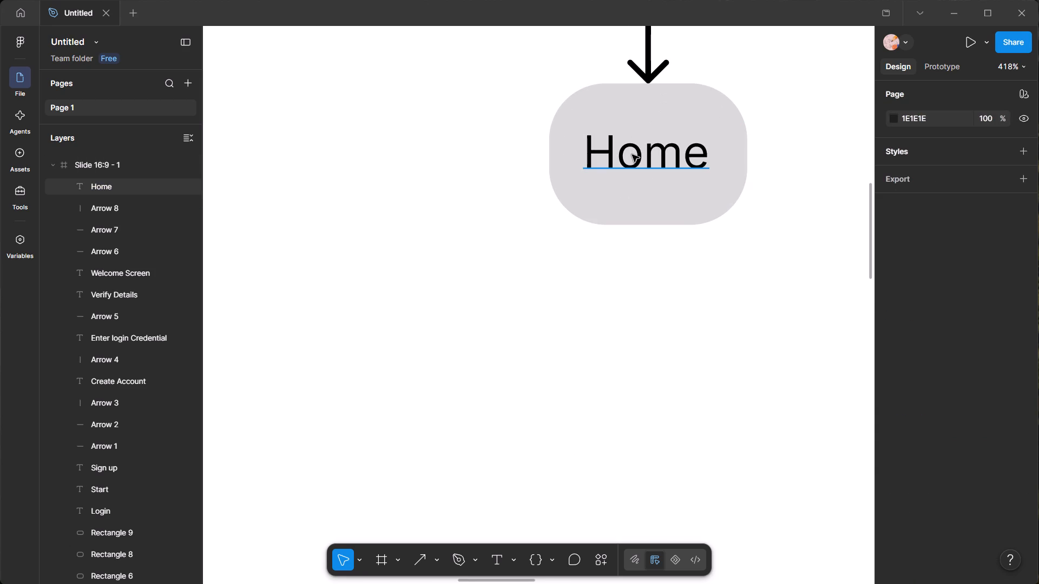
pyautogui.moveTo(632, 155); pyautogui.dragTo(638, 154)
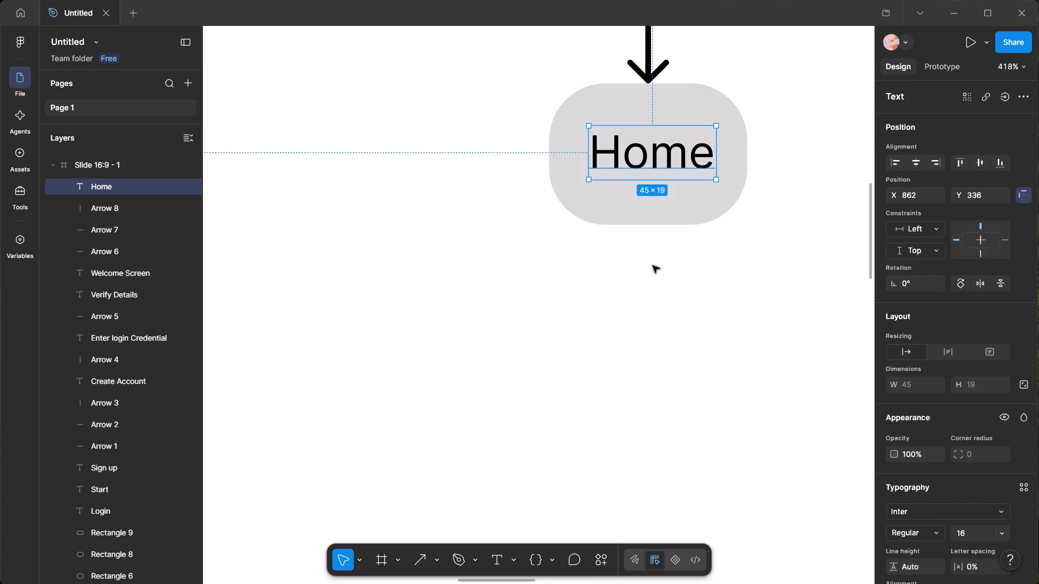
pyautogui.click(660, 321)
# Review the whole flow diagram, the "Home" box and the free space below it.
pyautogui.keyDown('ctrl'); pyautogui.scroll(-13, 695, 283); pyautogui.keyUp('ctrl')
pyautogui.moveTo(736, 348); pyautogui.dragTo(580, 399, button='middle')
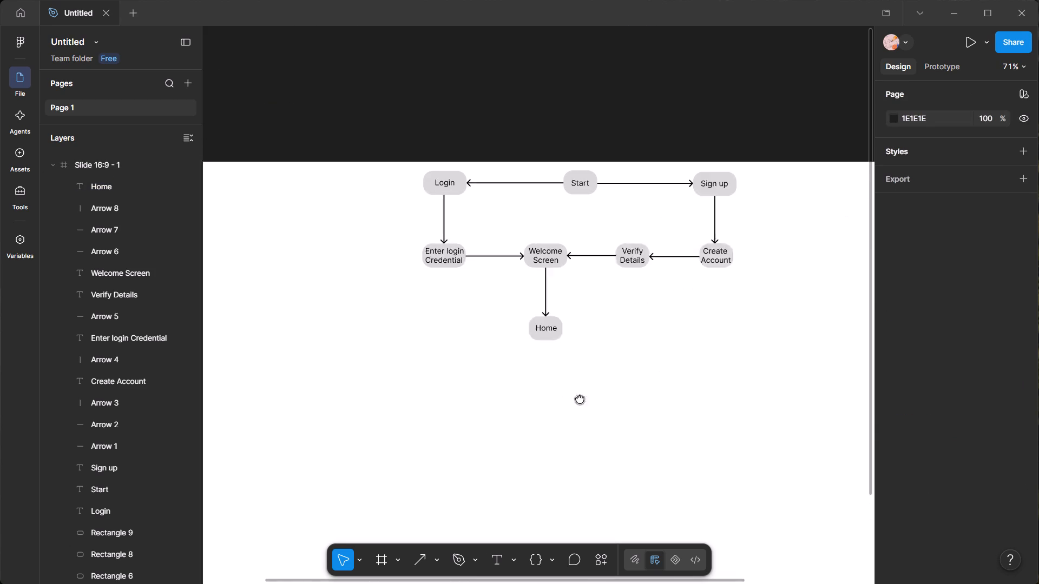
pyautogui.moveTo(580, 399); pyautogui.dragTo(581, 383, button='middle')
pyautogui.scroll(1, 492, 376)
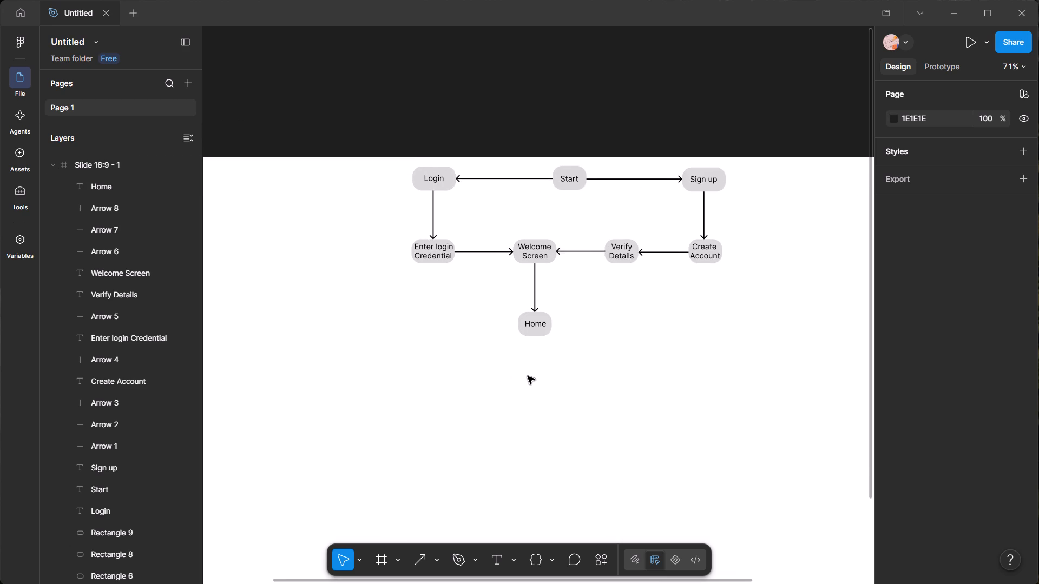
pyautogui.keyDown('ctrl'); pyautogui.scroll(4, 532, 375); pyautogui.keyUp('ctrl')
pyautogui.keyDown('ctrl'); pyautogui.scroll(-2, 534, 375); pyautogui.keyUp('ctrl')
pyautogui.keyDown('ctrl'); pyautogui.scroll(10, 537, 376); pyautogui.keyUp('ctrl')
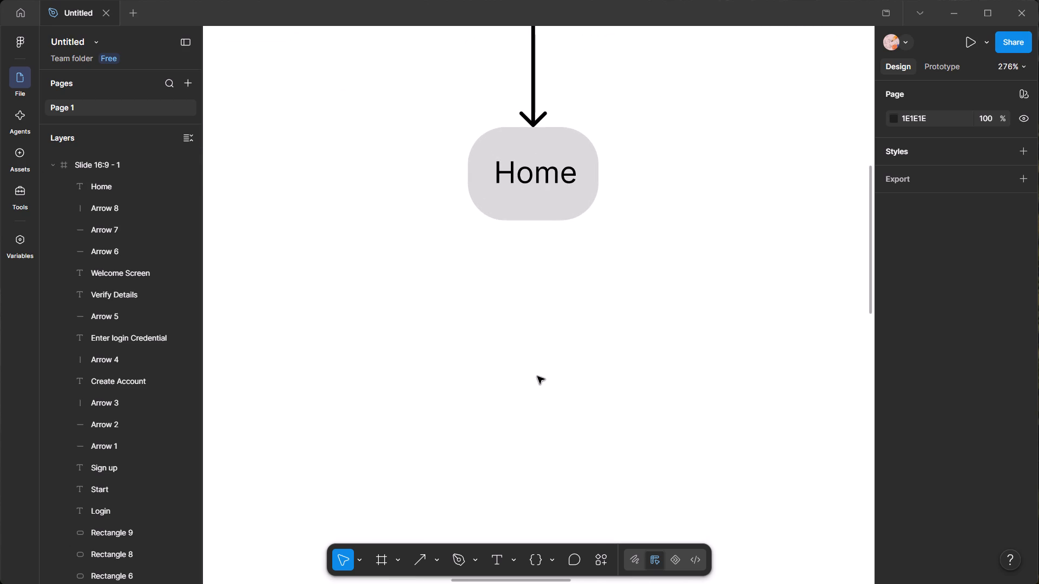
pyautogui.keyDown('ctrl'); pyautogui.scroll(-6, 537, 376); pyautogui.keyUp('ctrl')
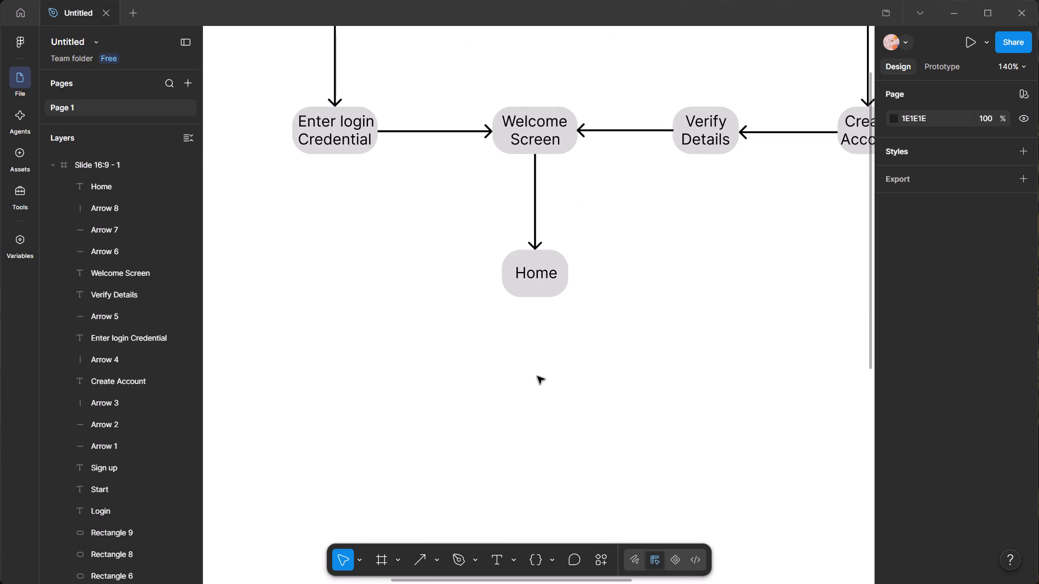
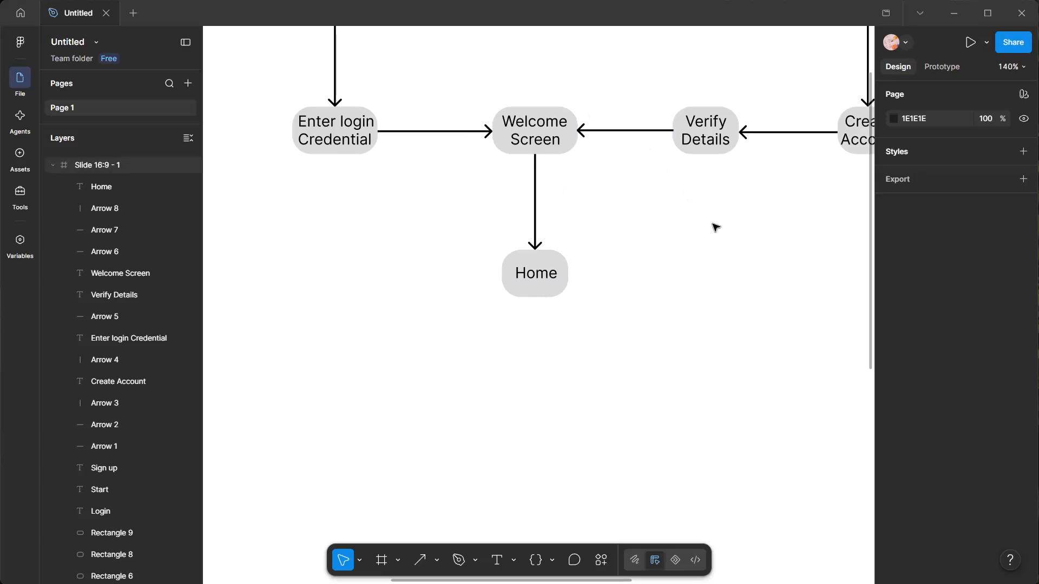
# Examine the complete flow from "Start" through both branches to "Home", and the empty space beneath the "Home" box.
pyautogui.keyDown('ctrl'); pyautogui.scroll(-8, 713, 224); pyautogui.keyUp('ctrl')
pyautogui.moveTo(735, 268); pyautogui.dragTo(703, 398, button='middle')
pyautogui.keyDown('ctrl'); pyautogui.scroll(6, 667, 332); pyautogui.keyUp('ctrl')
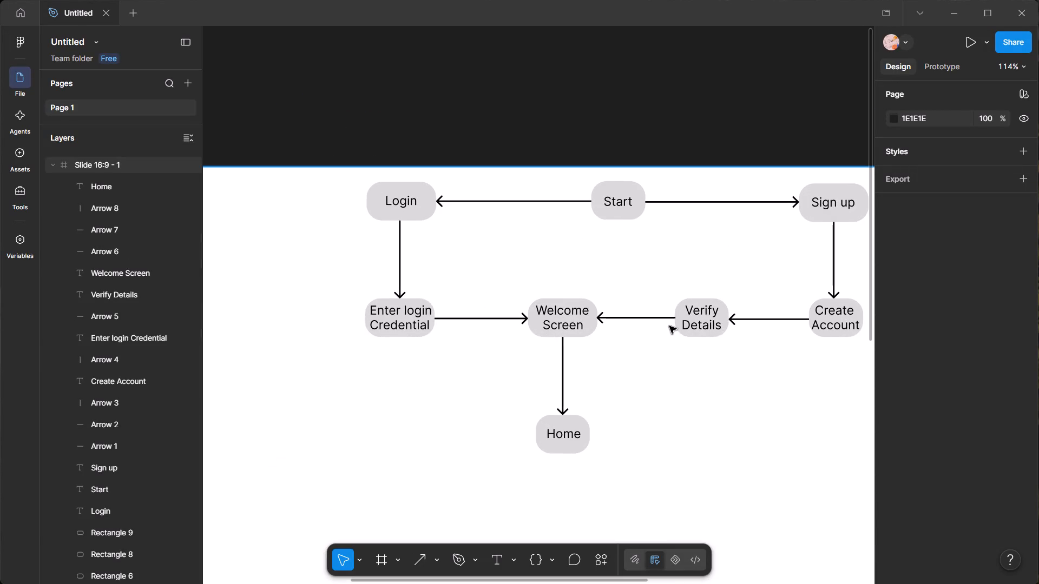
pyautogui.moveTo(711, 405); pyautogui.dragTo(612, 359, button='middle')
pyautogui.scroll(1, 617, 357)
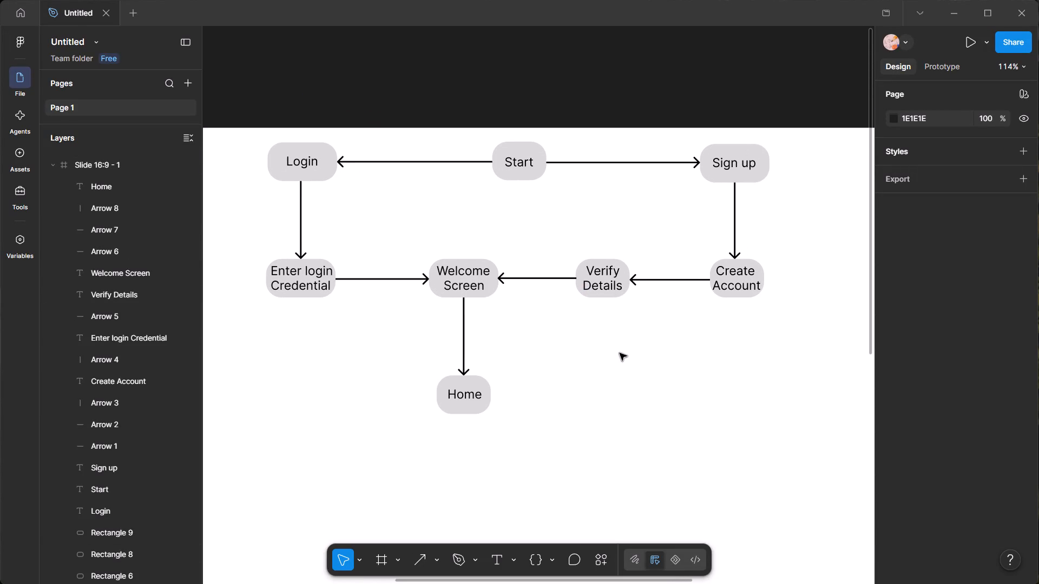
pyautogui.keyDown('ctrl'); pyautogui.scroll(-8, 607, 333); pyautogui.keyUp('ctrl')
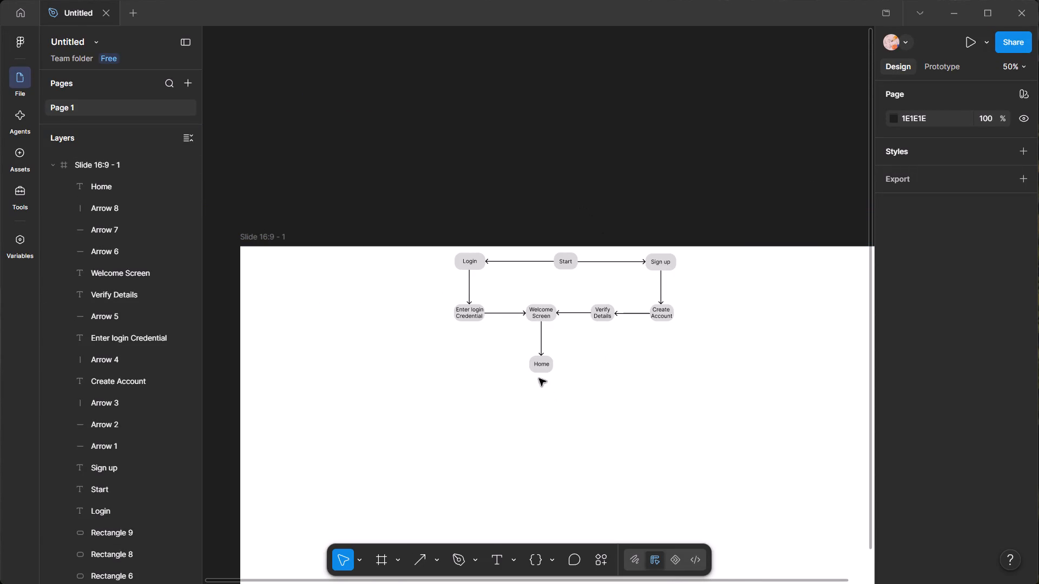
pyautogui.moveTo(517, 423); pyautogui.dragTo(544, 290, button='middle')
pyautogui.keyDown('ctrl'); pyautogui.scroll(9, 544, 290); pyautogui.keyUp('ctrl')
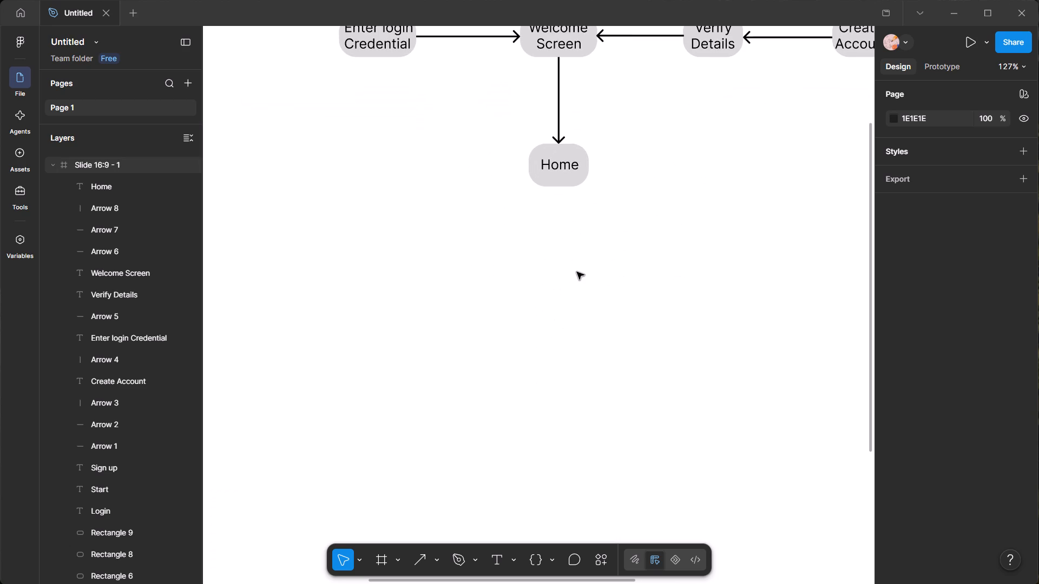
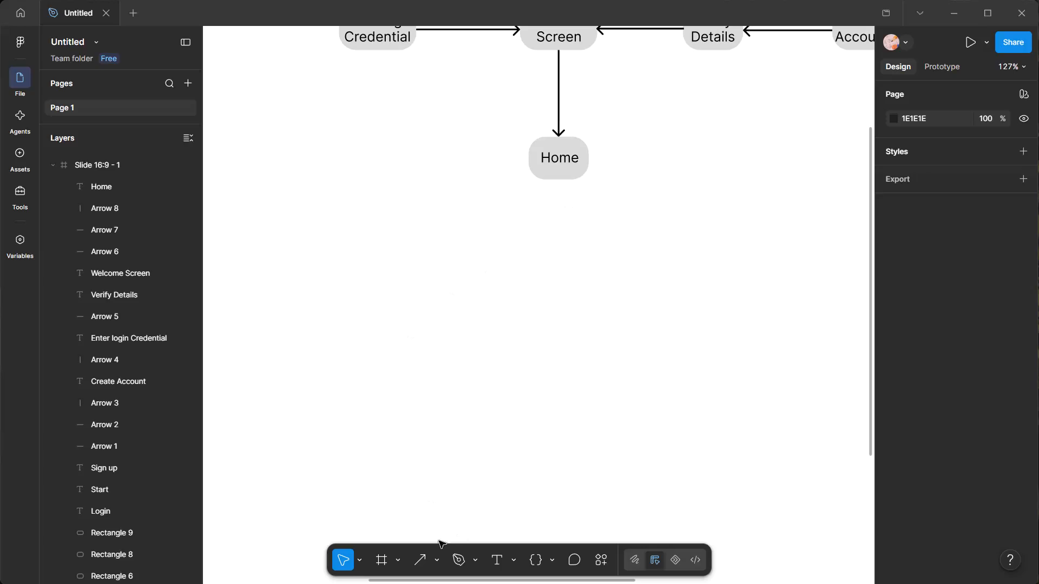
# Draw a line downward from the bottom edge of the "Home" box and set its length to 50.
pyautogui.click(440, 560)
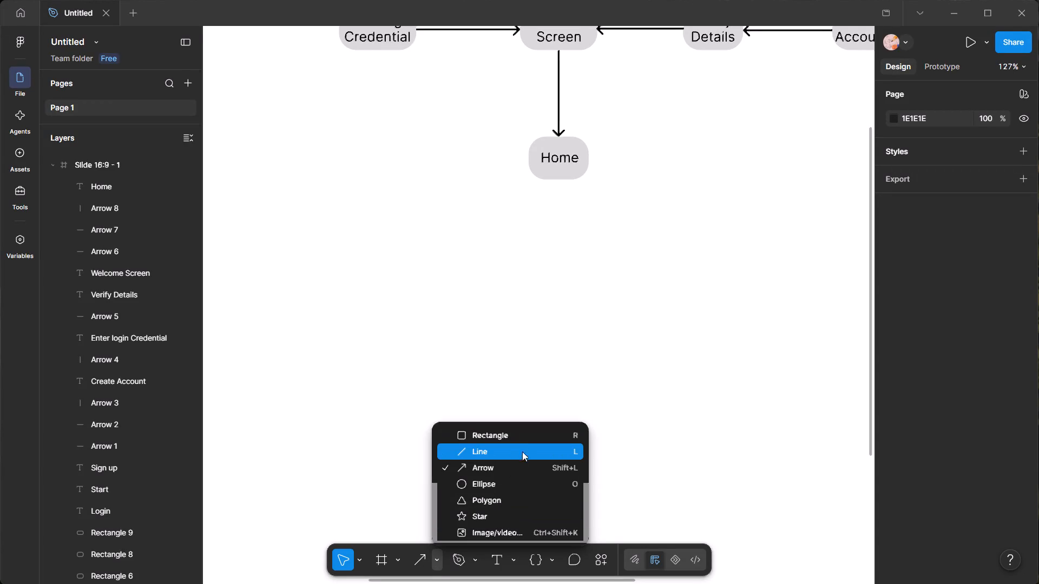
pyautogui.doubleClick(527, 445)
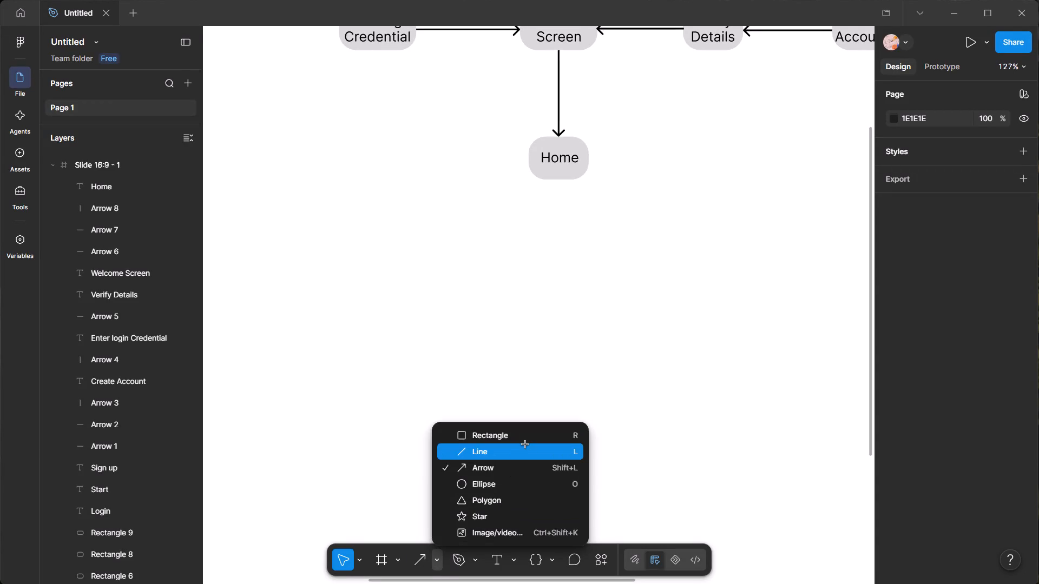
pyautogui.keyDown('ctrl'); pyautogui.scroll(2, 545, 207); pyautogui.keyUp('ctrl')
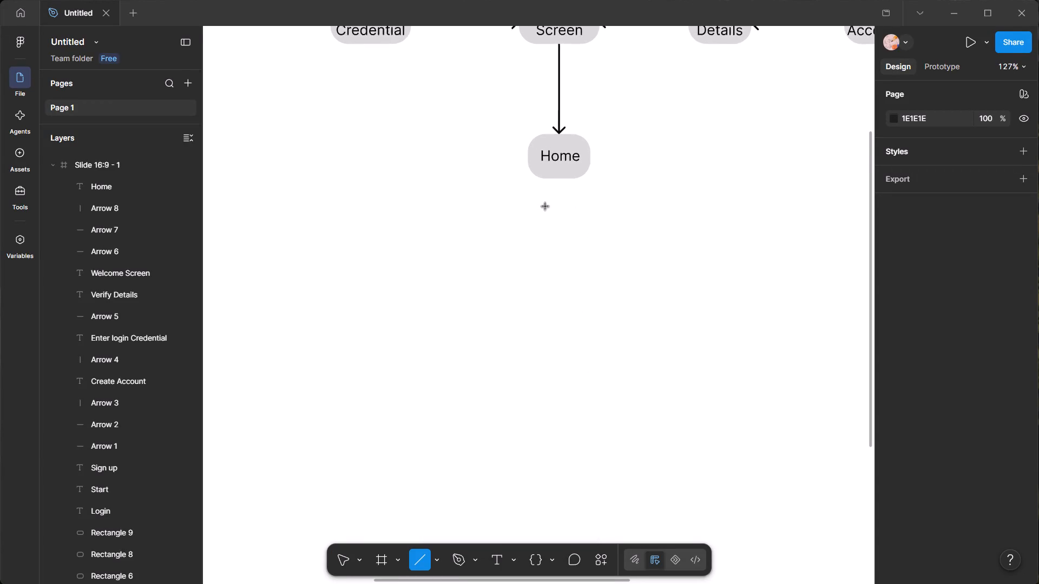
pyautogui.keyDown('ctrl'); pyautogui.scroll(8, 545, 207); pyautogui.keyUp('ctrl')
pyautogui.moveTo(571, 149); pyautogui.dragTo(571, 154)
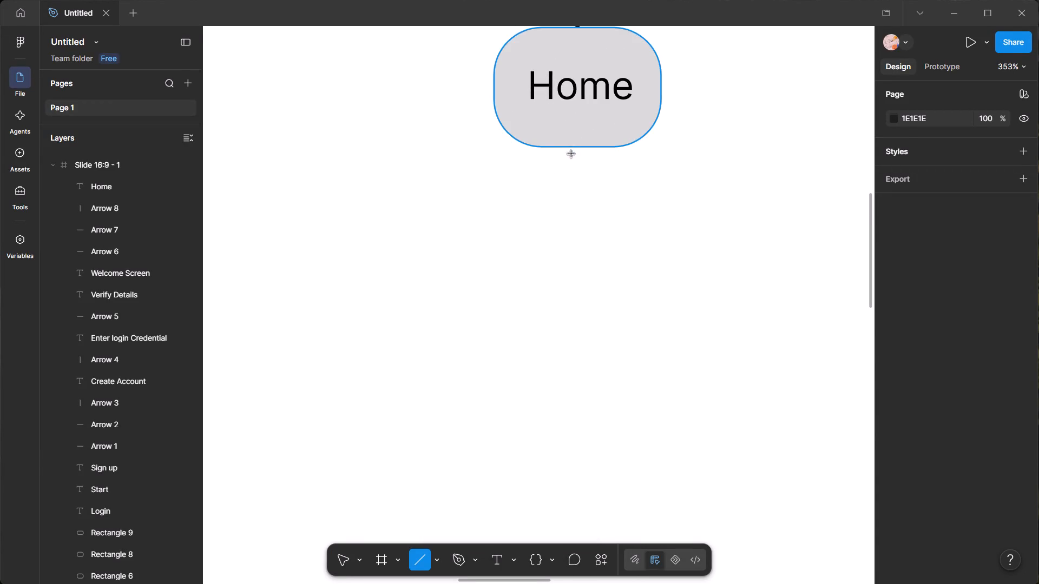
pyautogui.moveTo(571, 154); pyautogui.dragTo(575, 219)
pyautogui.moveTo(909, 341); pyautogui.dragTo(912, 349)
pyautogui.click(915, 354)
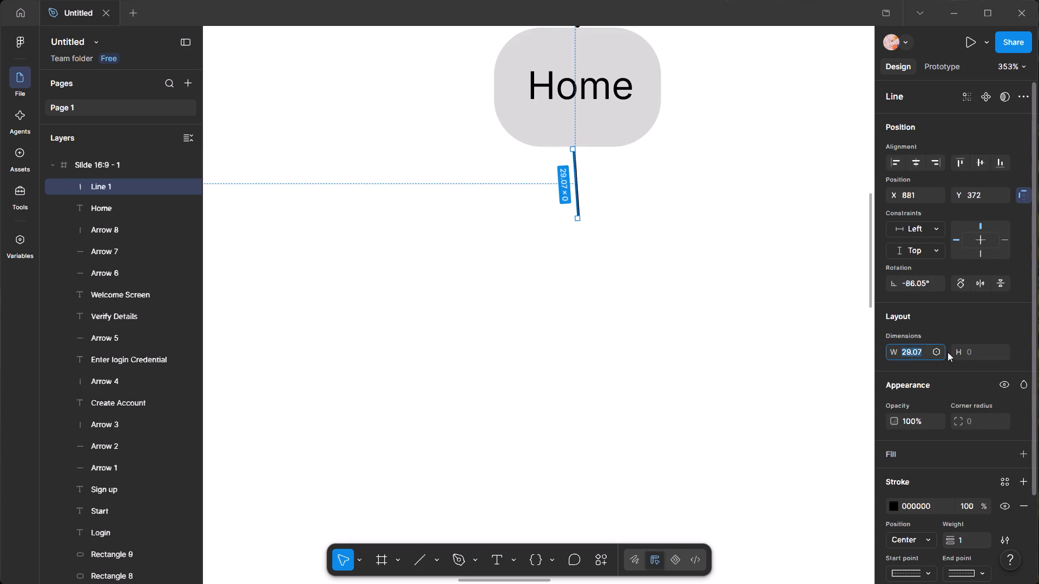
pyautogui.press('5')
pyautogui.press('0')
pyautogui.press('Return')
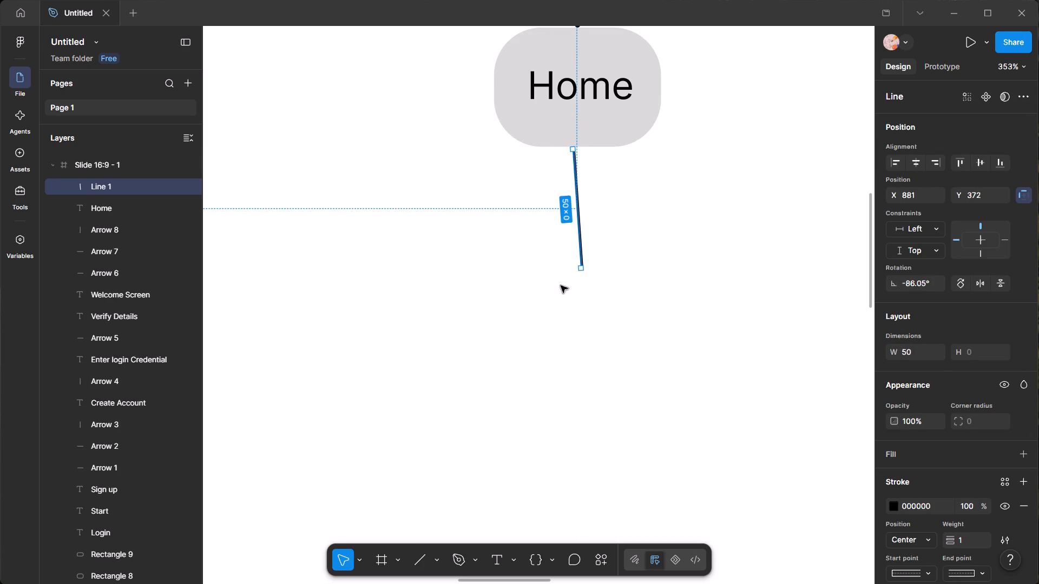
# Straighten the line under "Home" to vertical at -90°, keep its length at 50, and attach its top end to the box's bottom edge.
pyautogui.moveTo(582, 268); pyautogui.dragTo(554, 271)
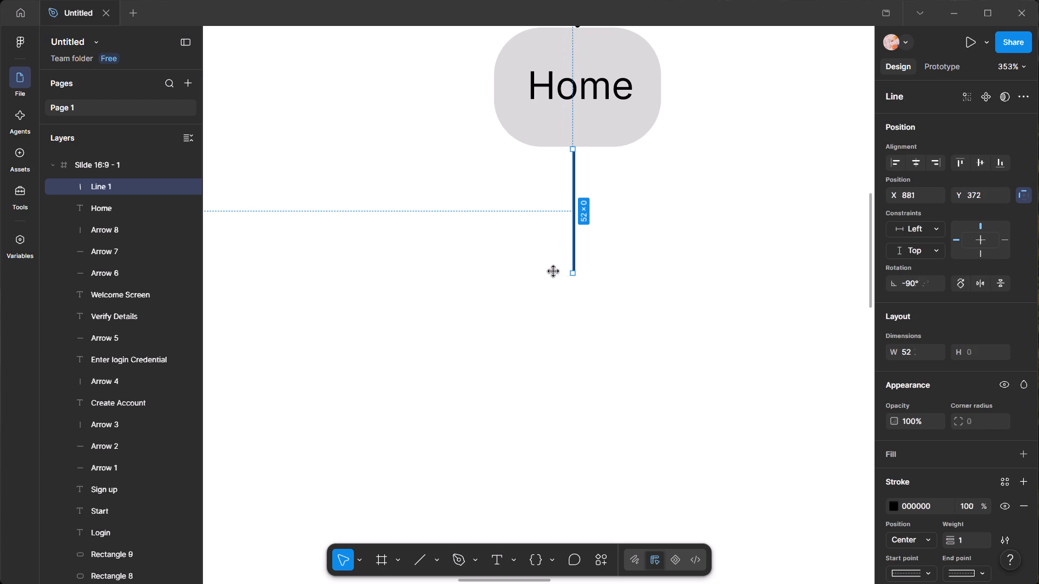
pyautogui.moveTo(554, 271); pyautogui.dragTo(553, 268)
pyautogui.click(531, 323)
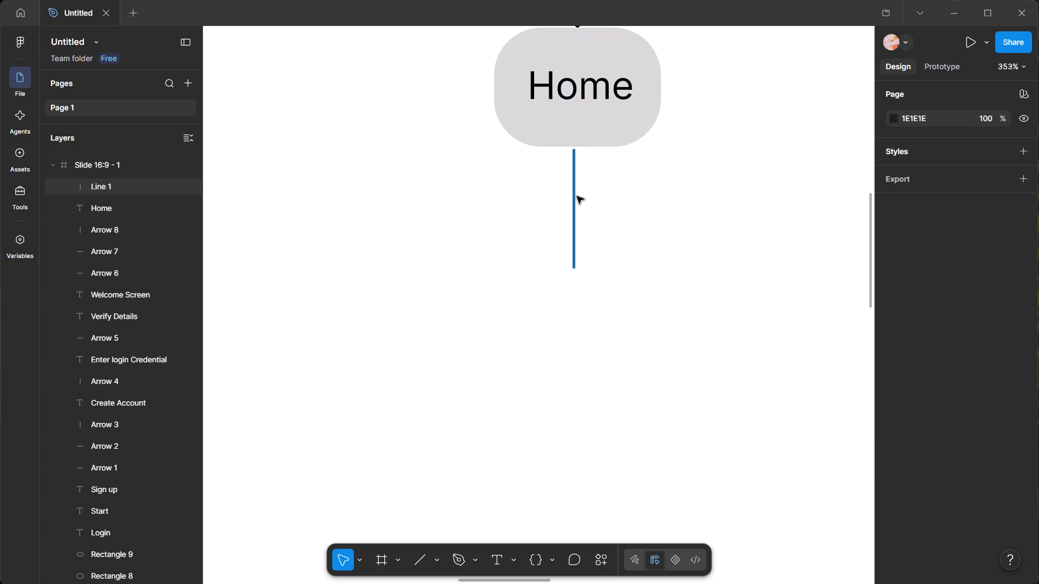
pyautogui.click(575, 196)
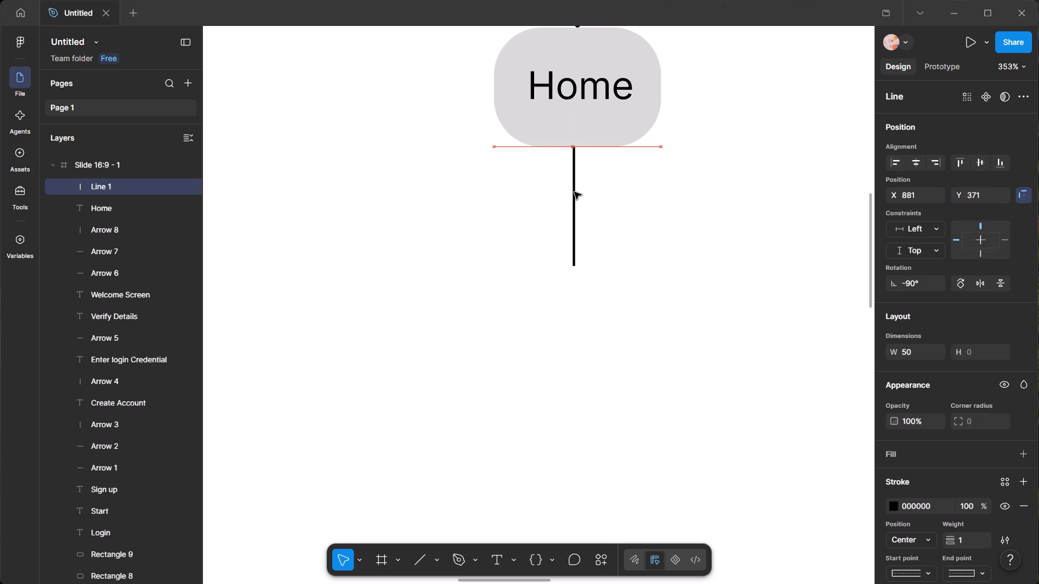
pyautogui.keyDown('ctrl'); pyautogui.scroll(19, 575, 153); pyautogui.keyUp('ctrl')
pyautogui.keyDown('ctrl'); pyautogui.scroll(-3, 573, 151); pyautogui.keyUp('ctrl')
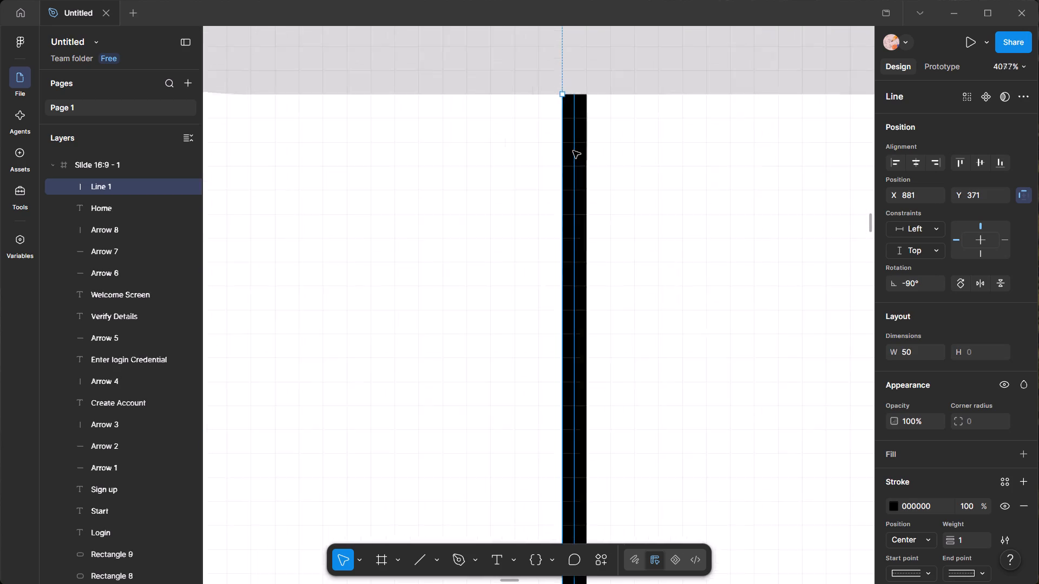
pyautogui.keyDown('ctrl'); pyautogui.scroll(-8, 573, 151); pyautogui.keyUp('ctrl')
pyautogui.click(634, 230)
# Draw a horizontal line just beneath the vertical line under "Home" and set its width to 300.
pyautogui.keyDown('ctrl'); pyautogui.scroll(-12, 623, 238); pyautogui.keyUp('ctrl')
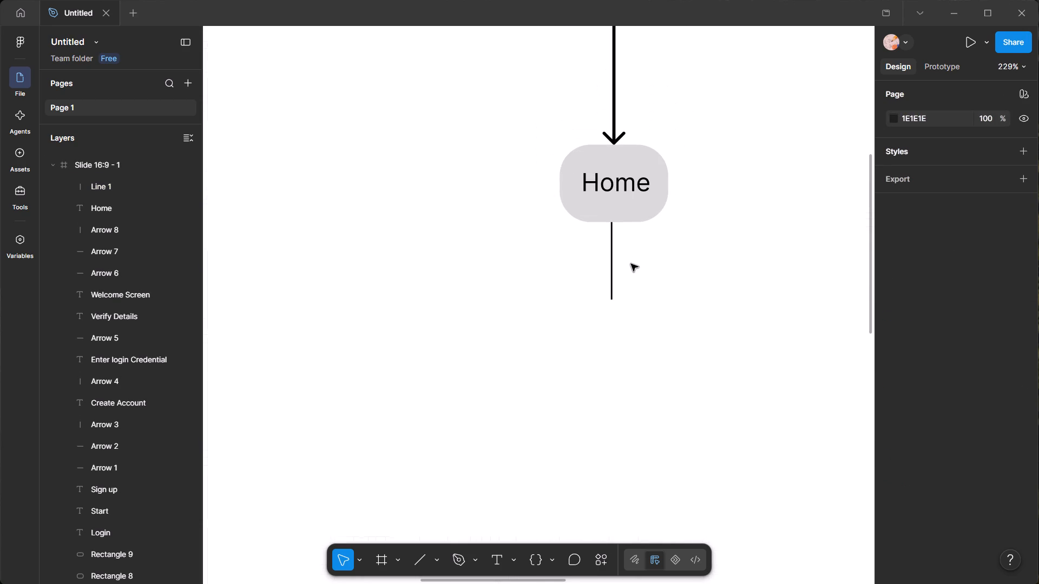
pyautogui.keyDown('ctrl'); pyautogui.scroll(-3, 627, 275); pyautogui.keyUp('ctrl')
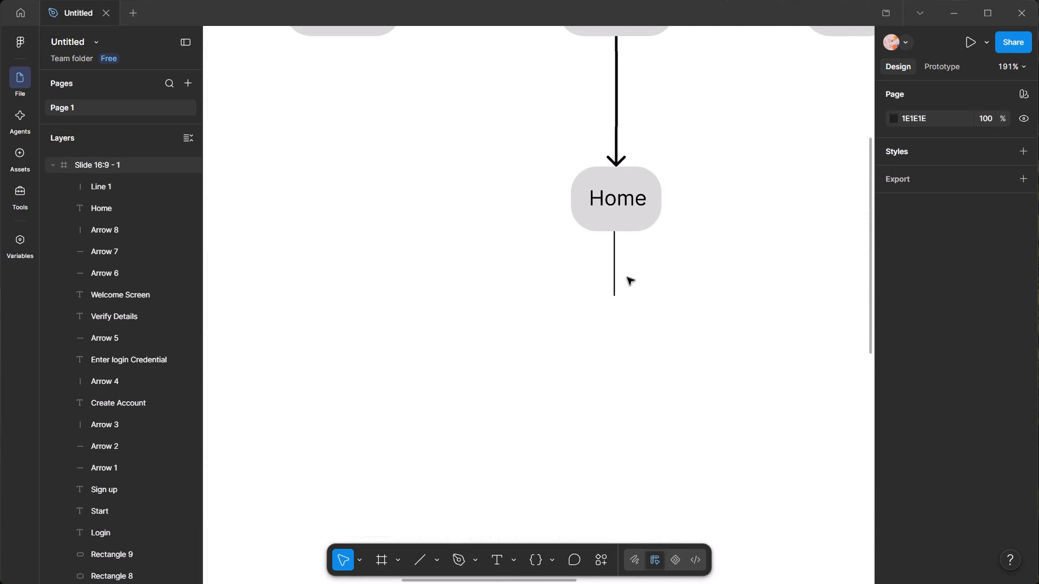
pyautogui.keyDown('ctrl'); pyautogui.scroll(1, 587, 397); pyautogui.keyUp('ctrl')
pyautogui.click(424, 554)
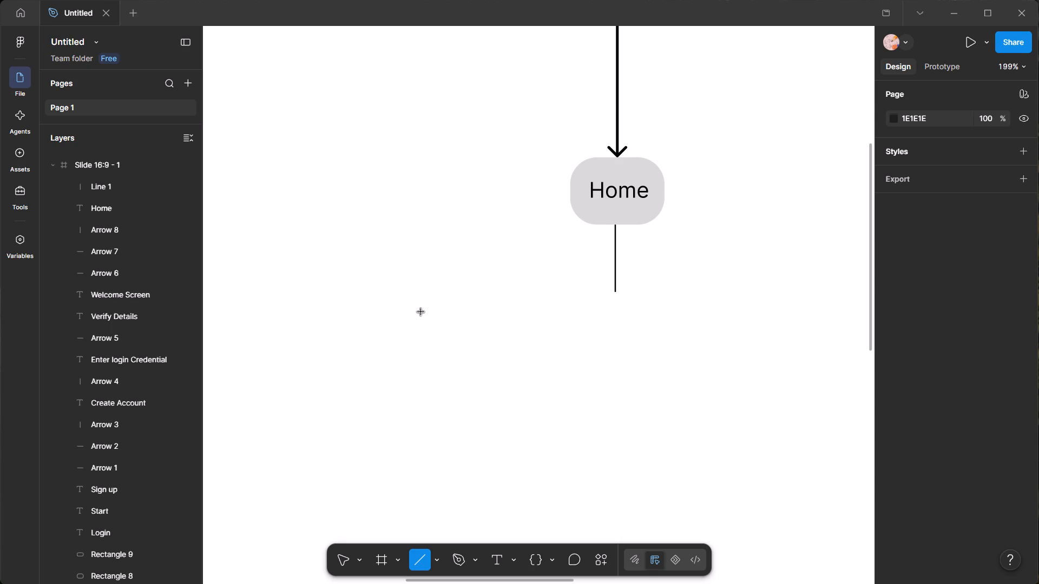
pyautogui.keyDown('shift'); pyautogui.moveTo(402, 311); pyautogui.dragTo(739, 311); pyautogui.keyUp('shift')
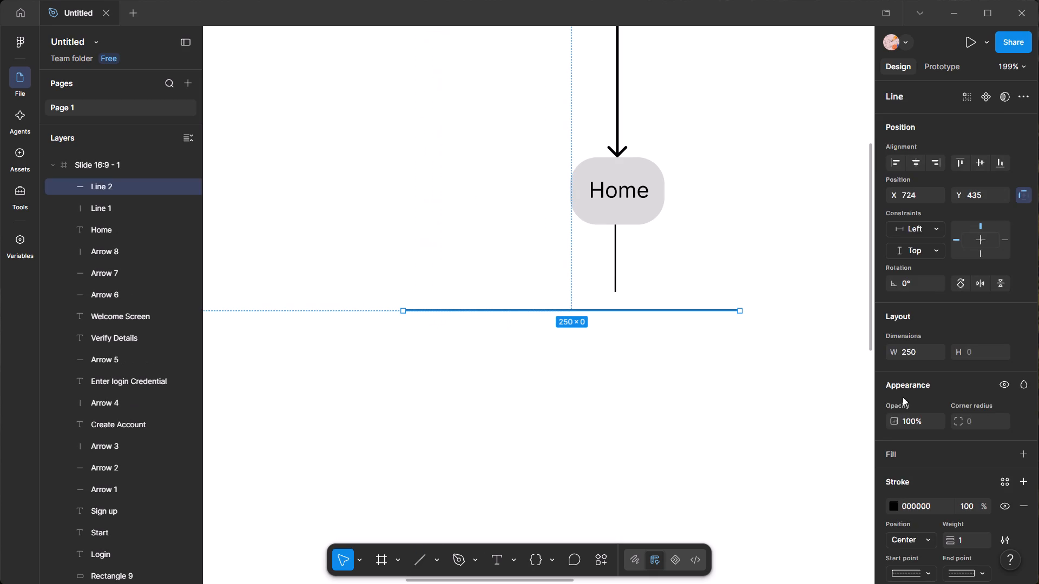
pyautogui.click(913, 348)
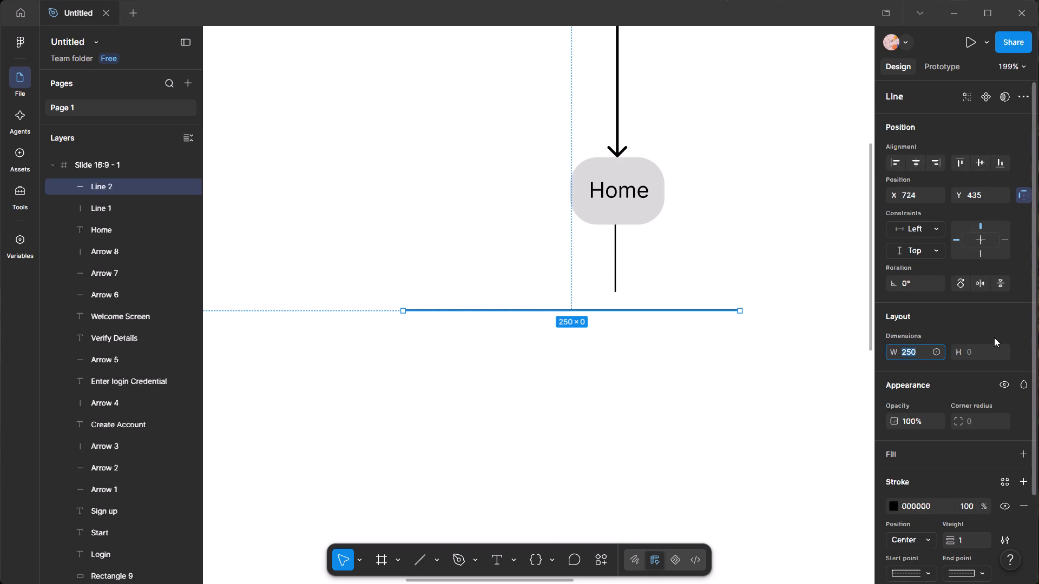
pyautogui.write('300')
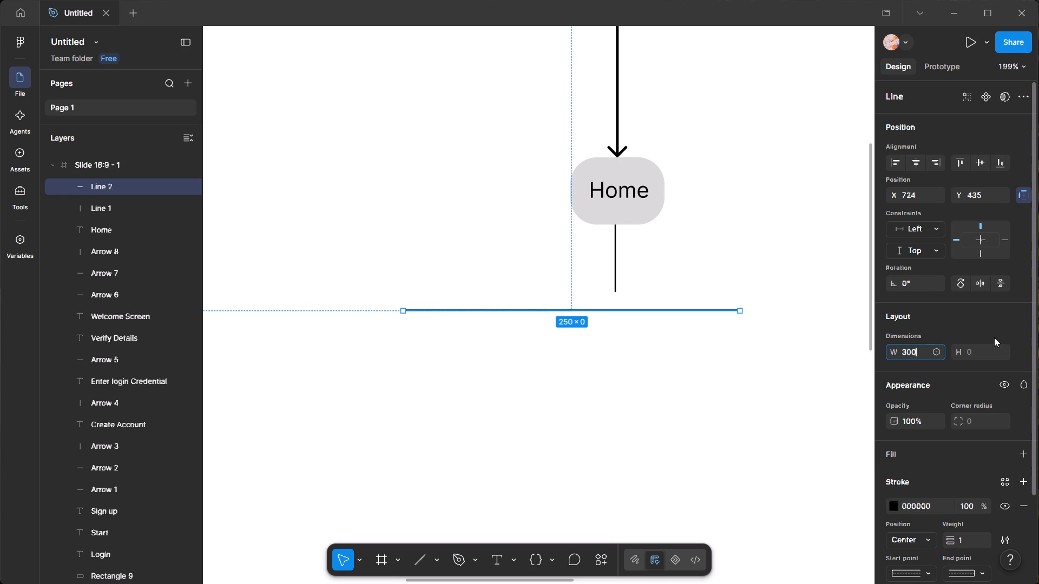
pyautogui.press('Return')
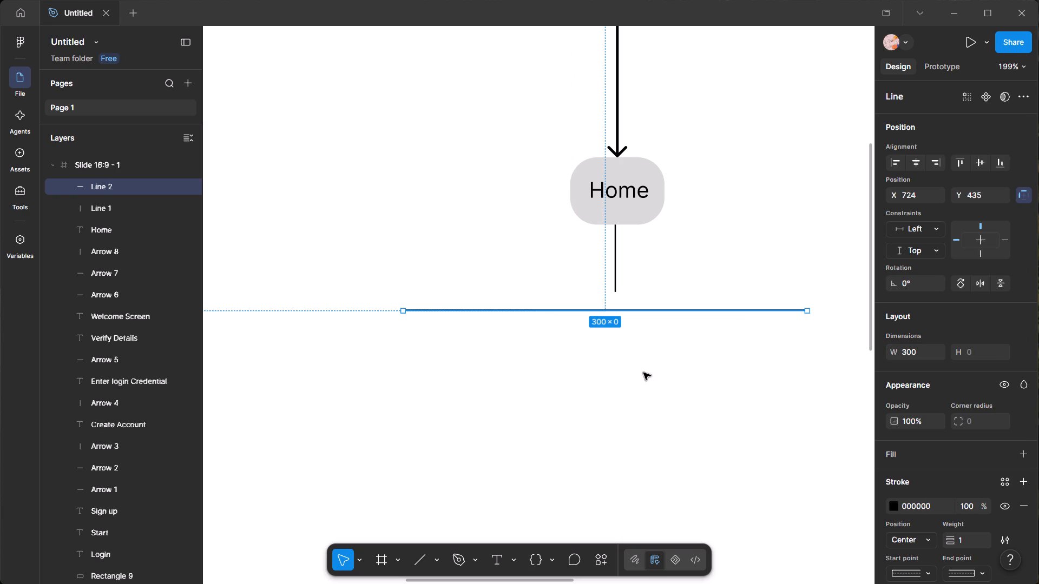
pyautogui.click(654, 360)
# Move the horizontal line up to meet the vertical line's lower end, roughly centred on it at X 731, Y 421.
pyautogui.keyDown('ctrl'); pyautogui.scroll(-2, 633, 337); pyautogui.keyUp('ctrl')
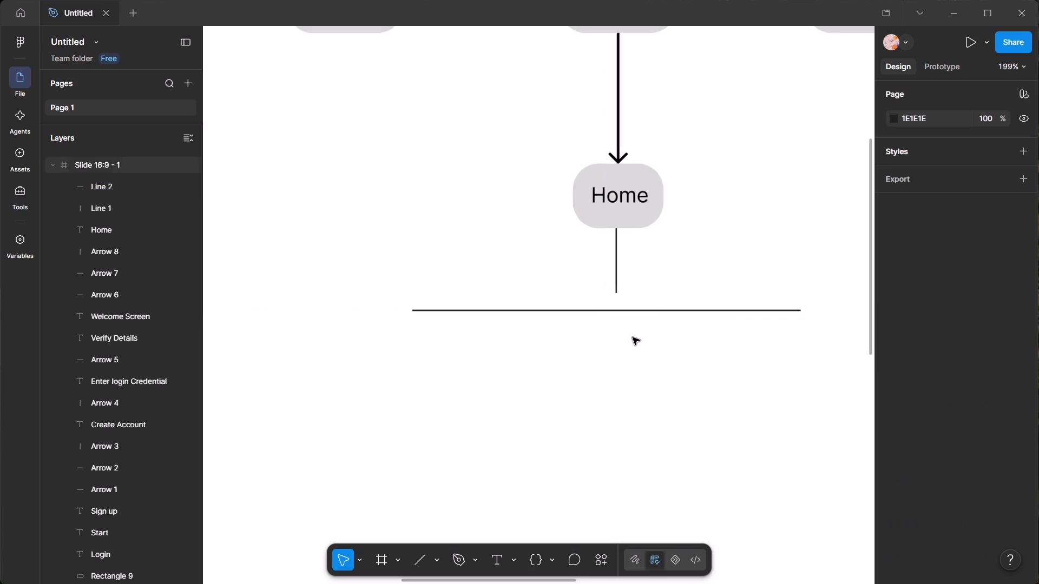
pyautogui.keyDown('ctrl'); pyautogui.scroll(-2, 633, 337); pyautogui.keyUp('ctrl')
pyautogui.keyDown('ctrl'); pyautogui.scroll(7, 633, 337); pyautogui.keyUp('ctrl')
pyautogui.moveTo(597, 278); pyautogui.dragTo(606, 249)
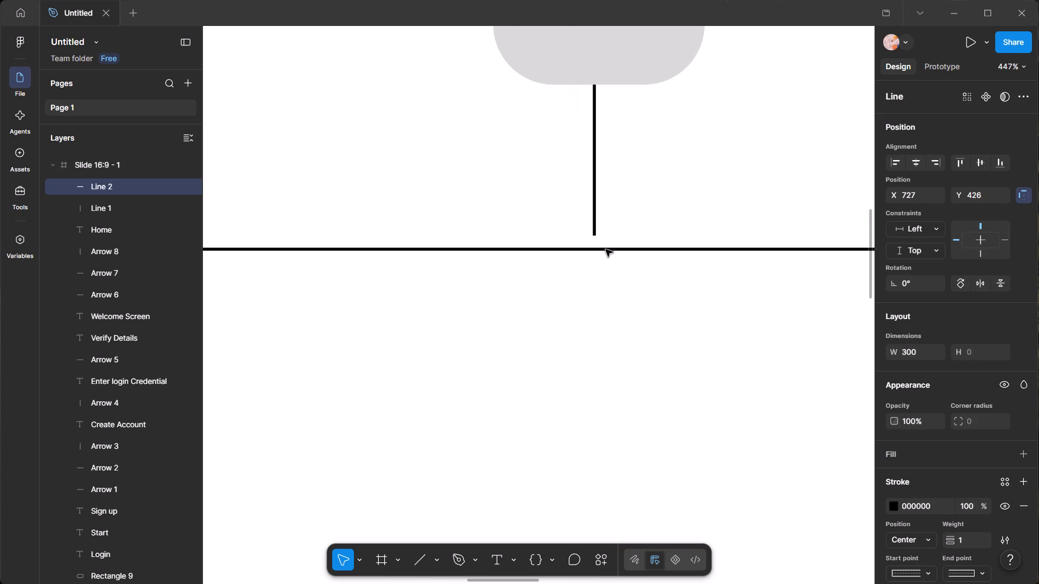
pyautogui.moveTo(606, 249); pyautogui.dragTo(604, 238)
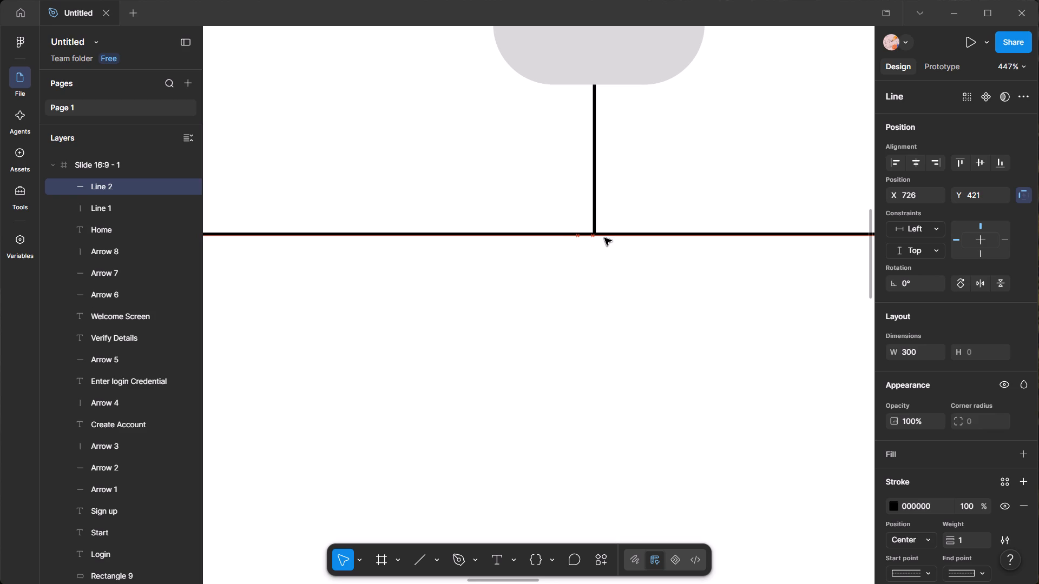
pyautogui.moveTo(604, 238); pyautogui.dragTo(622, 238)
pyautogui.keyDown('ctrl'); pyautogui.click(620, 341); pyautogui.keyUp('ctrl')
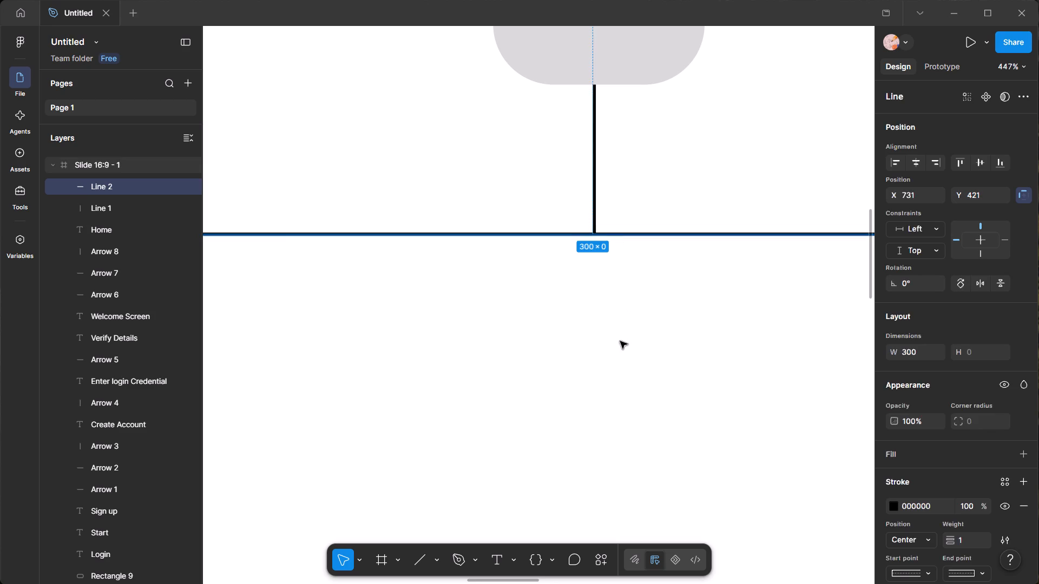
pyautogui.scroll(-7, 620, 341)
pyautogui.scroll(5, 620, 341)
pyautogui.keyDown('ctrl'); pyautogui.scroll(-7, 621, 341); pyautogui.keyUp('ctrl')
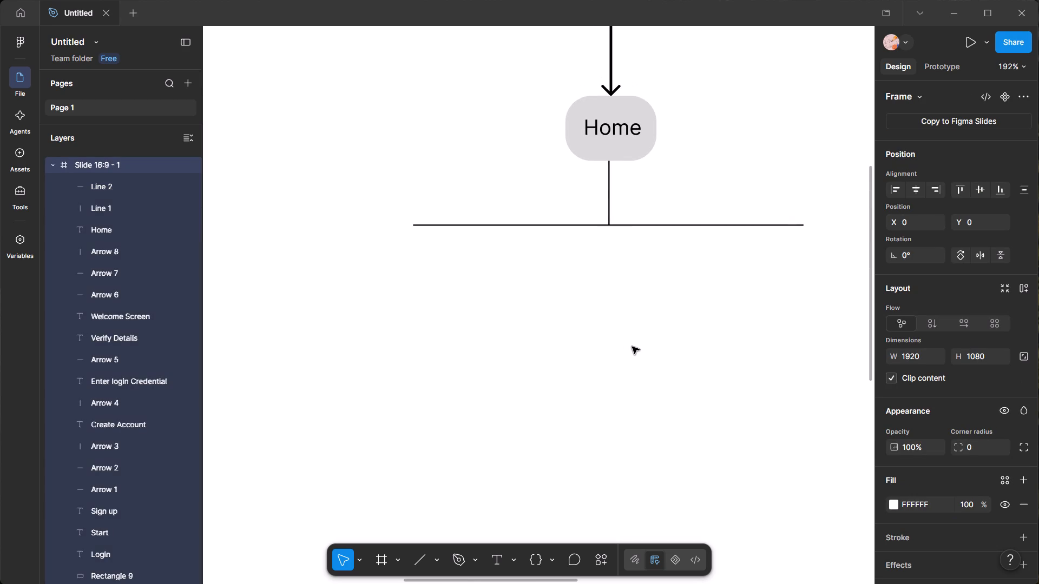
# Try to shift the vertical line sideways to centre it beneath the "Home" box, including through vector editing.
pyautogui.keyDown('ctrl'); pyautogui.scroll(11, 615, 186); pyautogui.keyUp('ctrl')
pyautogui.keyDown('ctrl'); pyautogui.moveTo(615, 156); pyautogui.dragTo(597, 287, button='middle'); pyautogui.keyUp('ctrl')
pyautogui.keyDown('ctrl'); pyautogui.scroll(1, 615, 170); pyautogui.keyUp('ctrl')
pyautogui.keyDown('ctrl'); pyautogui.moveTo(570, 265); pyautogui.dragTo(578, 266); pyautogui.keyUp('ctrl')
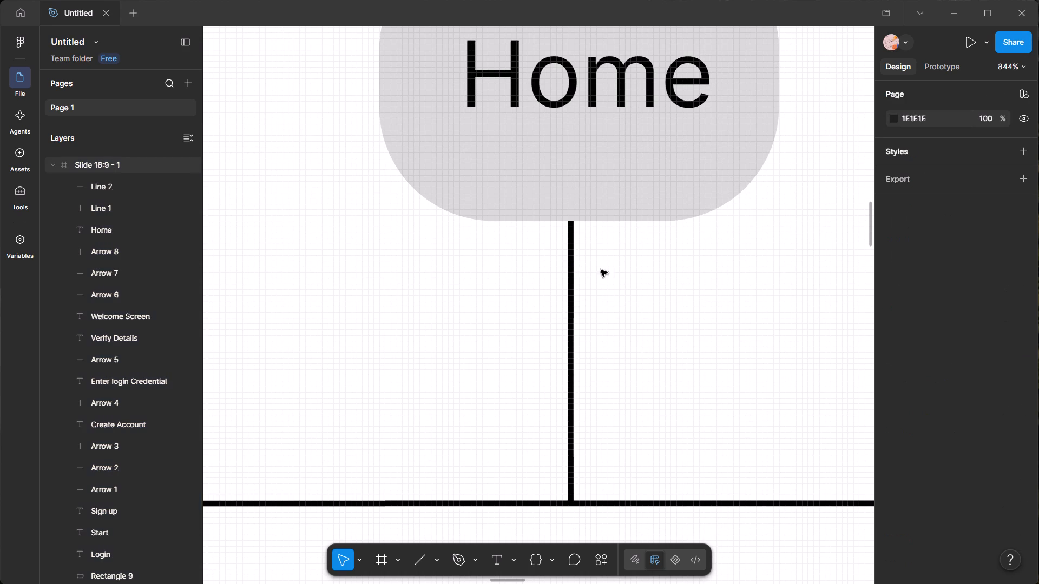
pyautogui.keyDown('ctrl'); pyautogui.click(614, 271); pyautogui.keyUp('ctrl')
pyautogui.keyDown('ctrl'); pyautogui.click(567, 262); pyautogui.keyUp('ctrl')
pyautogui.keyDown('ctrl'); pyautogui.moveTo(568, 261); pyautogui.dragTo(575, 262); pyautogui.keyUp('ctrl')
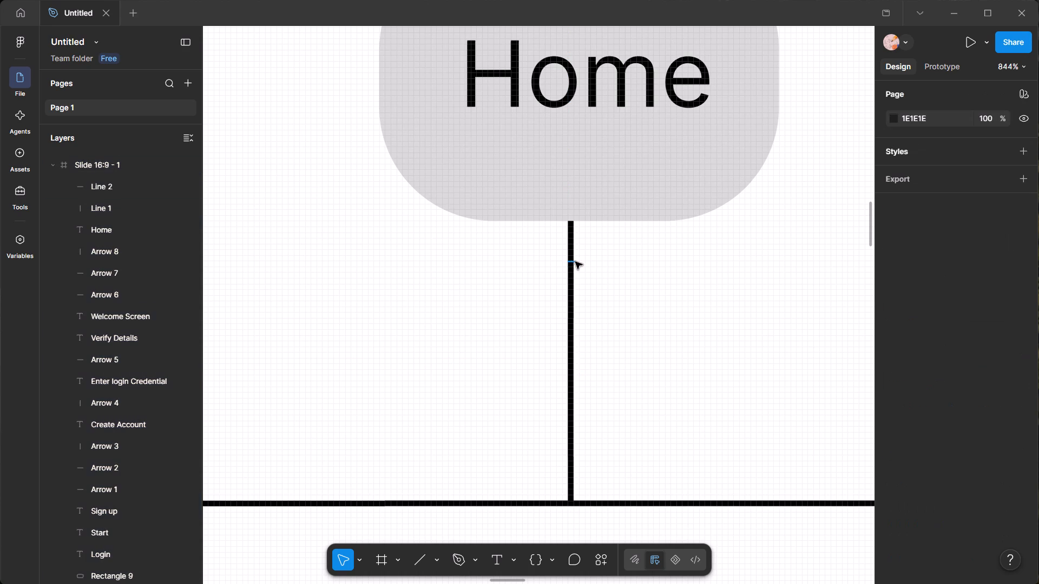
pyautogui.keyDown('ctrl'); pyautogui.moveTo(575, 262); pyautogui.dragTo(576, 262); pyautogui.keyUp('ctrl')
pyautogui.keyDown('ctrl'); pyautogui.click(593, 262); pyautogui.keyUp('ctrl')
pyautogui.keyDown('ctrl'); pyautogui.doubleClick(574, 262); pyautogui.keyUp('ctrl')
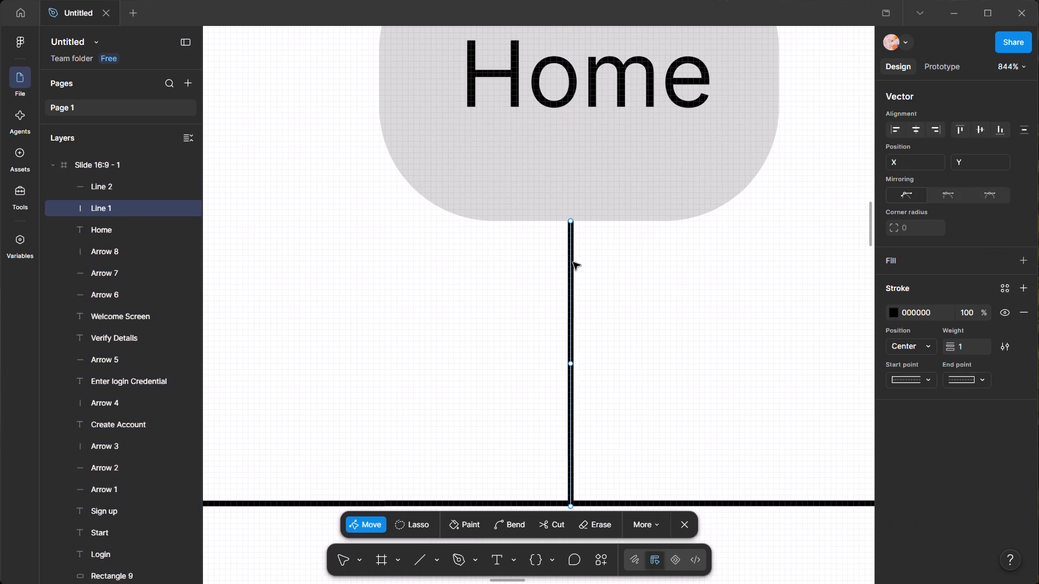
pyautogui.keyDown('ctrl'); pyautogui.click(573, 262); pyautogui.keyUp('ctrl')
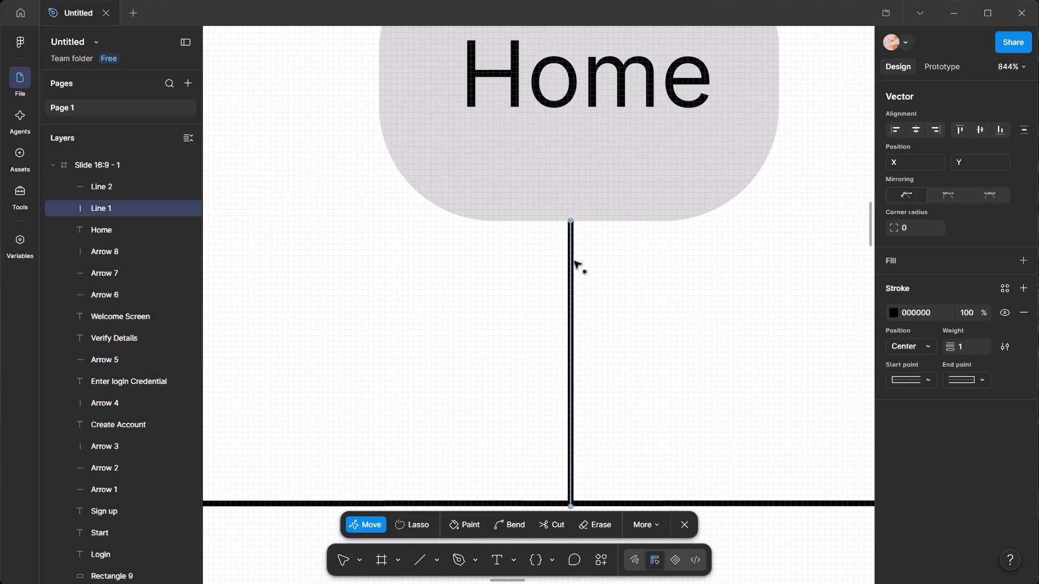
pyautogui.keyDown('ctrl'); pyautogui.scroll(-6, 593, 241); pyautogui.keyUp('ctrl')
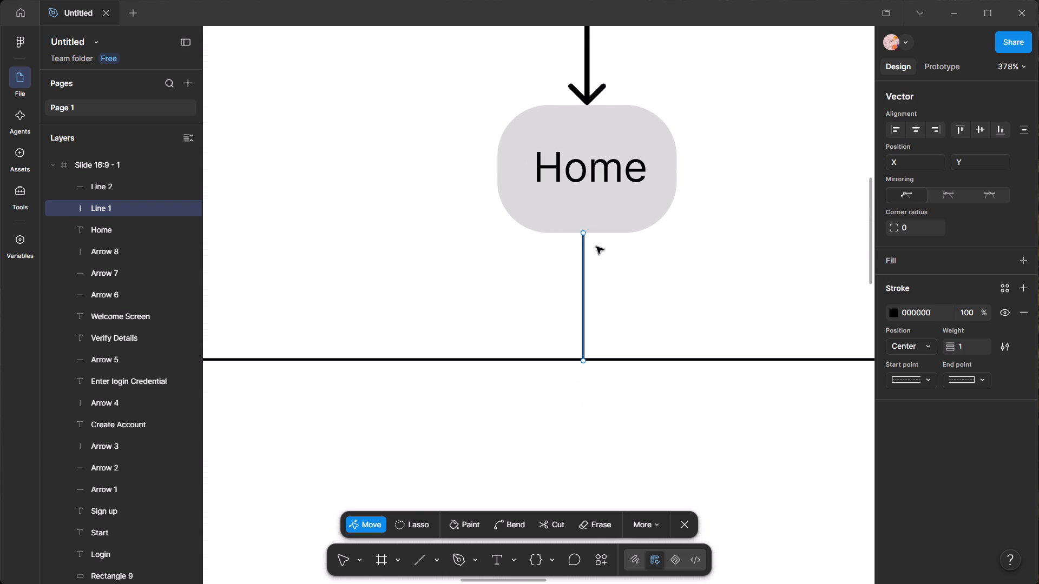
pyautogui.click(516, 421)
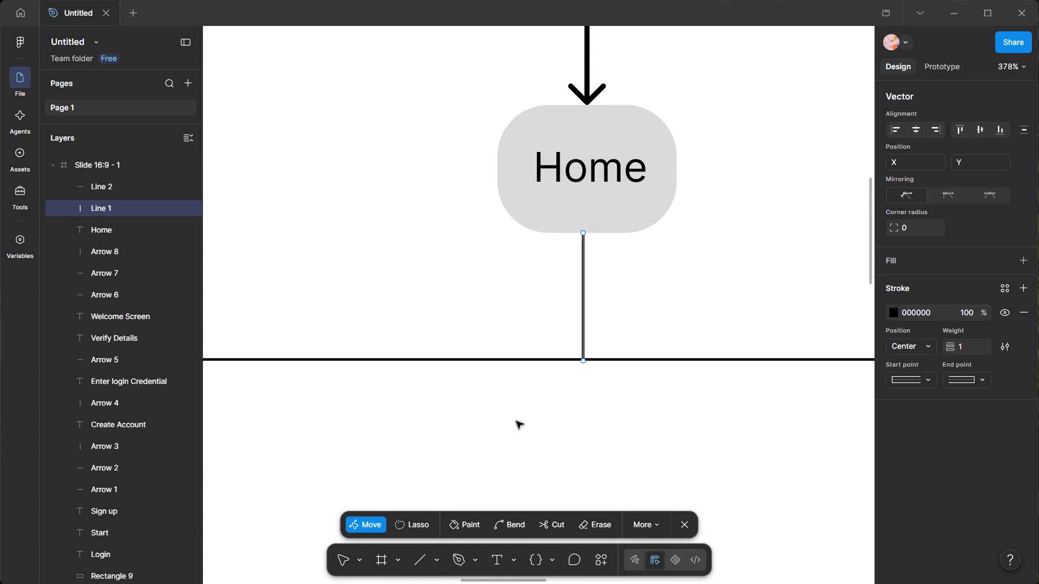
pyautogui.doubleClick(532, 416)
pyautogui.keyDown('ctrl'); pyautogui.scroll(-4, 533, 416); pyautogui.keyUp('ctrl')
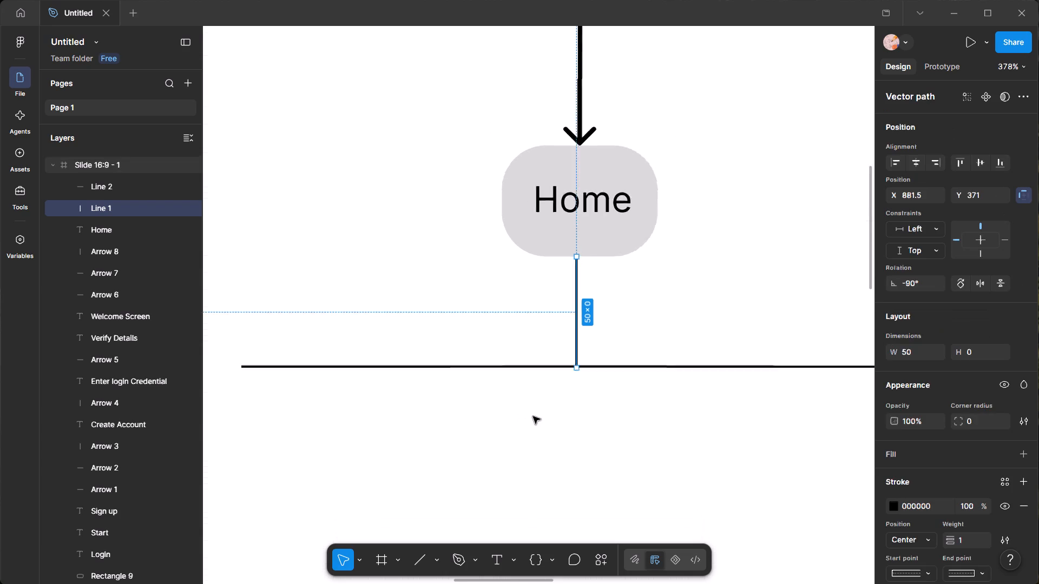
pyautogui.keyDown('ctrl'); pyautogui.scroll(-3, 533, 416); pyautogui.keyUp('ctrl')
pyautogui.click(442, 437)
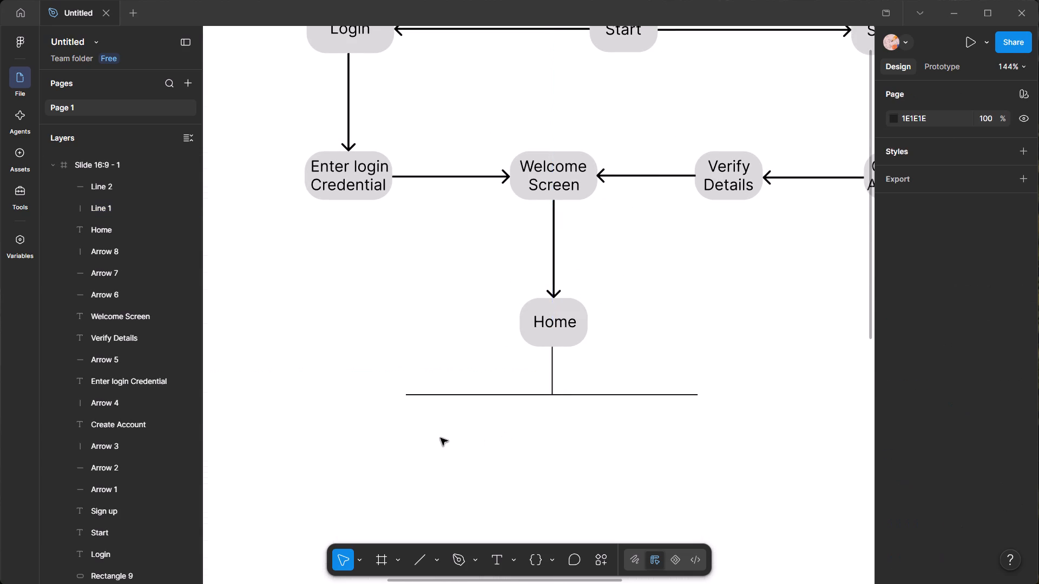
# Duplicate the "Home" box's rectangle and place the copy below the horizontal line's left end at X 711, Y 462.
pyautogui.keyDown('ctrl'); pyautogui.scroll(6, 416, 431); pyautogui.keyUp('ctrl')
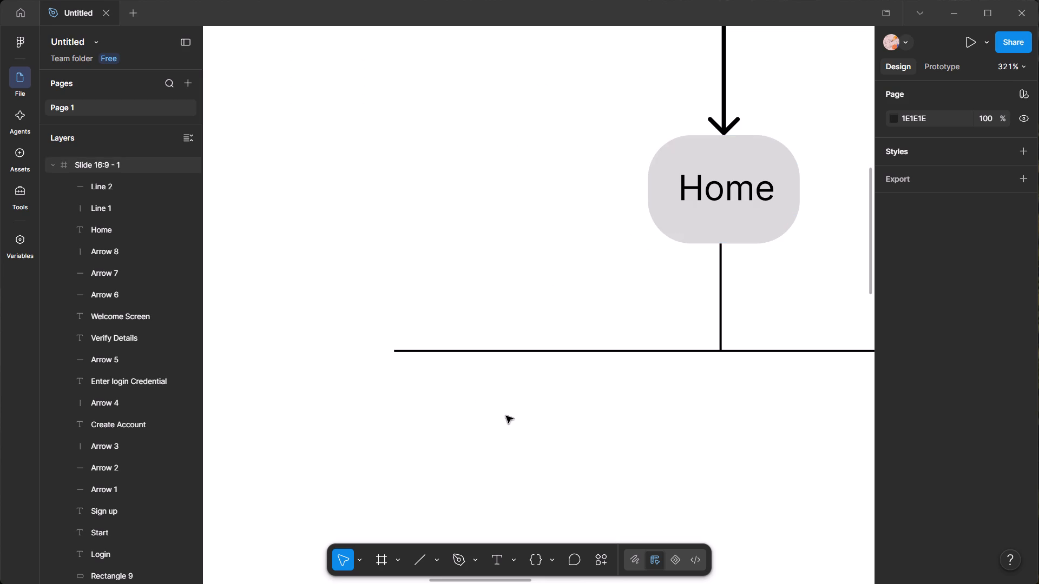
pyautogui.keyDown('ctrl'); pyautogui.scroll(3, 506, 416); pyautogui.keyUp('ctrl')
pyautogui.click(727, 188)
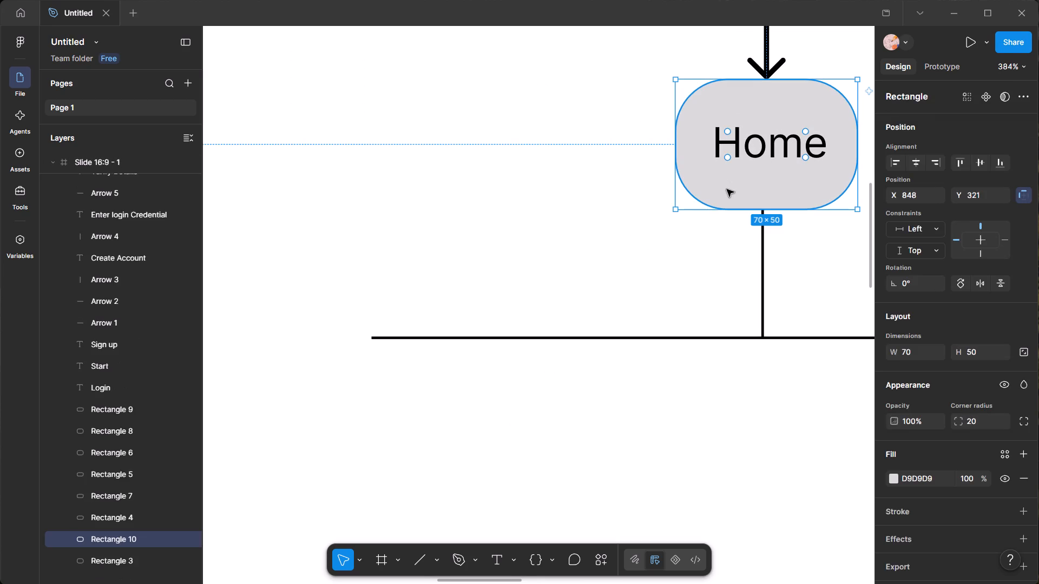
pyautogui.hotkey('ctrl', 'd')
pyautogui.moveTo(708, 203); pyautogui.dragTo(354, 568)
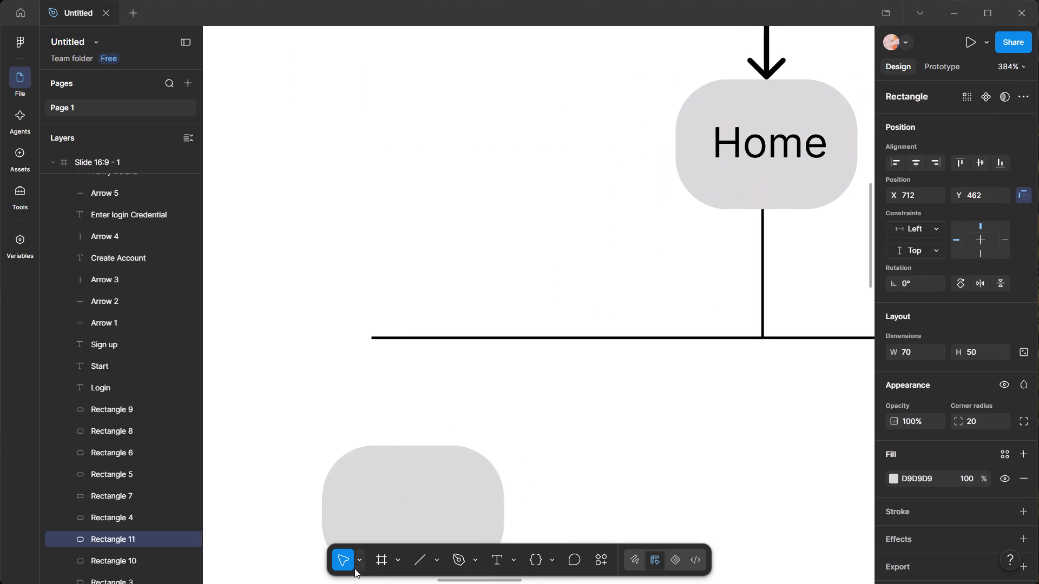
pyautogui.moveTo(354, 568); pyautogui.dragTo(351, 568)
# Duplicate the box below the horizontal line's left end and place the copy beside it at X 827, Y 462.
pyautogui.scroll(-7, 574, 430)
pyautogui.scroll(10, 623, 357)
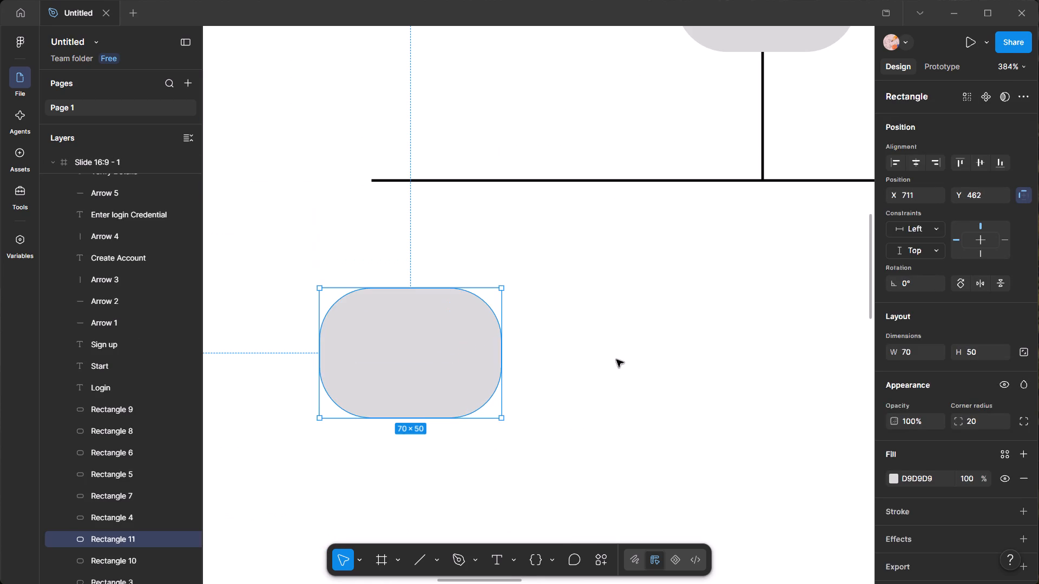
pyautogui.hotkey('ctrl', 'd')
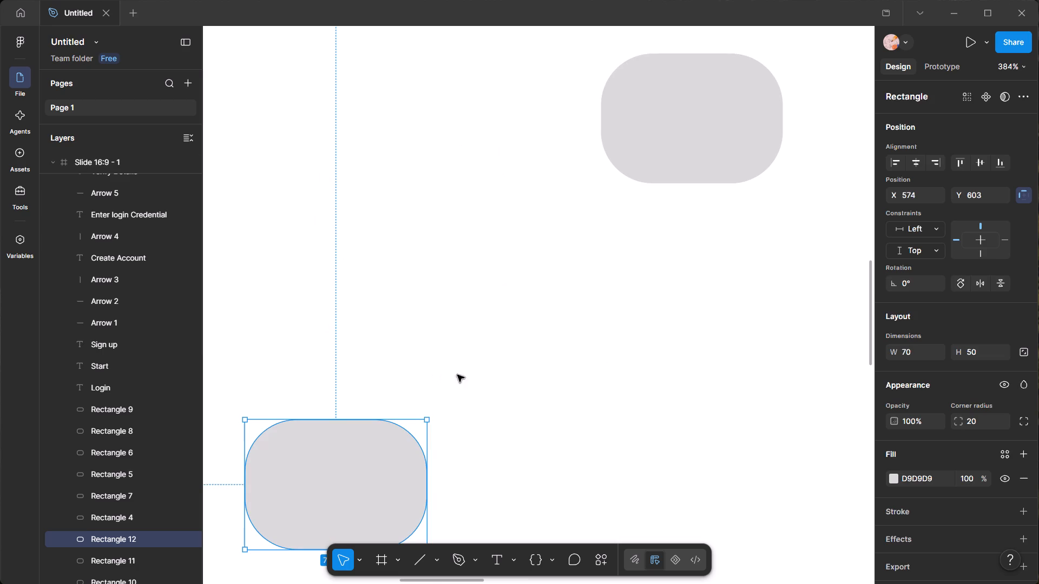
pyautogui.keyDown('ctrl'); pyautogui.scroll(-10, 578, 354); pyautogui.keyUp('ctrl')
pyautogui.moveTo(490, 404); pyautogui.dragTo(614, 358)
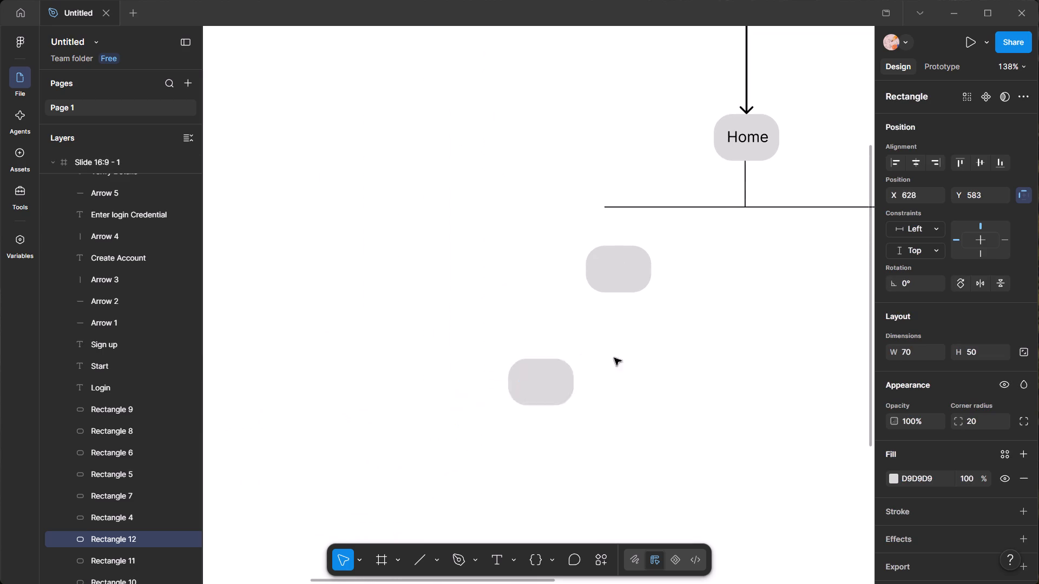
pyautogui.moveTo(614, 358); pyautogui.dragTo(724, 273)
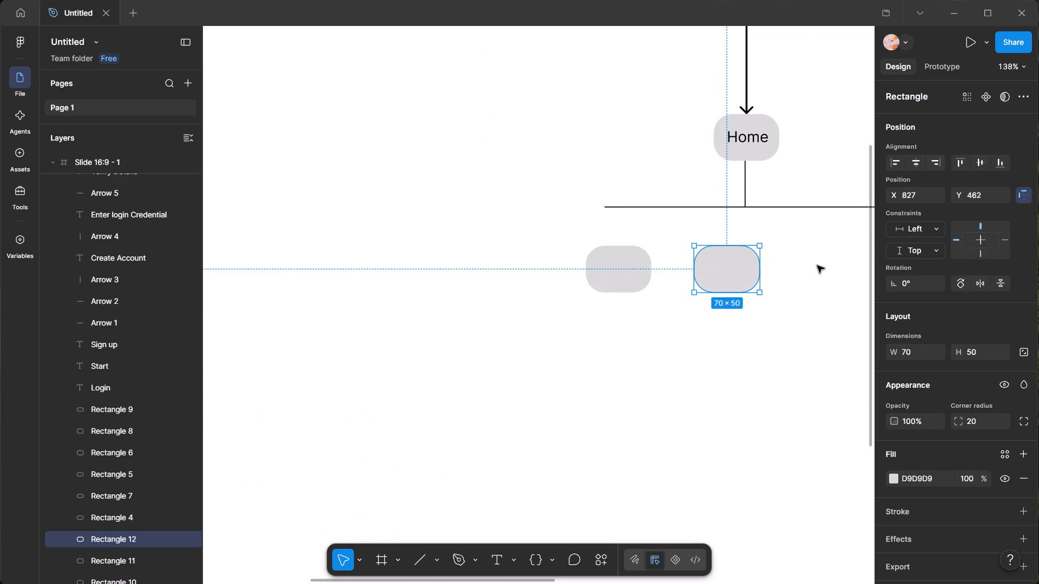
# Duplicate the box twice more at the same spacing, the first copy at X 943, Y 462, to make a row of four.
pyautogui.hotkey('ctrl', 'd')
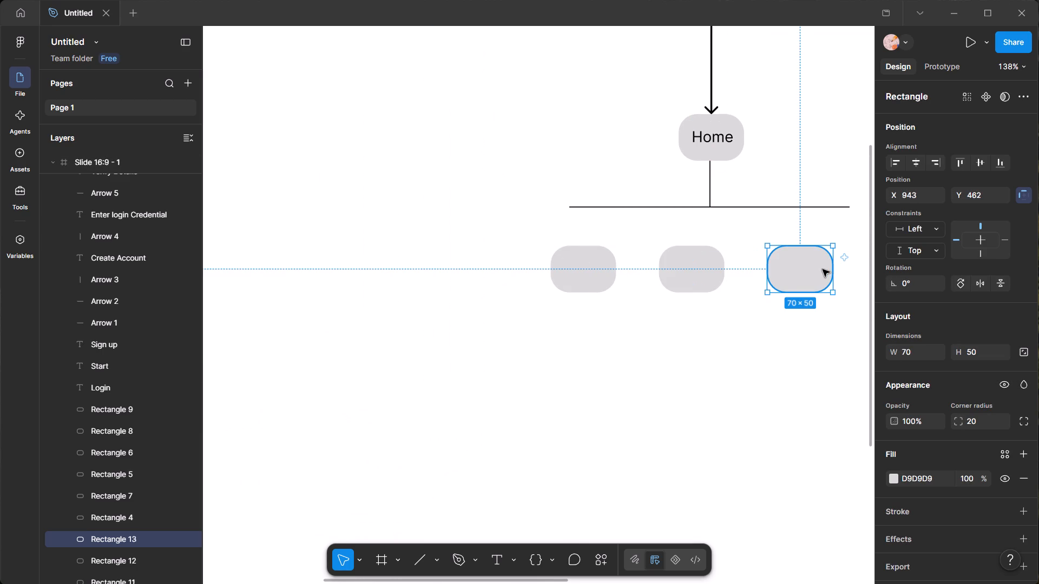
pyautogui.moveTo(824, 315); pyautogui.dragTo(624, 344, button='middle')
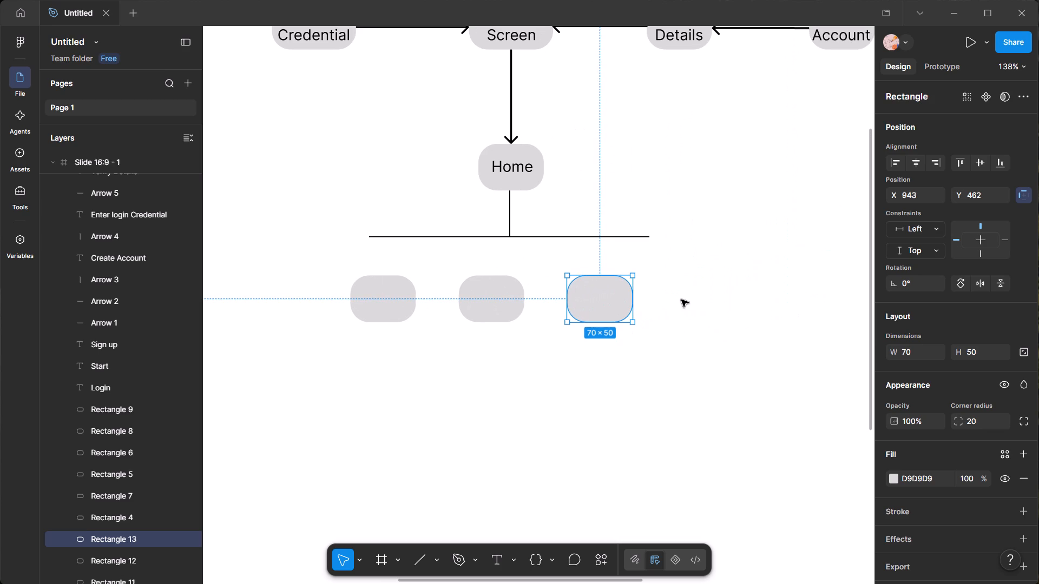
pyautogui.hotkey('ctrl', 'd')
# Shift the first box of the row outward to about X 702, keeping it at Y 462.
pyautogui.keyDown('ctrl'); pyautogui.scroll(6, 481, 382); pyautogui.keyUp('ctrl')
pyautogui.keyDown('ctrl'); pyautogui.scroll(-6, 460, 356); pyautogui.keyUp('ctrl')
pyautogui.moveTo(385, 299); pyautogui.dragTo(363, 298)
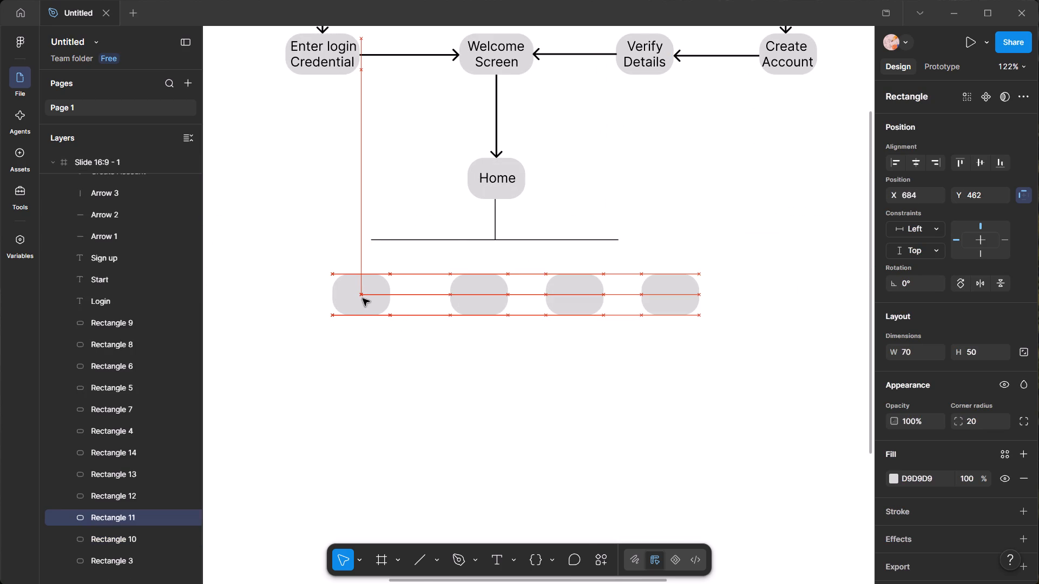
pyautogui.moveTo(363, 298); pyautogui.dragTo(357, 298)
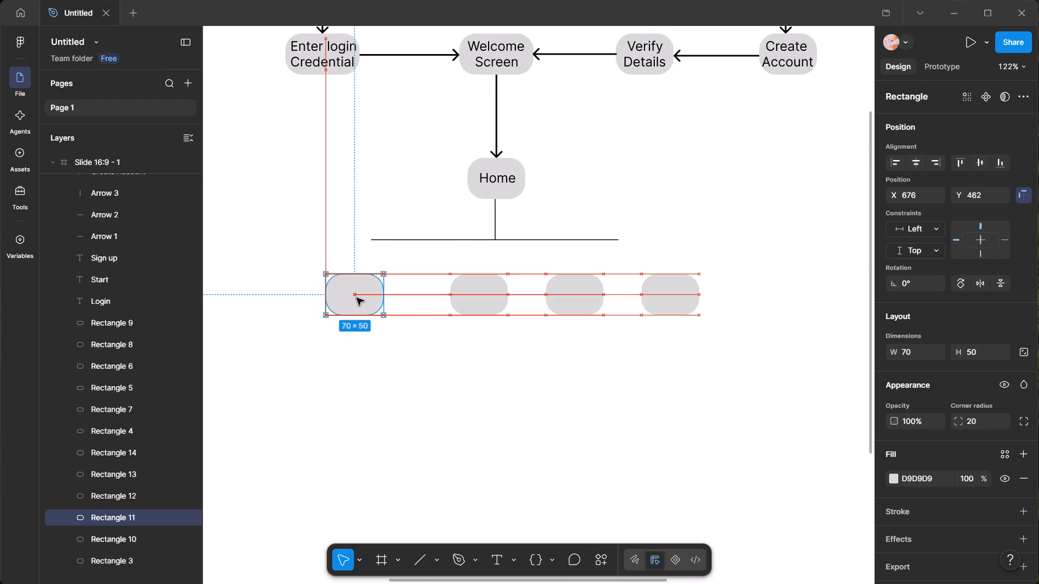
pyautogui.moveTo(357, 298); pyautogui.dragTo(383, 301)
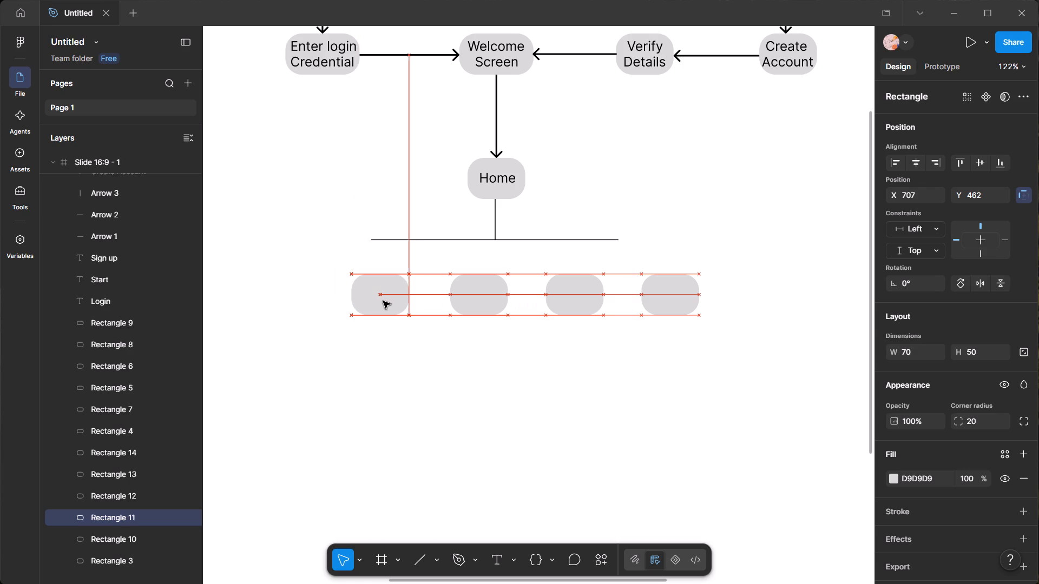
pyautogui.moveTo(383, 301); pyautogui.dragTo(377, 302)
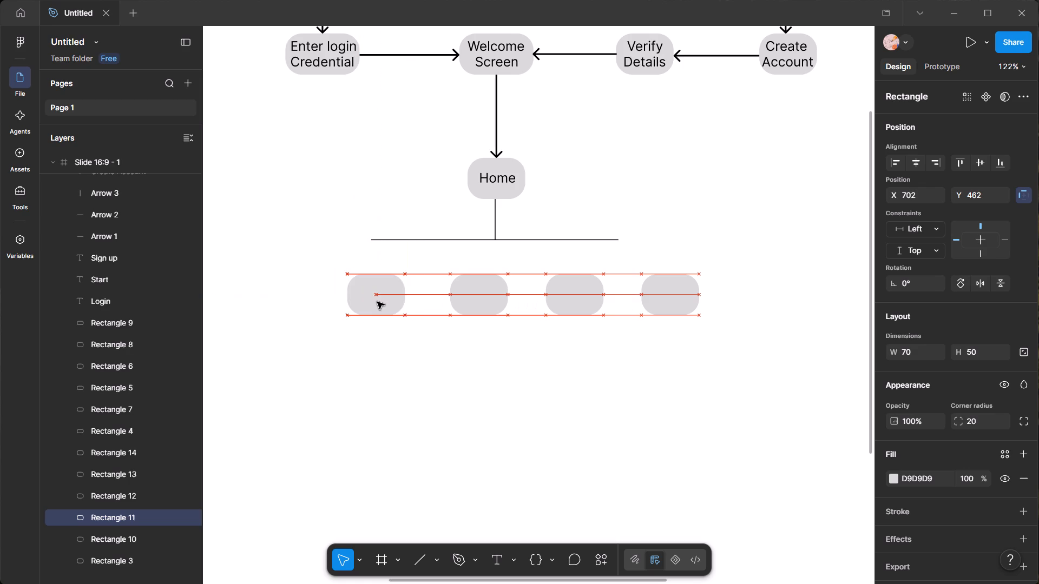
pyautogui.moveTo(377, 302); pyautogui.dragTo(377, 302)
# Move the other three boxes closer together, with the second at X 803 and the fourth at X 1011, all at Y 462.
pyautogui.moveTo(488, 301); pyautogui.dragTo(472, 298)
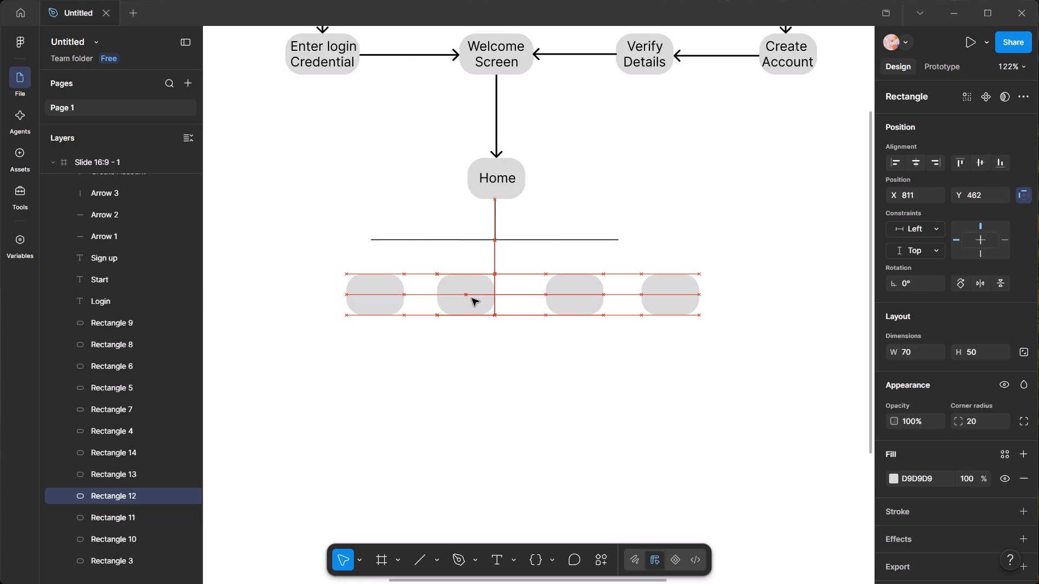
pyautogui.moveTo(472, 298); pyautogui.dragTo(469, 301)
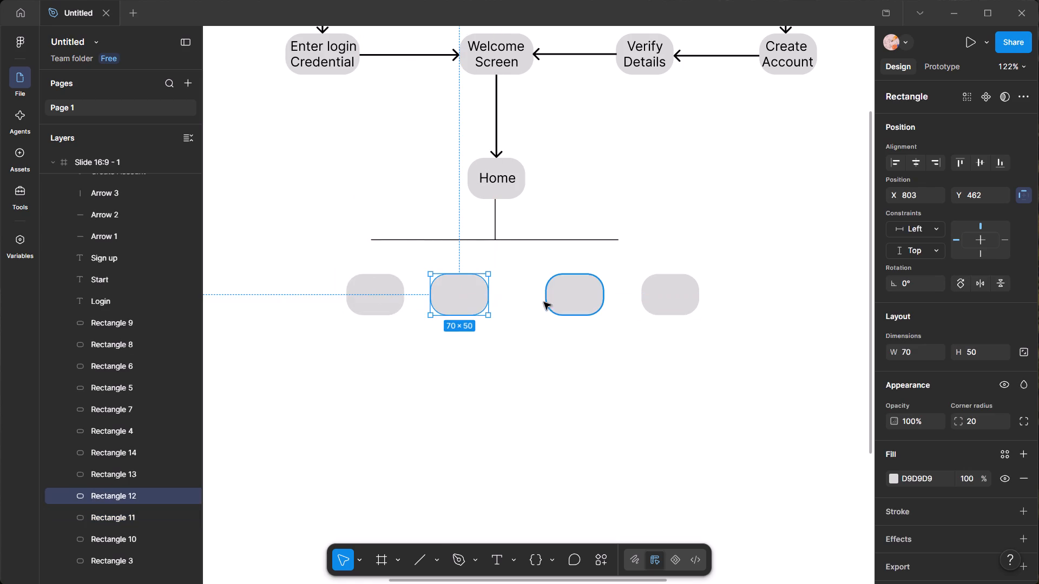
pyautogui.moveTo(557, 301); pyautogui.dragTo(531, 297)
pyautogui.moveTo(671, 293); pyautogui.dragTo(632, 293)
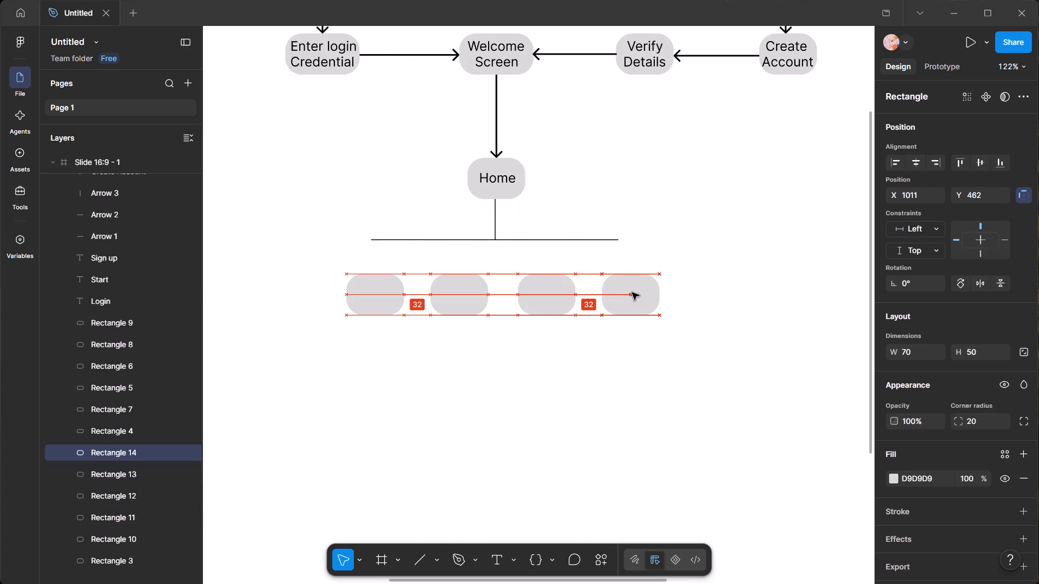
pyautogui.moveTo(632, 293); pyautogui.dragTo(632, 293)
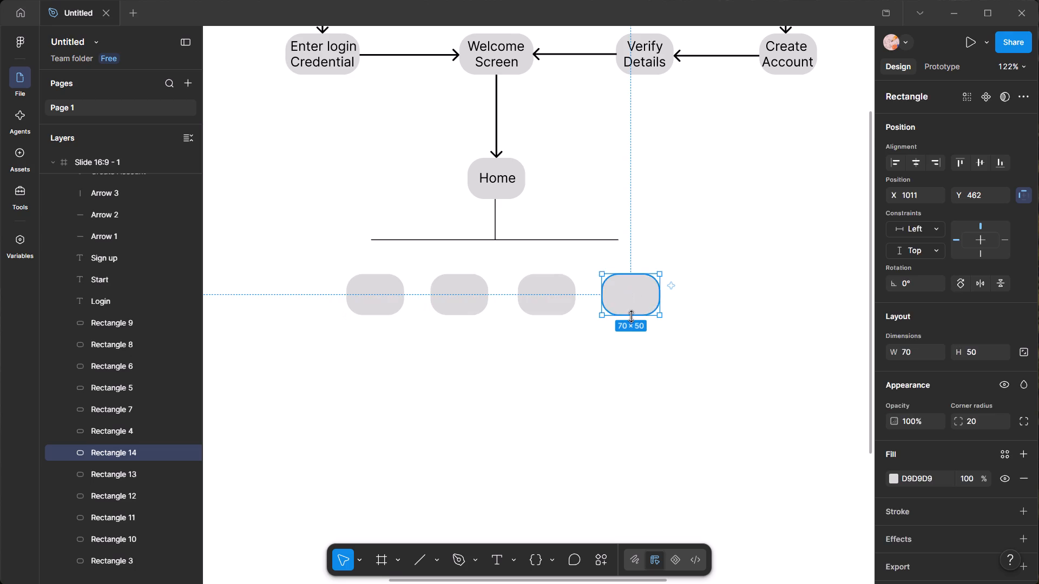
pyautogui.click(604, 373)
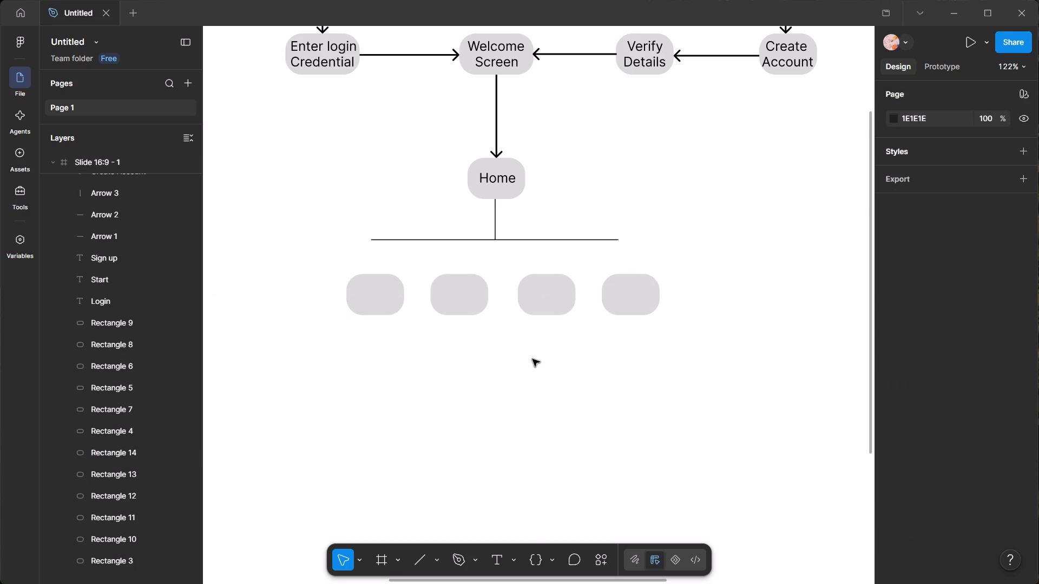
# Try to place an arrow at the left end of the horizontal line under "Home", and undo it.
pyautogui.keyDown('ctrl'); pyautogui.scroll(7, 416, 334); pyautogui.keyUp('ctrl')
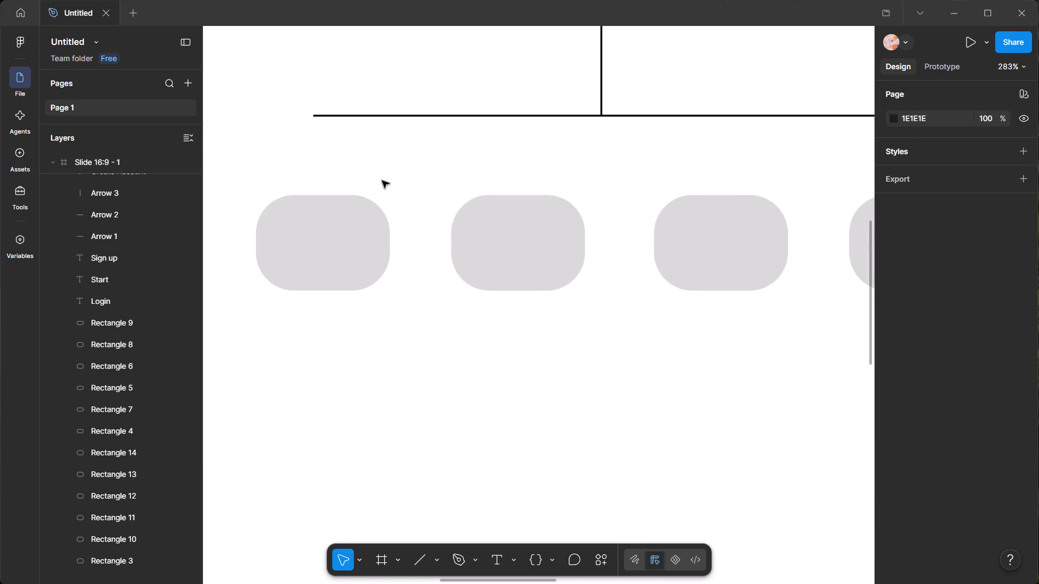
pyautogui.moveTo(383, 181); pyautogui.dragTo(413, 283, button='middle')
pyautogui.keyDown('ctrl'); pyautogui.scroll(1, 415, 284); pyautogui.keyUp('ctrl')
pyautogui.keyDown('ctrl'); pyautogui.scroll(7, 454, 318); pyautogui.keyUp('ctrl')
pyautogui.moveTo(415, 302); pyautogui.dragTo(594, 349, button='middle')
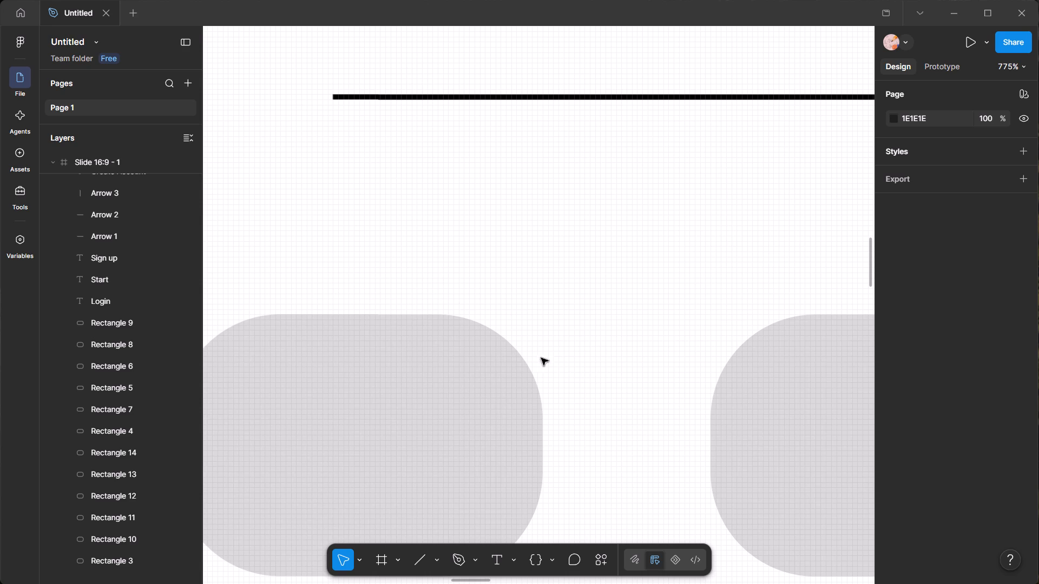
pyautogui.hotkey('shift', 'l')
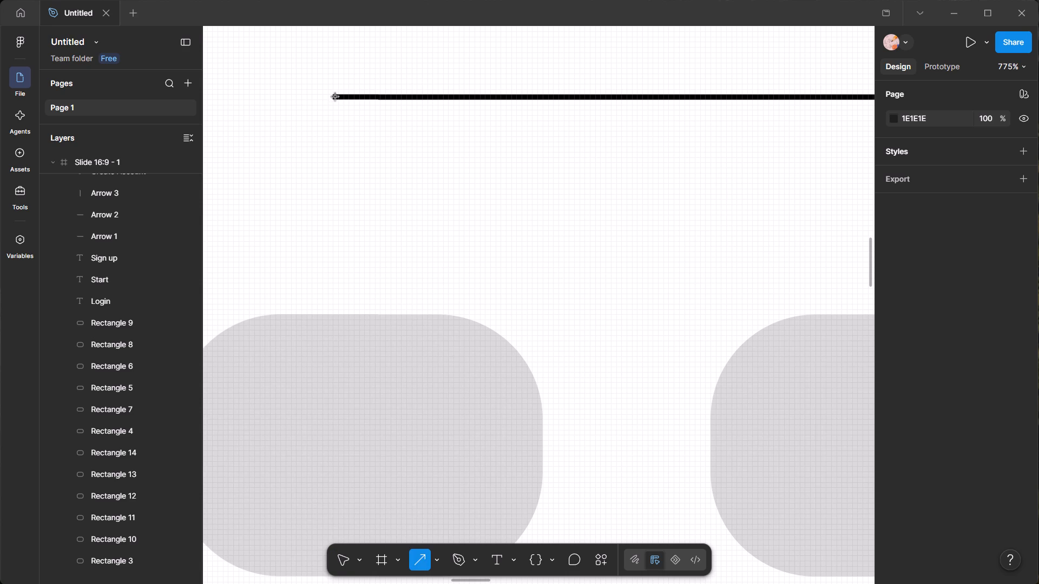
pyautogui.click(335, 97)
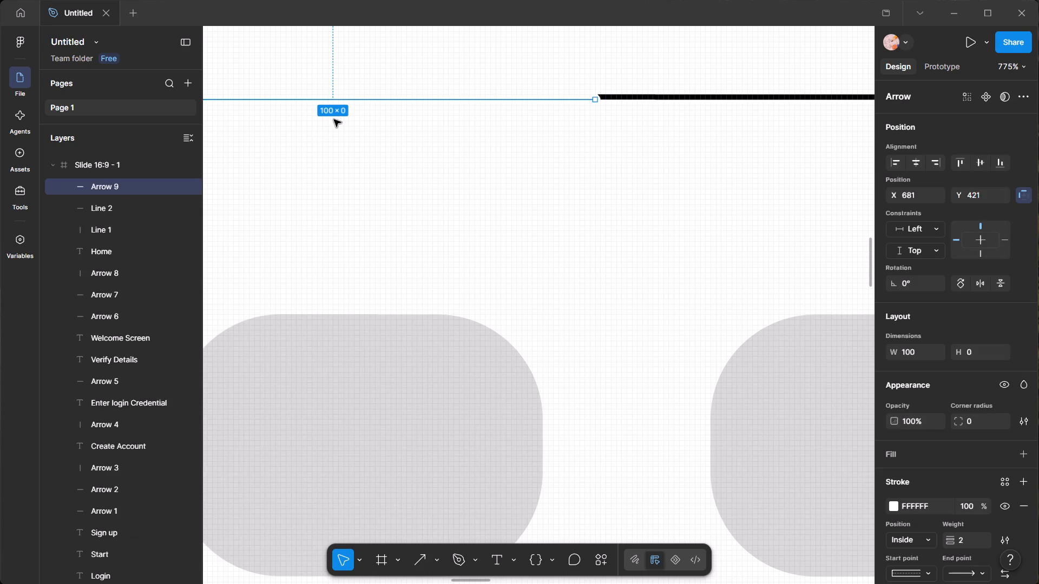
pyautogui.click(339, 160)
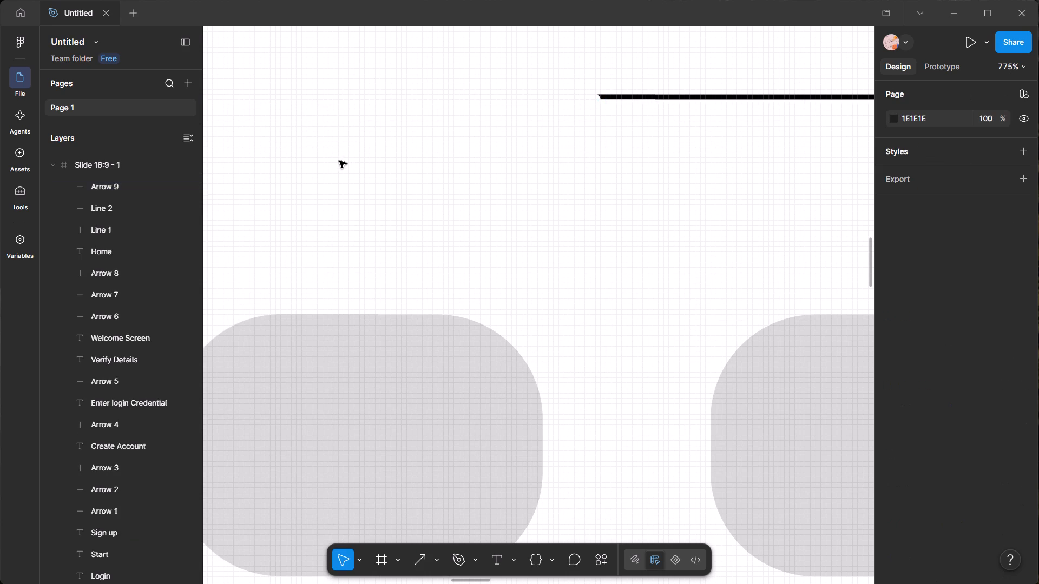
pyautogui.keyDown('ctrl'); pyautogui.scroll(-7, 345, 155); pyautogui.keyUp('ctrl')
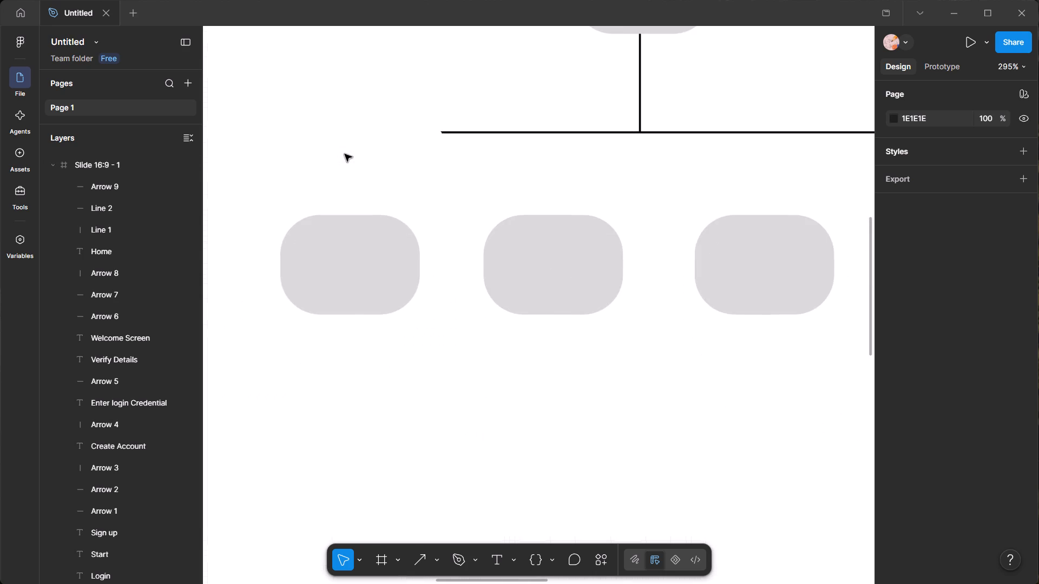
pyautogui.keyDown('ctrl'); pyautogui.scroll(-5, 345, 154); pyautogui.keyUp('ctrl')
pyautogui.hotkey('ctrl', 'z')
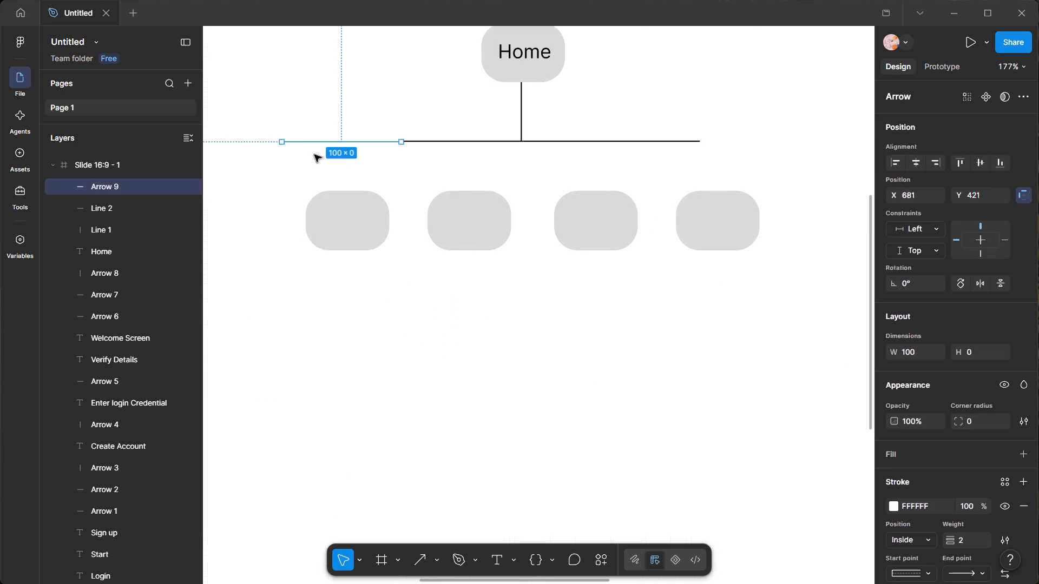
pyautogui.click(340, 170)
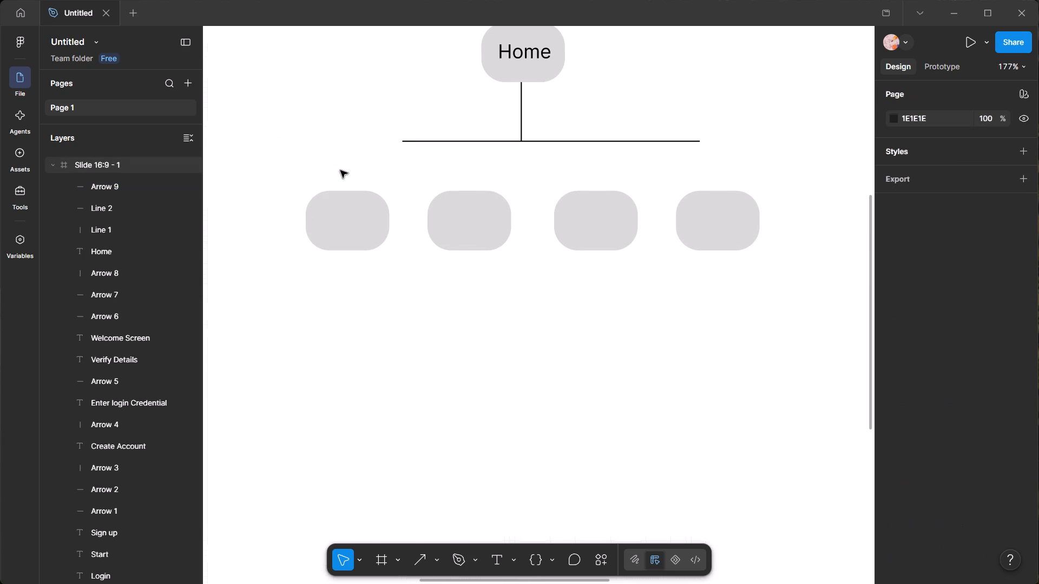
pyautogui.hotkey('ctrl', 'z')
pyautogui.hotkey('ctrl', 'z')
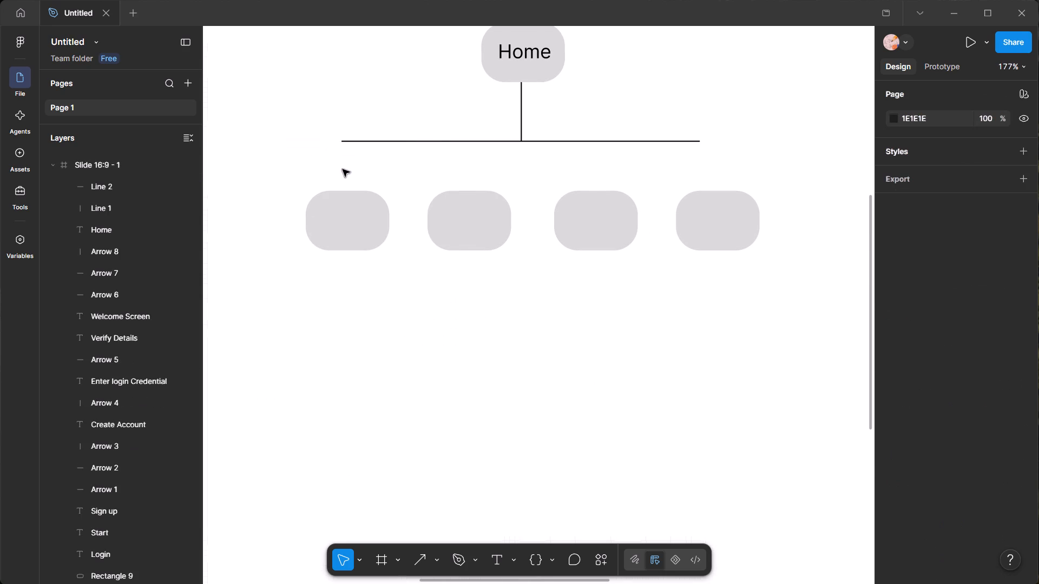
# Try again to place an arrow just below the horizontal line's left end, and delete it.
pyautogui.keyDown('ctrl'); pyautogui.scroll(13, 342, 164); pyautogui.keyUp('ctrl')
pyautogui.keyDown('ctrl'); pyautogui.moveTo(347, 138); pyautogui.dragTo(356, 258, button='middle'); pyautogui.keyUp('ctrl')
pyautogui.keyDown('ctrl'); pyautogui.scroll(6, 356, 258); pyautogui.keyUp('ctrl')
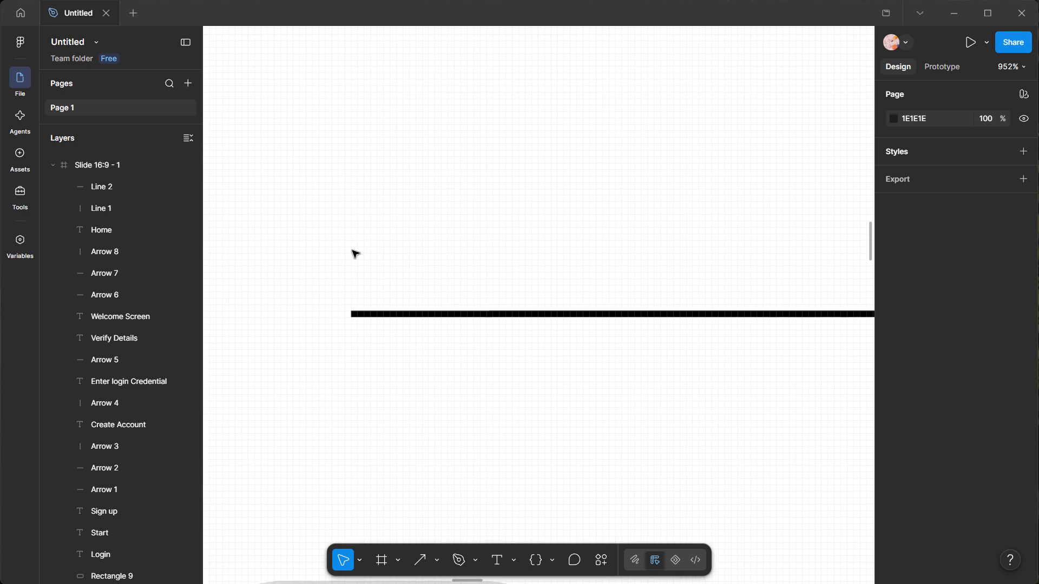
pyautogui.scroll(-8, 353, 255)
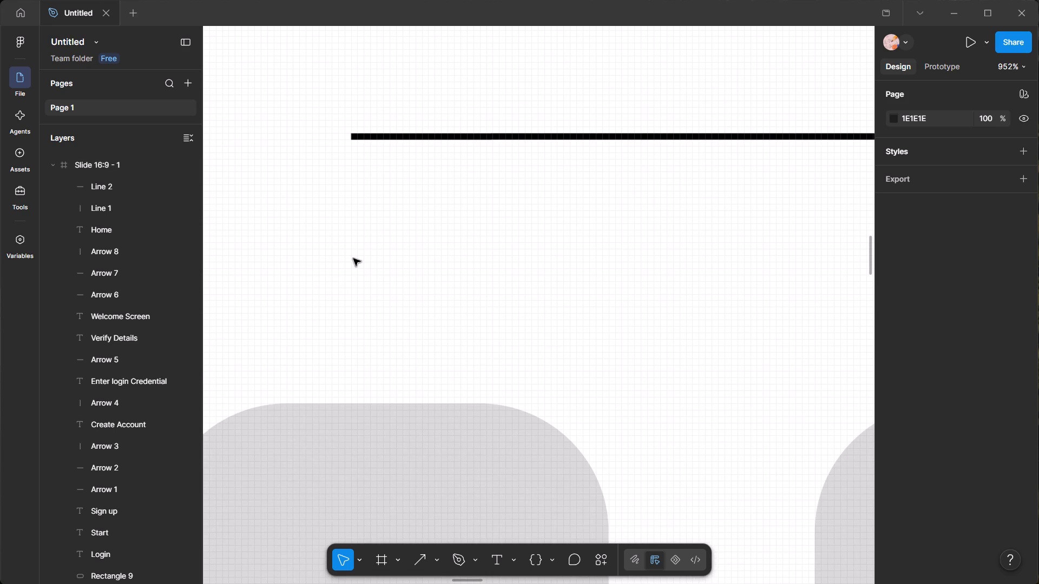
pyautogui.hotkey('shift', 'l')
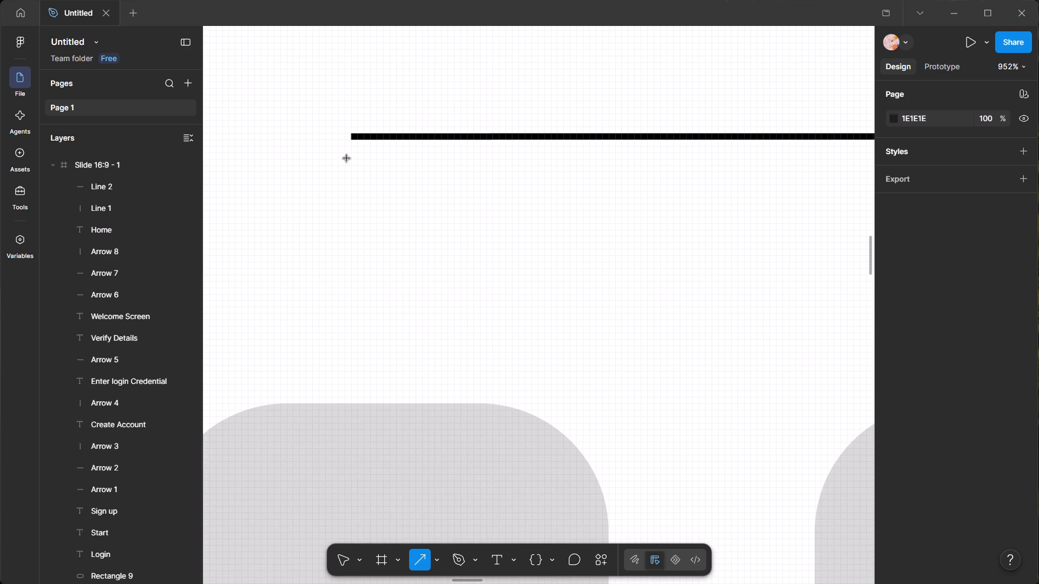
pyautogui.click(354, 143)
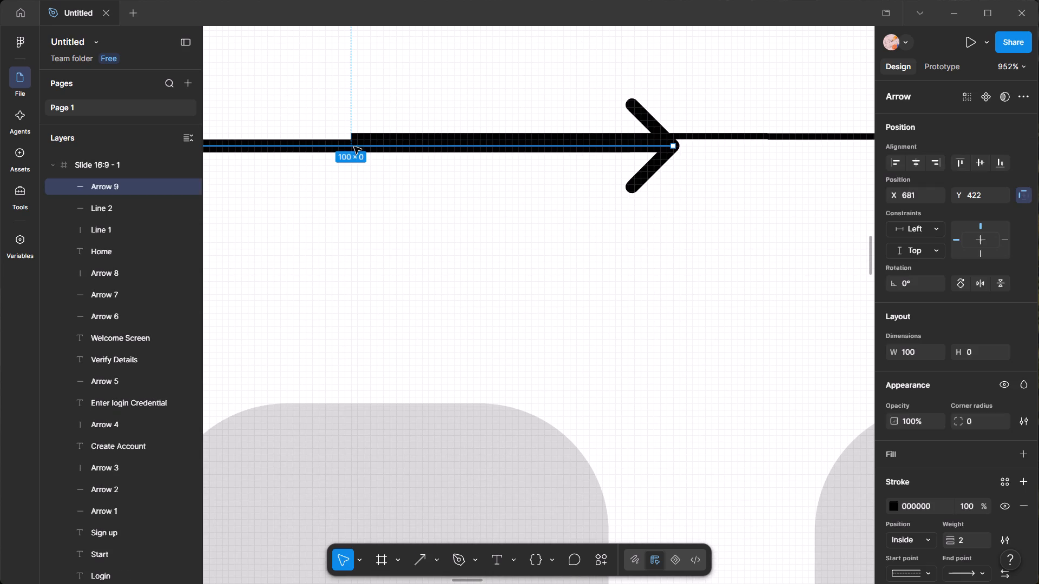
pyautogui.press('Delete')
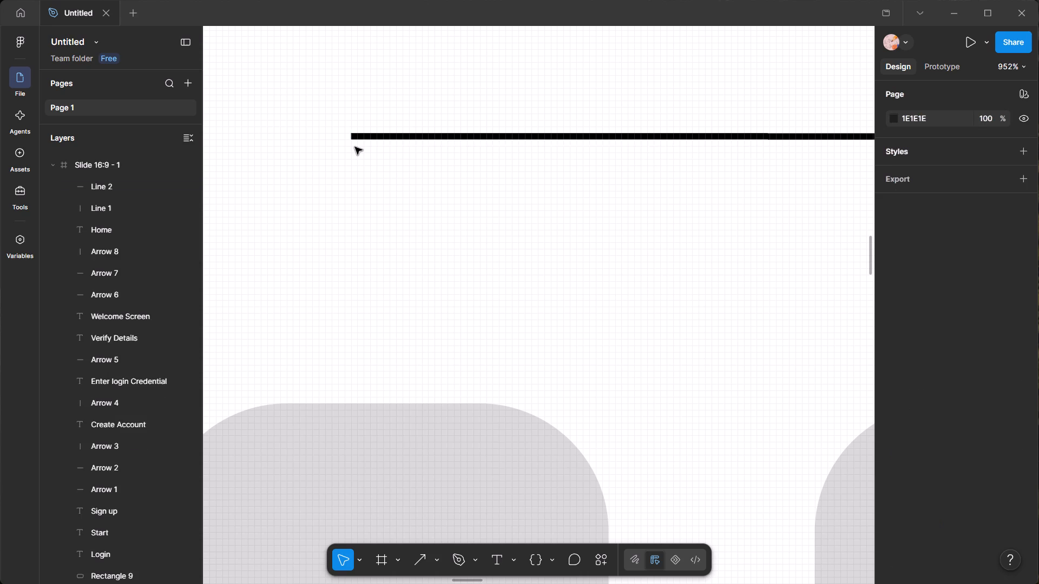
# Draw a vertical downward arrow 33 long from the horizontal line's left end towards the first box, at X 731, Y 422.
pyautogui.hotkey('shift', 'l')
pyautogui.moveTo(354, 144); pyautogui.dragTo(356, 240)
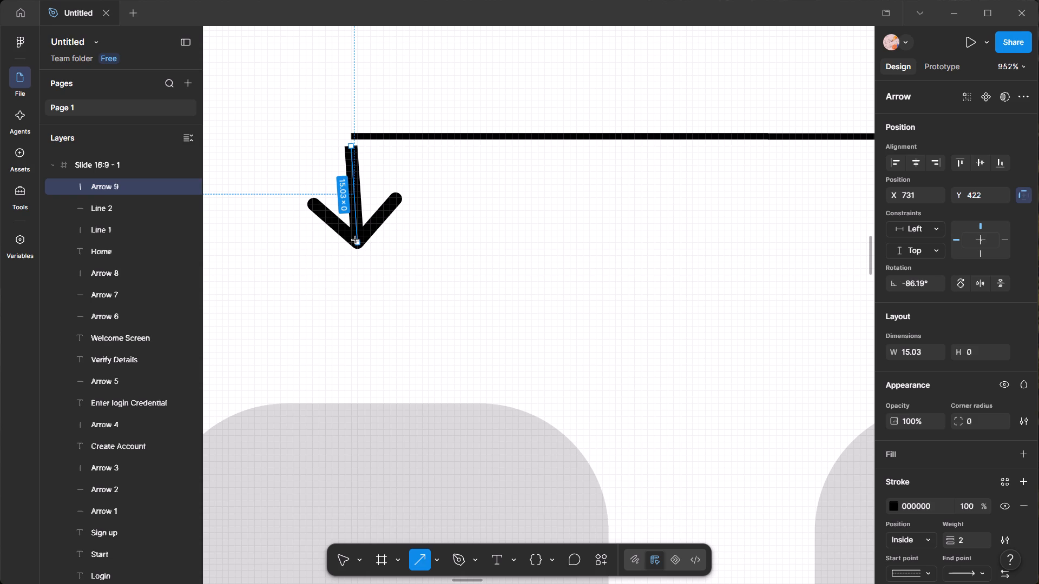
pyautogui.moveTo(356, 240); pyautogui.dragTo(350, 343)
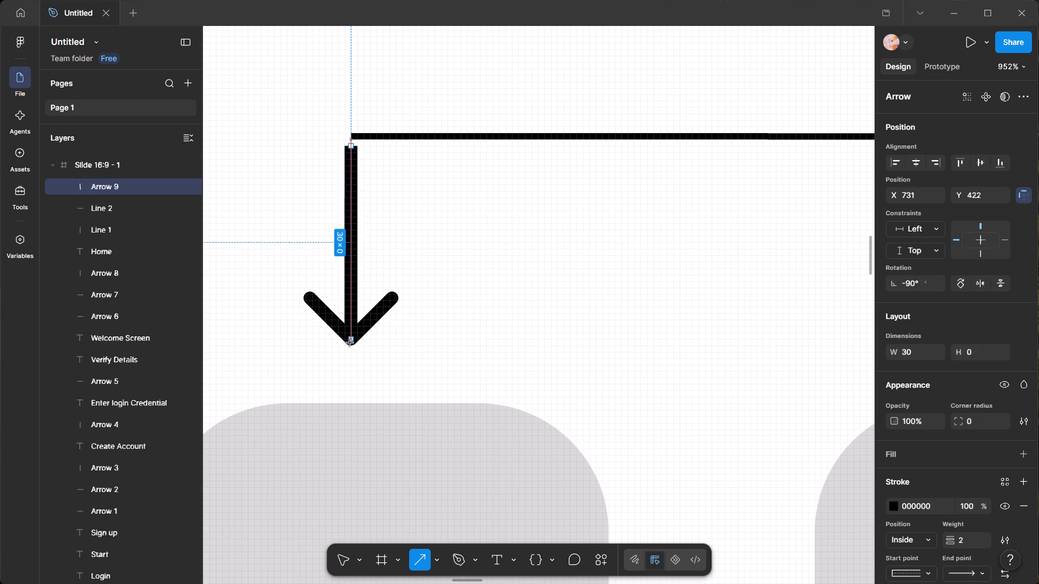
pyautogui.moveTo(350, 343); pyautogui.dragTo(352, 359)
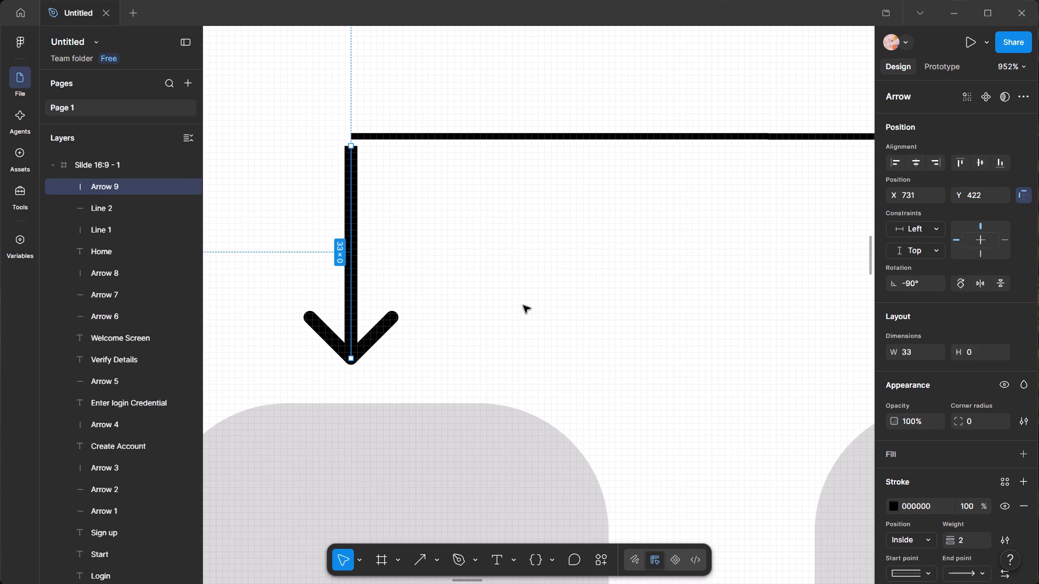
# Move the vertical arrow to X 732, Y 421 so its top joins flush with the left end of the horizontal line.
pyautogui.keyDown('ctrl'); pyautogui.scroll(5, 371, 241); pyautogui.keyUp('ctrl')
pyautogui.keyDown('ctrl'); pyautogui.scroll(1, 359, 183); pyautogui.keyUp('ctrl')
pyautogui.click(367, 178)
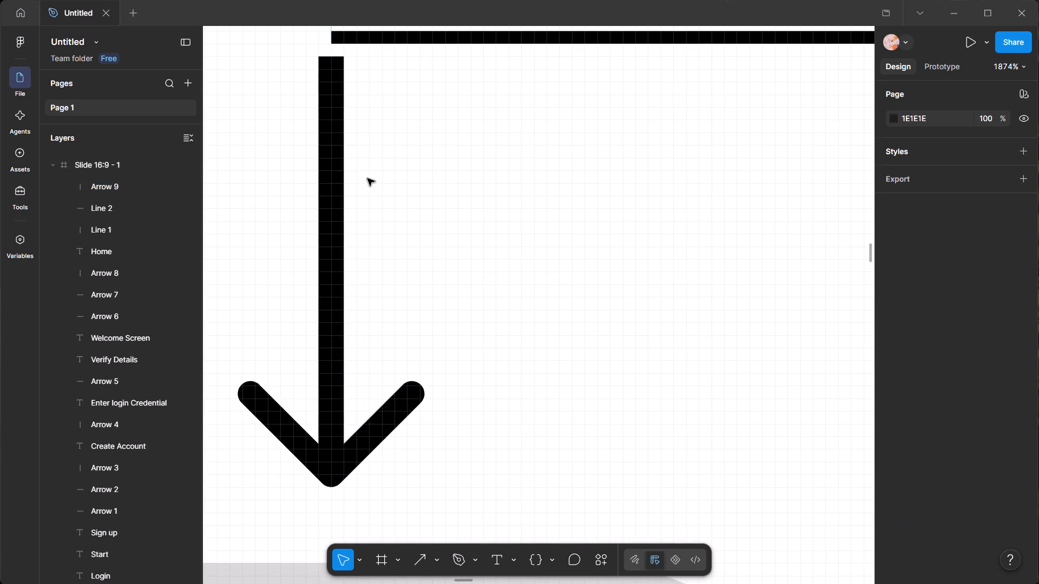
pyautogui.keyDown('ctrl'); pyautogui.scroll(5, 368, 181); pyautogui.keyUp('ctrl')
pyautogui.scroll(1, 343, 124)
pyautogui.moveTo(344, 127); pyautogui.dragTo(387, 394, button='middle')
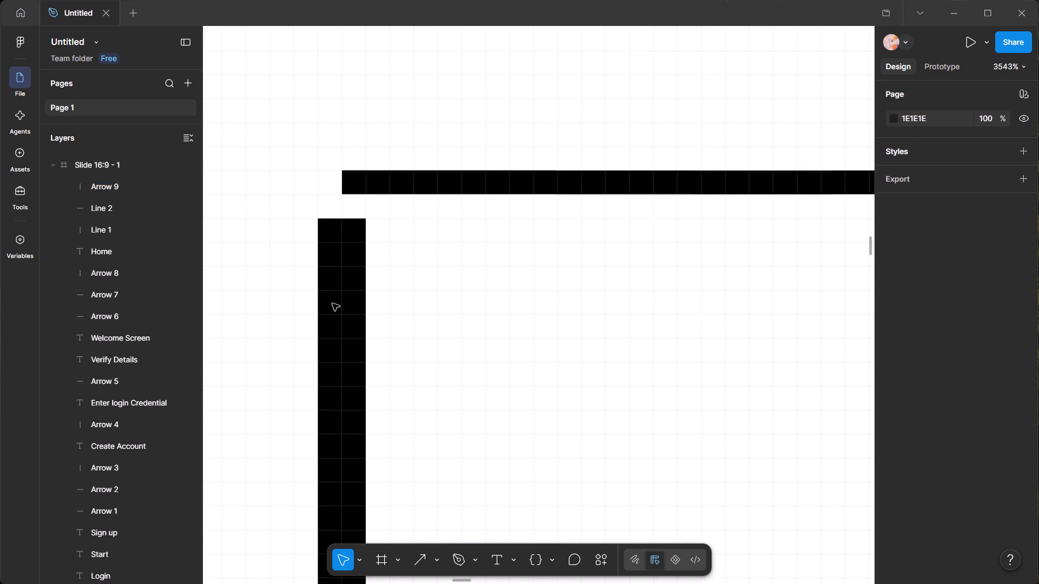
pyautogui.moveTo(332, 303); pyautogui.dragTo(358, 296)
pyautogui.click(413, 300)
pyautogui.doubleClick(344, 295)
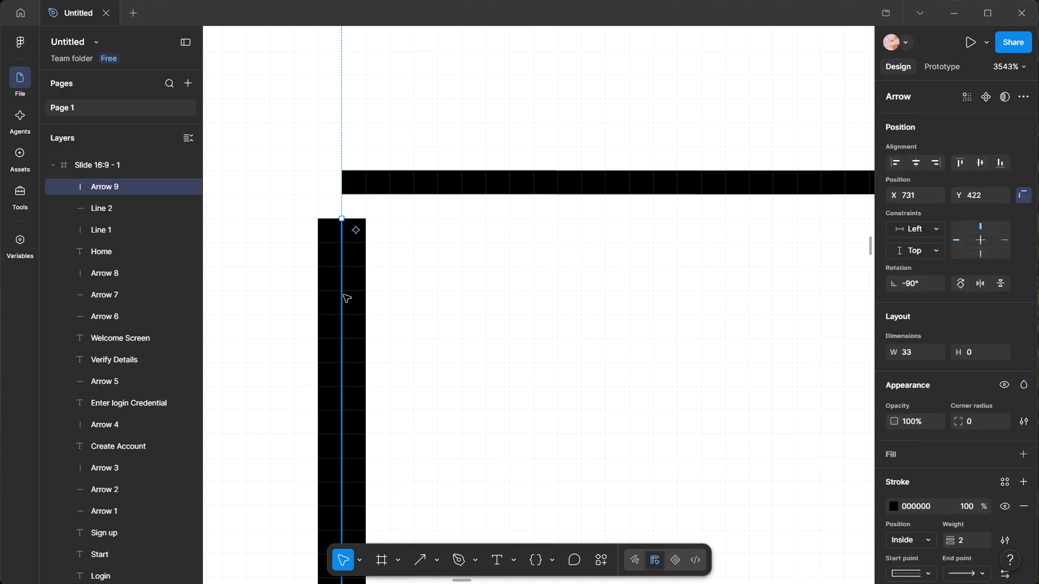
pyautogui.moveTo(344, 295); pyautogui.dragTo(357, 272)
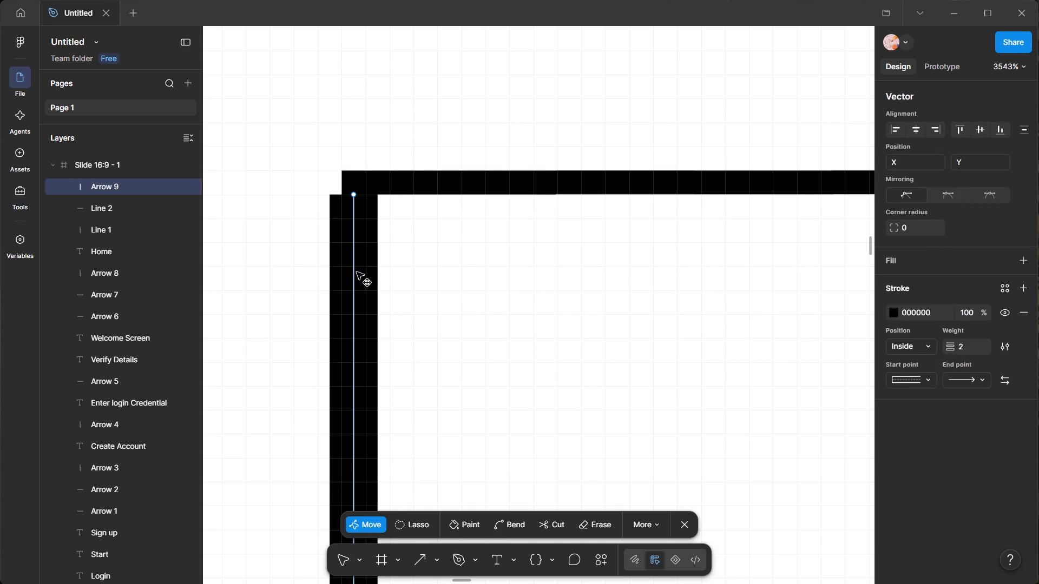
pyautogui.moveTo(357, 272); pyautogui.dragTo(367, 276)
pyautogui.click(438, 280)
# Extend the arrow's tip down to the first box's top edge at Y 461, making the arrow 40 long.
pyautogui.keyDown('ctrl'); pyautogui.scroll(-8, 432, 325); pyautogui.keyUp('ctrl')
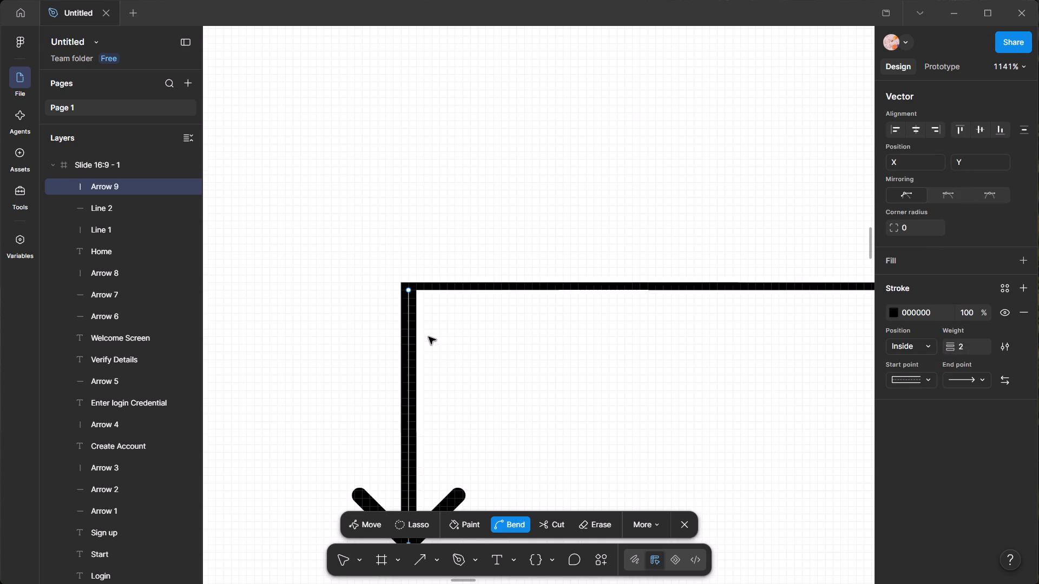
pyautogui.moveTo(465, 458); pyautogui.dragTo(471, 163, button='middle')
pyautogui.keyDown('ctrl'); pyautogui.scroll(3, 458, 216); pyautogui.keyUp('ctrl')
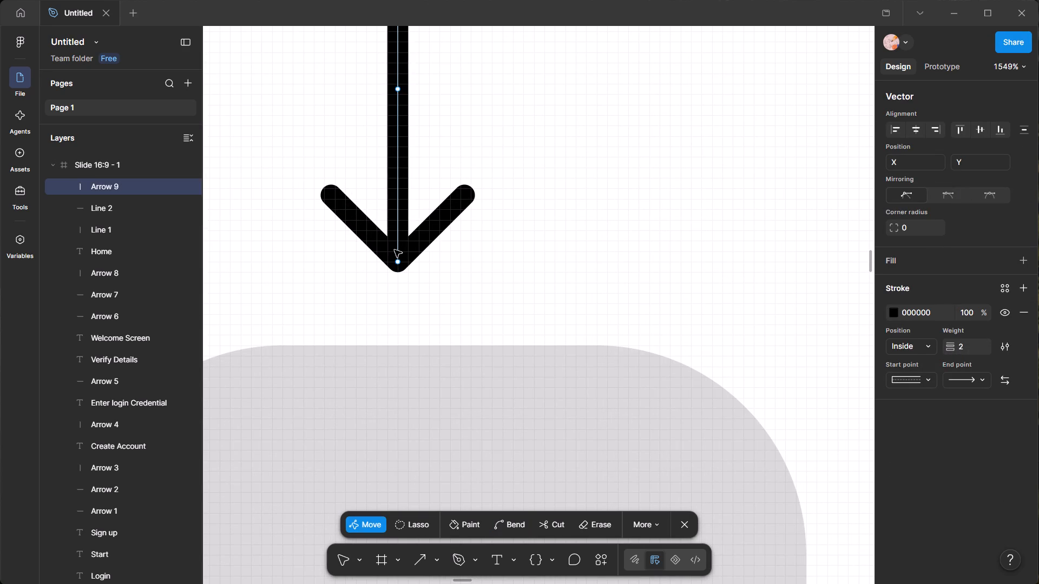
pyautogui.moveTo(396, 261); pyautogui.dragTo(398, 349)
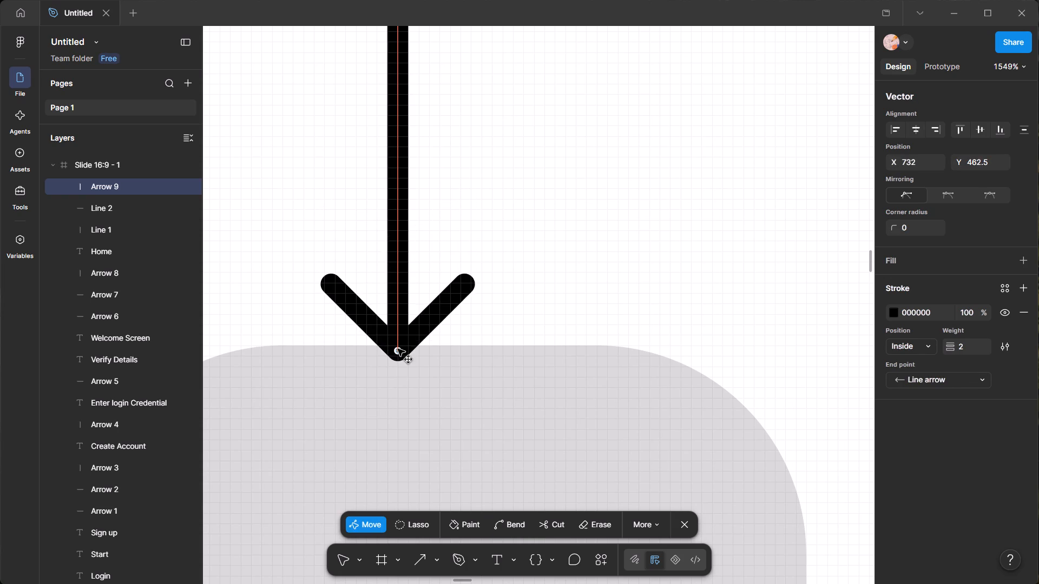
pyautogui.moveTo(398, 349); pyautogui.dragTo(399, 333)
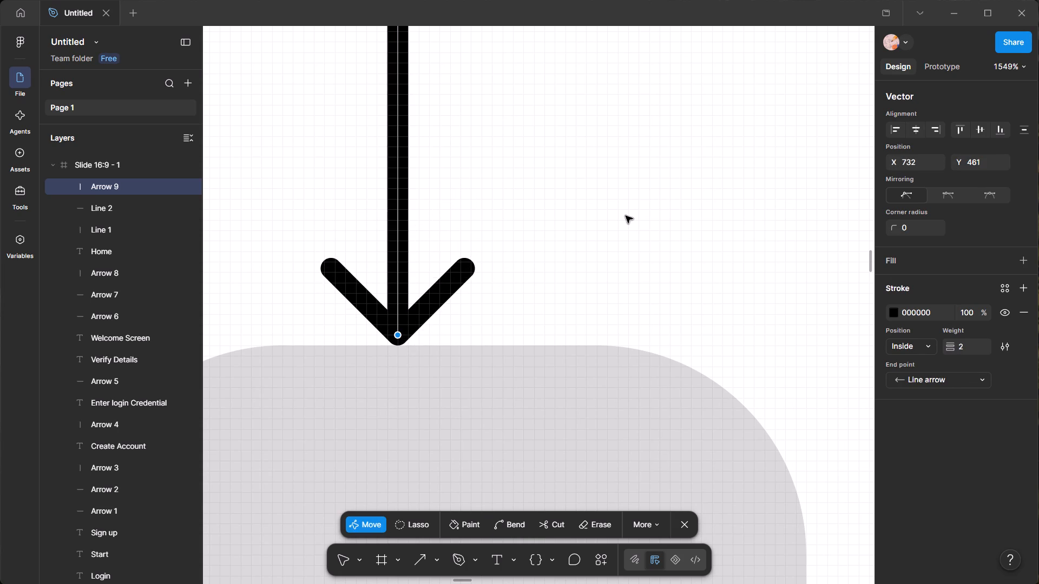
pyautogui.keyDown('ctrl'); pyautogui.scroll(-7, 572, 229); pyautogui.keyUp('ctrl')
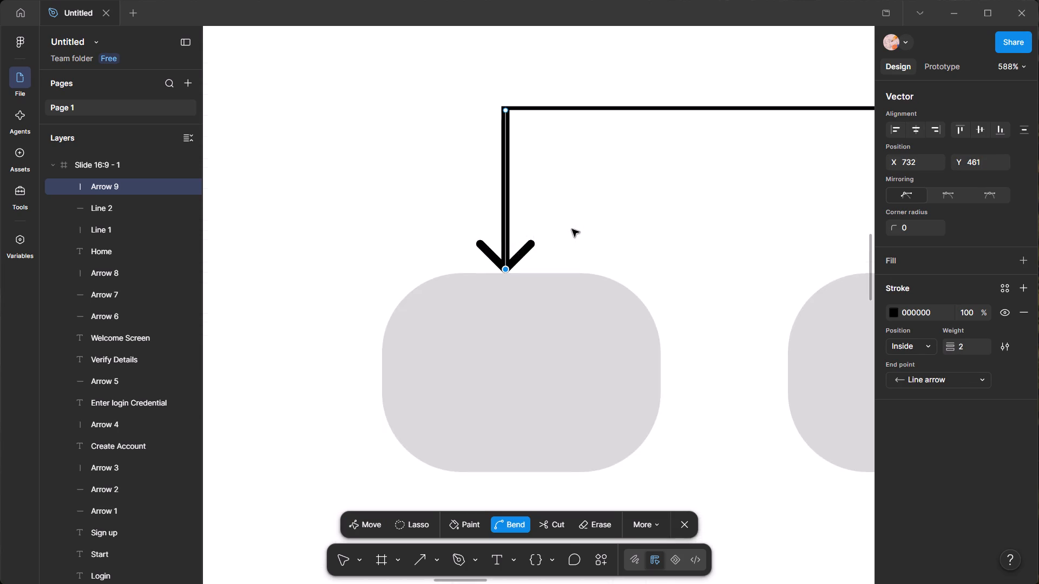
pyautogui.keyDown('ctrl'); pyautogui.scroll(-3, 572, 229); pyautogui.keyUp('ctrl')
pyautogui.click(572, 229)
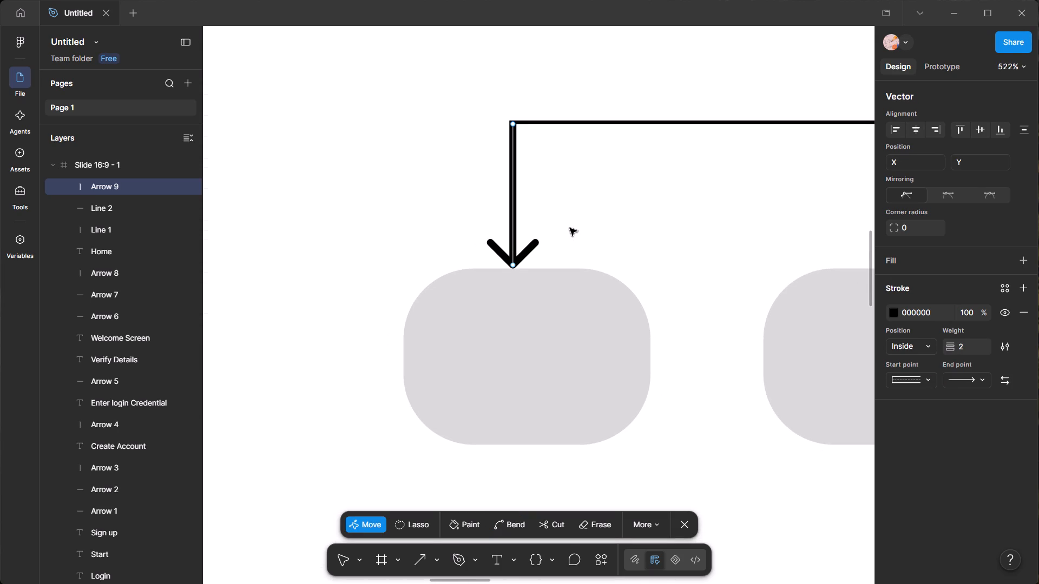
pyautogui.click(547, 222)
pyautogui.doubleClick(547, 222)
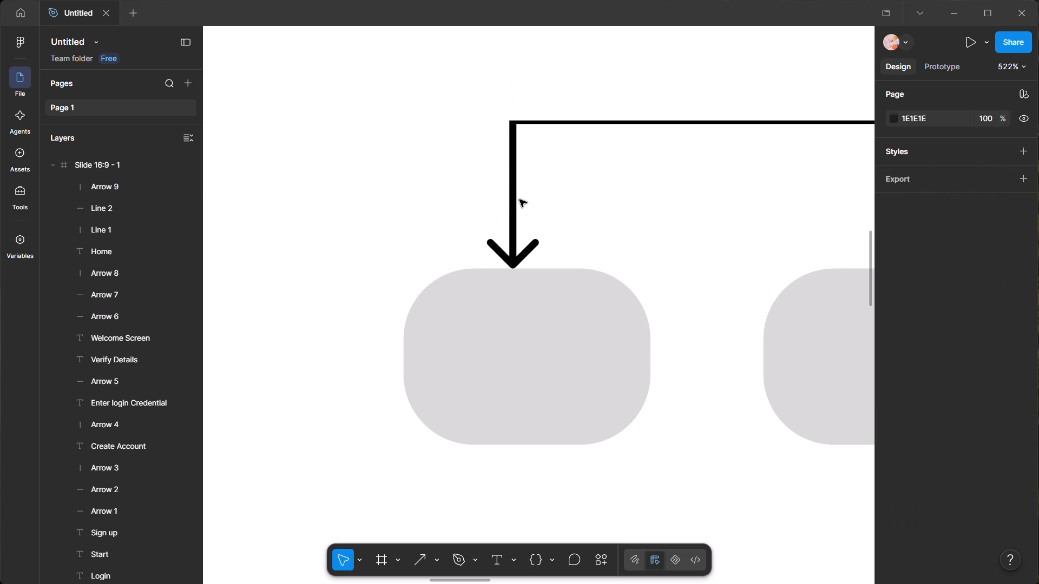
pyautogui.click(512, 188)
pyautogui.click(695, 221)
# Set the stroke weight of the horizontal line under "Home" to 2.
pyautogui.keyDown('ctrl'); pyautogui.scroll(-8, 647, 210); pyautogui.keyUp('ctrl')
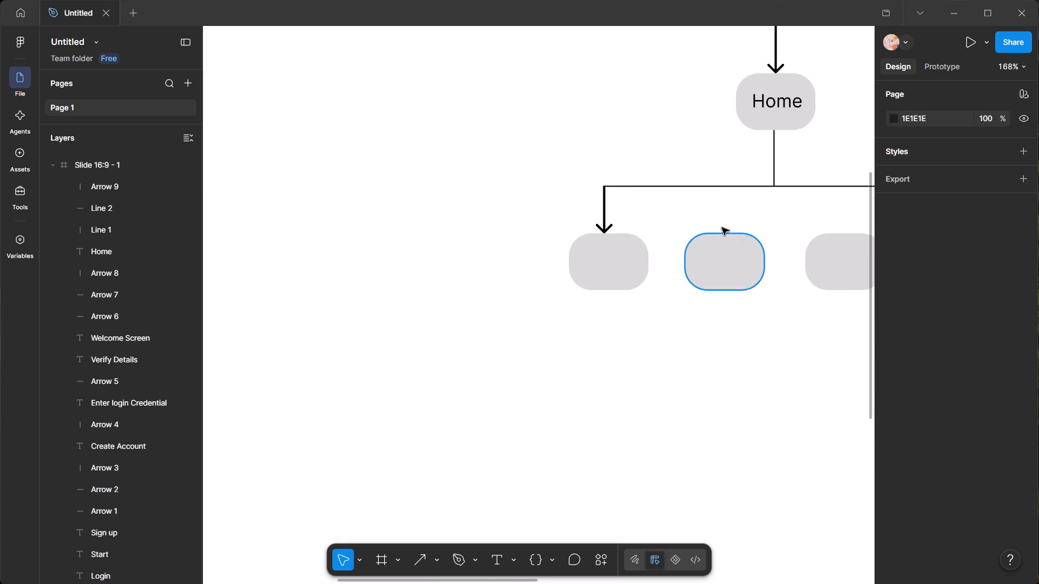
pyautogui.moveTo(721, 214); pyautogui.dragTo(601, 256, button='middle')
pyautogui.keyDown('ctrl'); pyautogui.scroll(5, 601, 257); pyautogui.keyUp('ctrl')
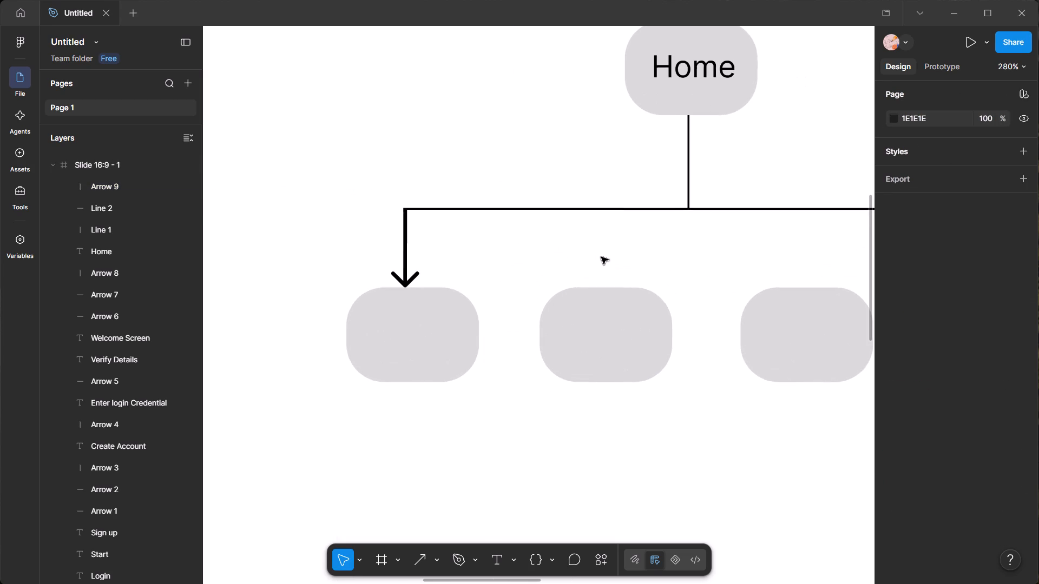
pyautogui.click(598, 211)
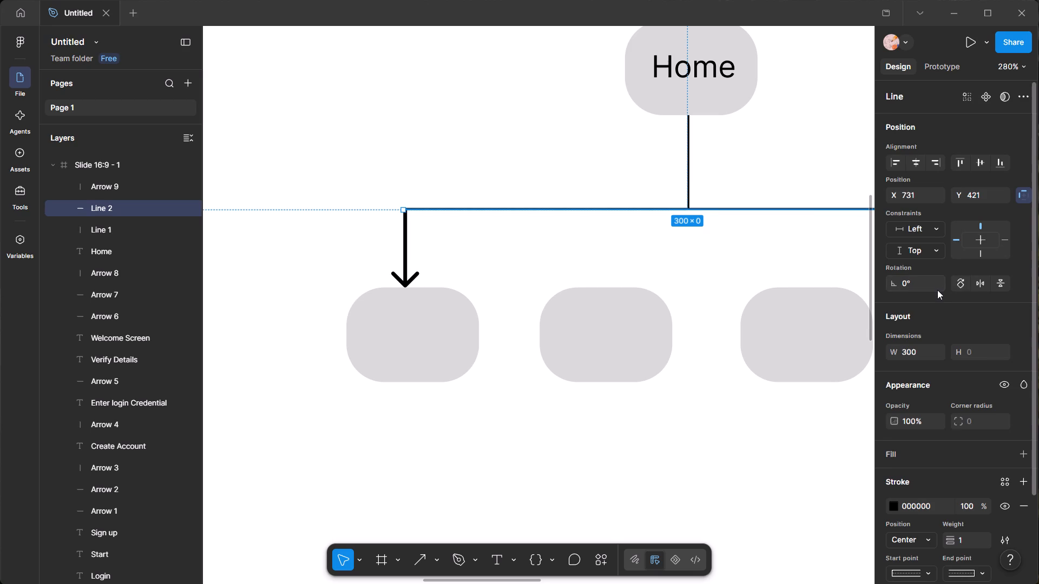
pyautogui.scroll(-4, 920, 387)
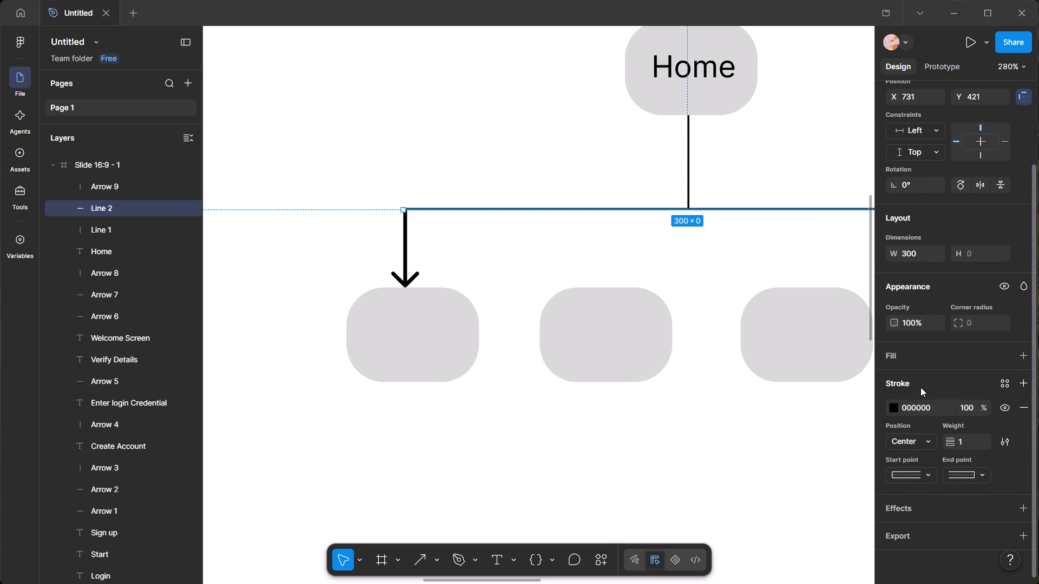
pyautogui.click(929, 473)
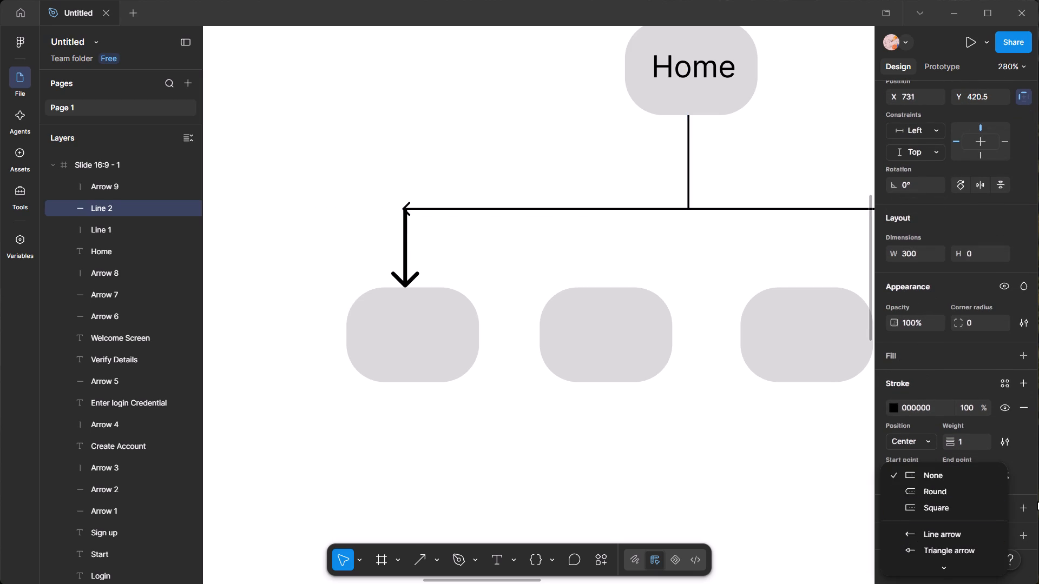
pyautogui.click(1021, 472)
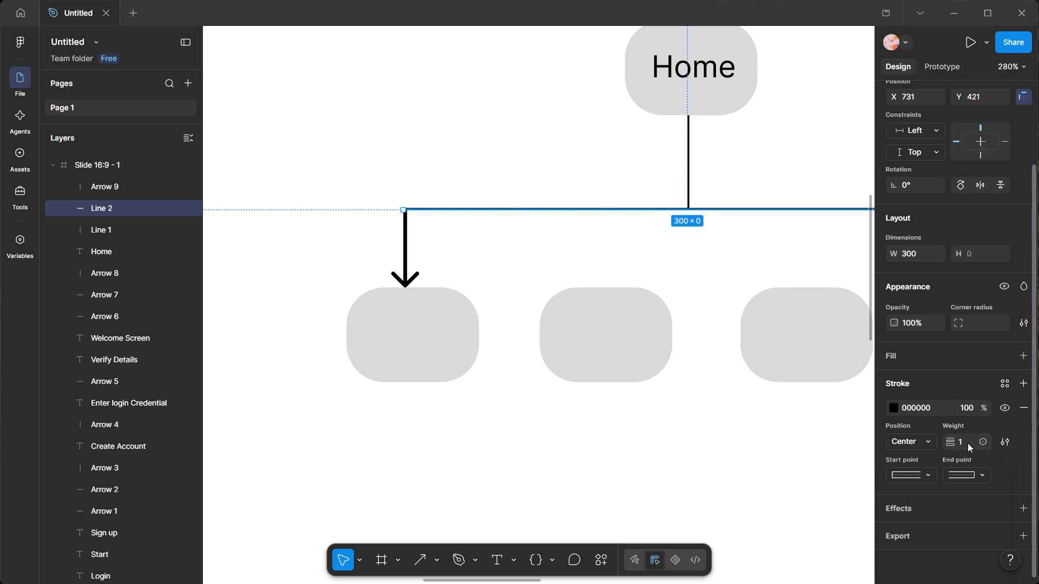
pyautogui.click(965, 442)
pyautogui.press('2')
pyautogui.press('Return')
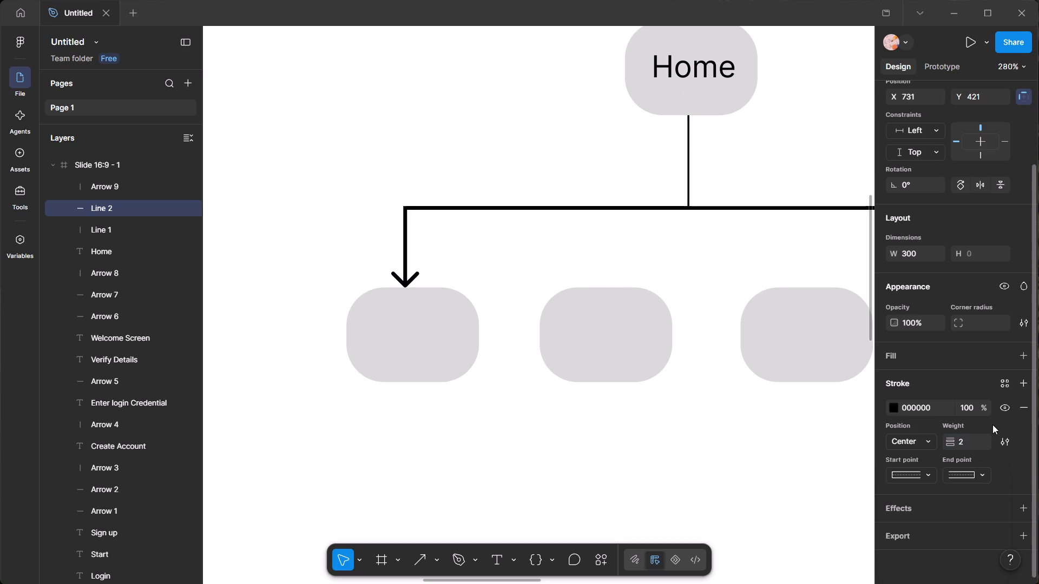
pyautogui.click(749, 430)
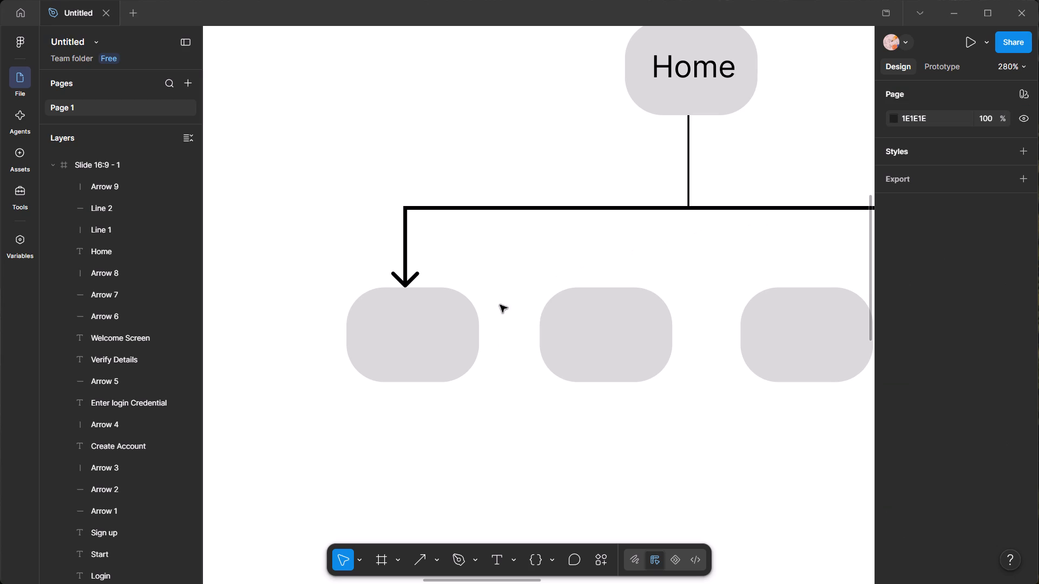
# Duplicate the first box's arrow twice and move one copy along the line to the second box, at X 834, Y 421.
pyautogui.keyDown('ctrl'); pyautogui.scroll(7, 647, 273); pyautogui.keyUp('ctrl')
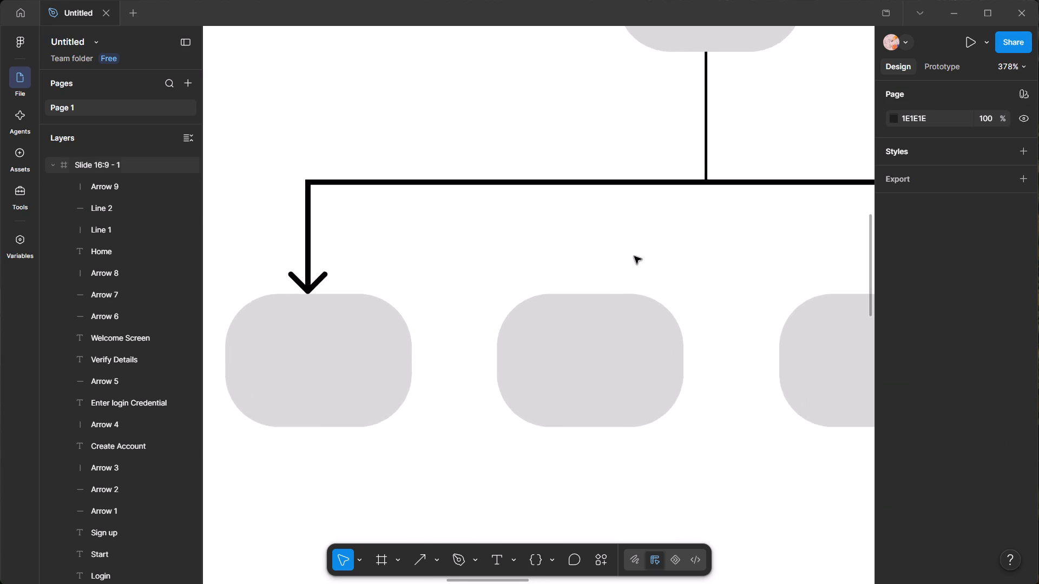
pyautogui.keyDown('ctrl'); pyautogui.scroll(2, 634, 256); pyautogui.keyUp('ctrl')
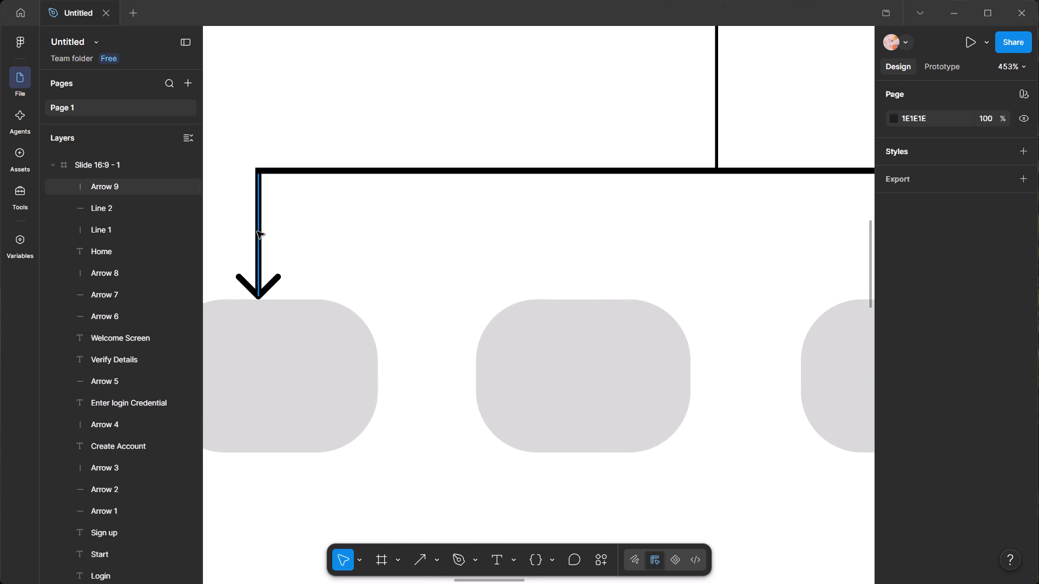
pyautogui.click(258, 231)
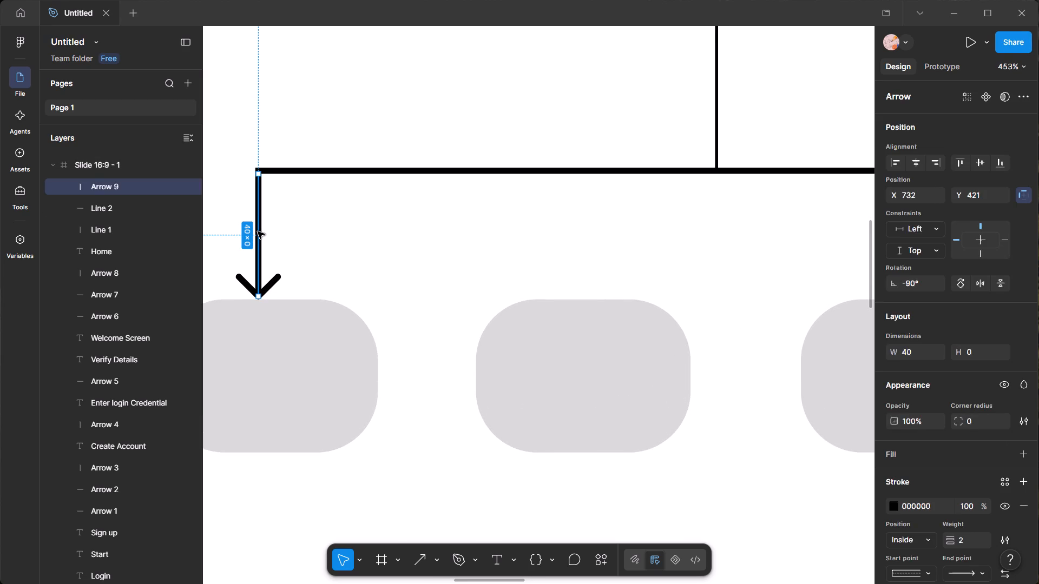
pyautogui.hotkey('ctrl', 'd')
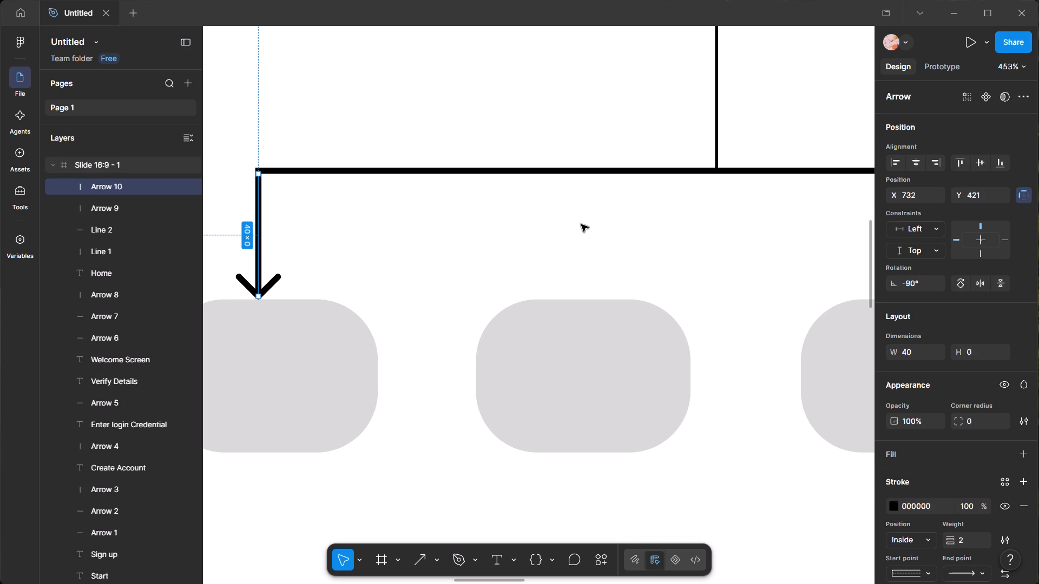
pyautogui.hotkey('ctrl', 'd')
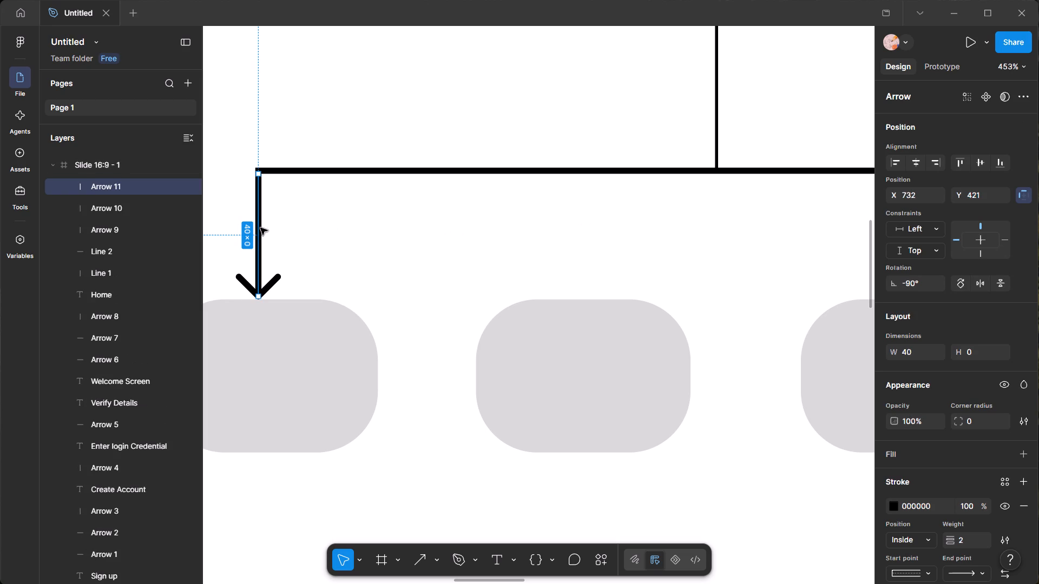
pyautogui.moveTo(257, 227); pyautogui.dragTo(577, 224)
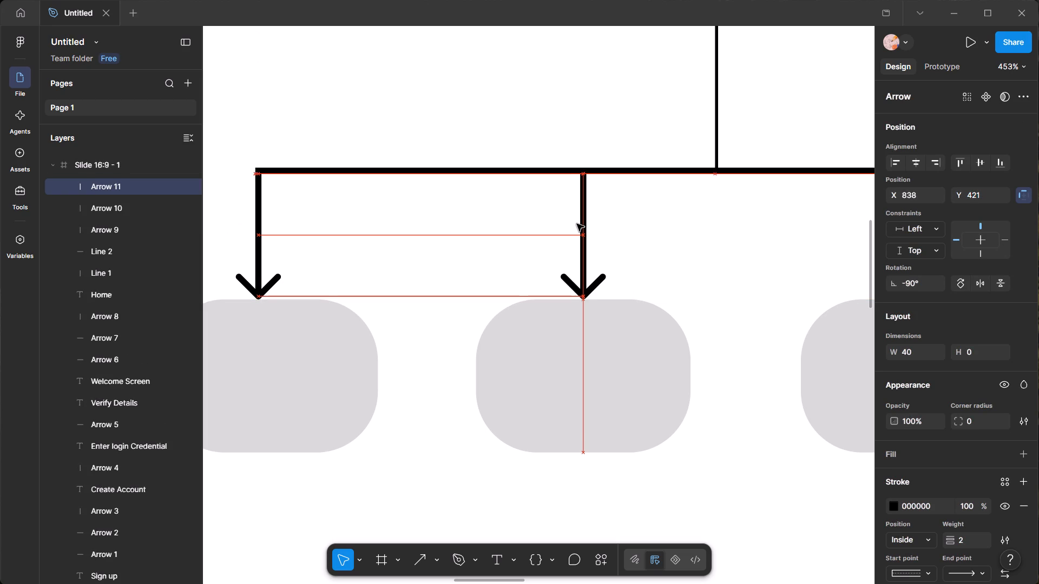
pyautogui.moveTo(577, 224); pyautogui.dragTo(570, 227)
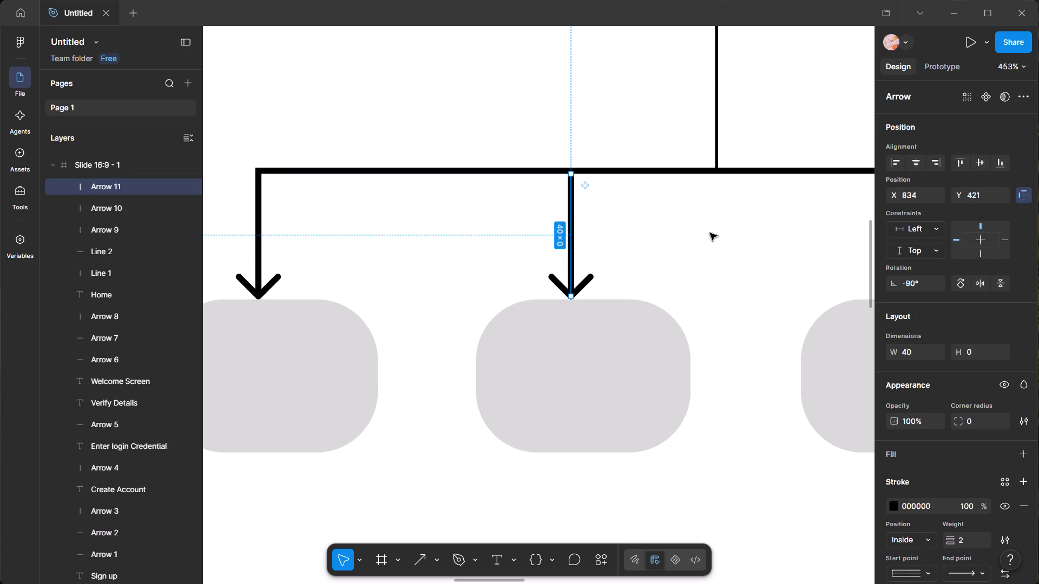
# Duplicate the second arrow at the same spacing for the third and fourth boxes, at X 936 and X 1038, Y 421.
pyautogui.hotkey('ctrl', 'd')
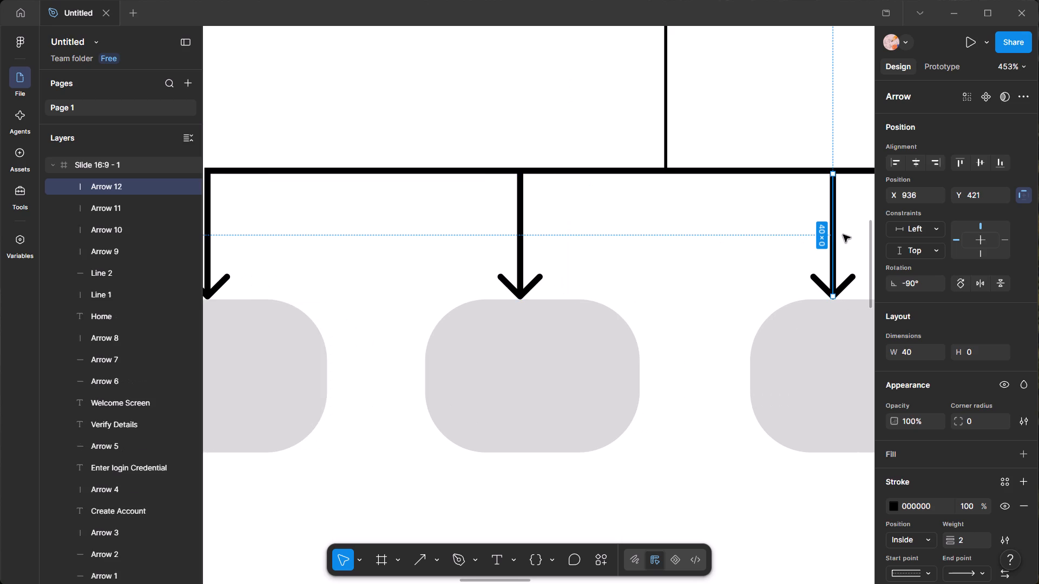
pyautogui.moveTo(789, 253); pyautogui.dragTo(295, 259, button='middle')
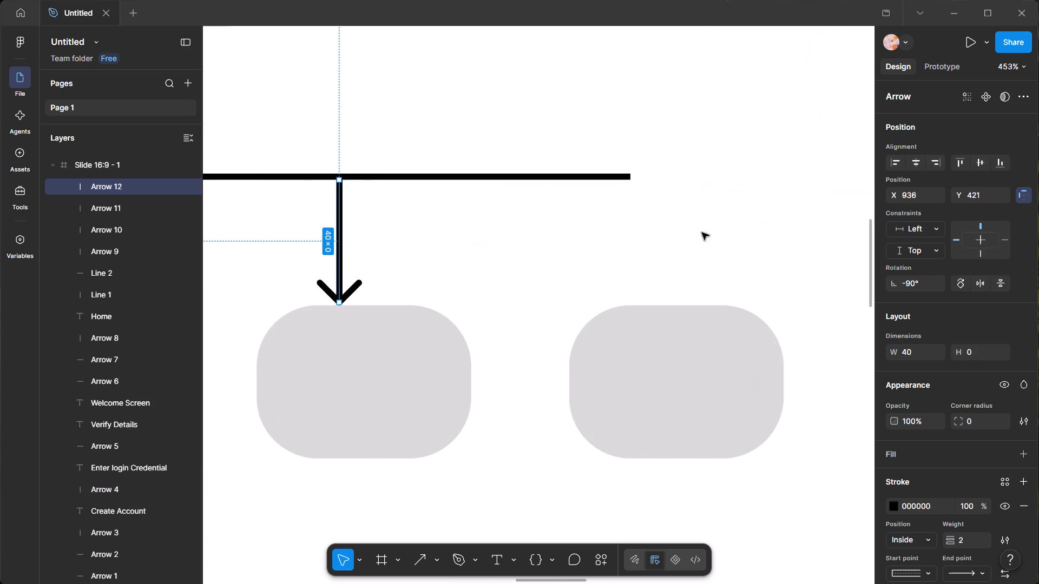
pyautogui.hotkey('ctrl', 'd')
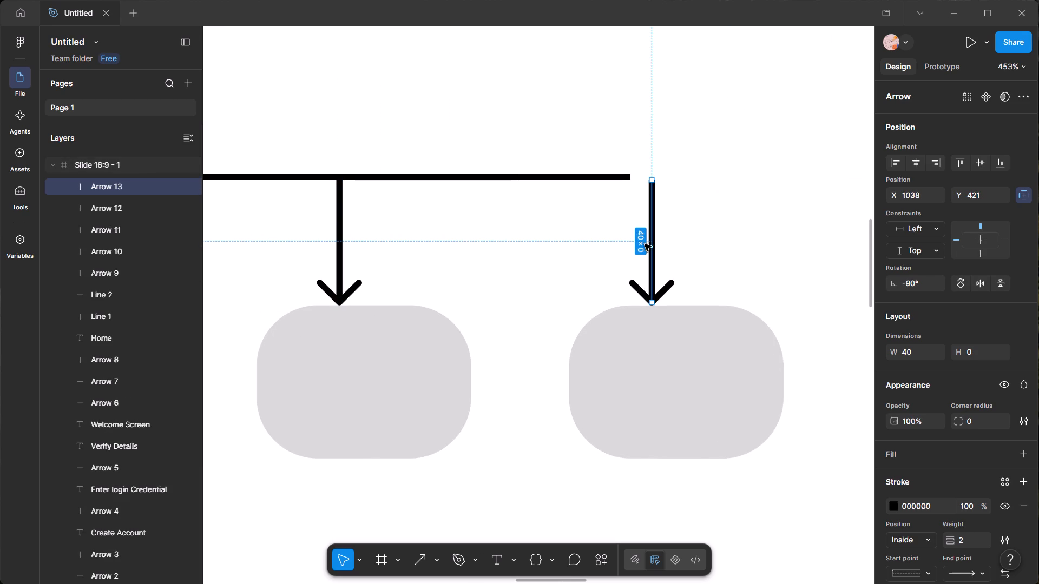
# Move the fourth arrow flush with the horizontal line's right end, keeping its tip on the fourth box's top edge.
pyautogui.keyDown('ctrl'); pyautogui.scroll(6, 693, 236); pyautogui.keyUp('ctrl')
pyautogui.click(693, 234)
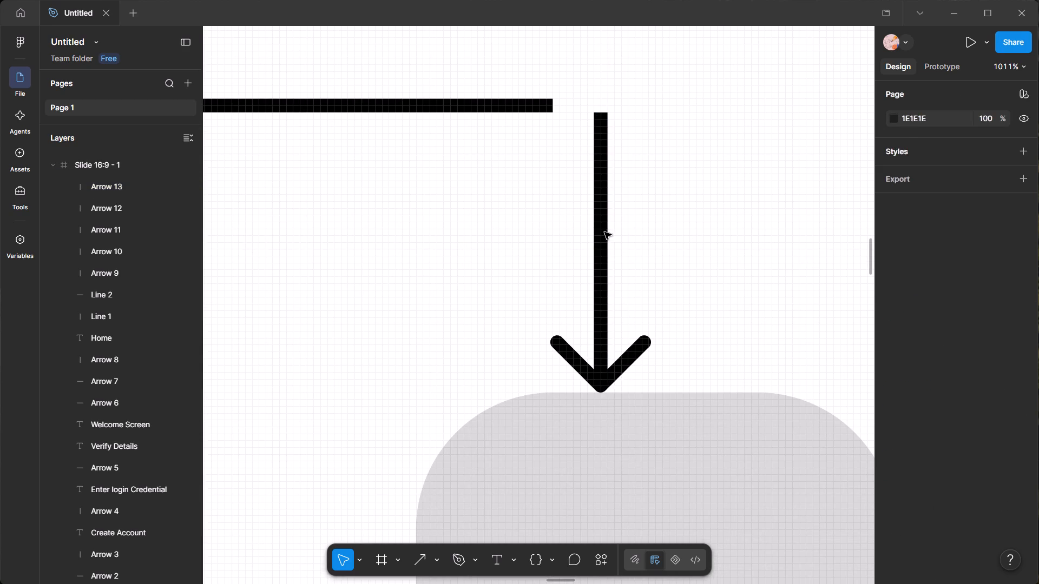
pyautogui.moveTo(602, 231); pyautogui.dragTo(562, 220)
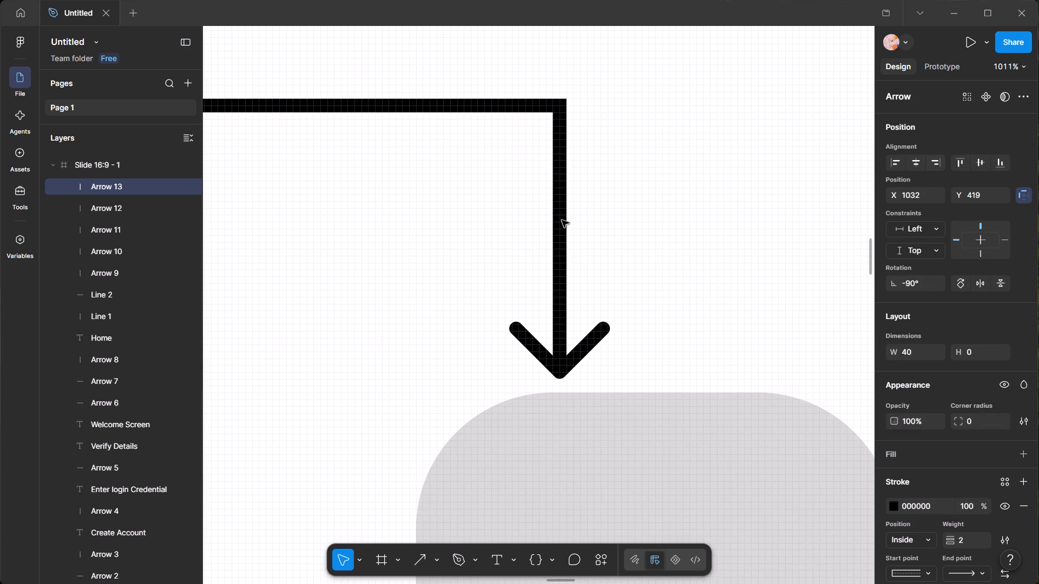
pyautogui.moveTo(562, 220); pyautogui.dragTo(545, 230)
pyautogui.click(673, 232)
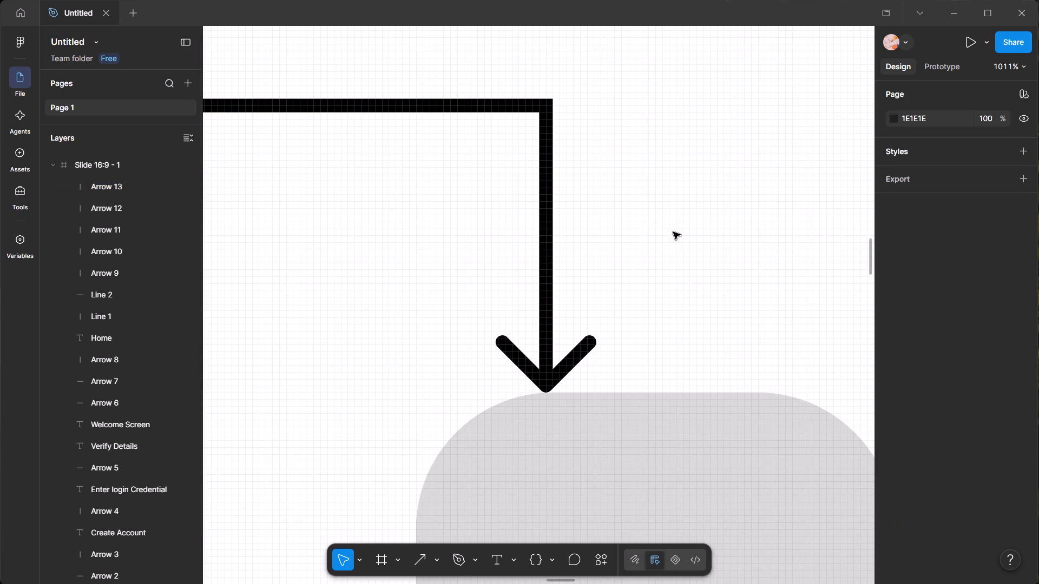
# Move the fourth box to X 995, Y 462, so it is centred directly beneath the fourth arrow's tip.
pyautogui.scroll(-6, 660, 255)
pyautogui.moveTo(665, 369); pyautogui.dragTo(584, 364)
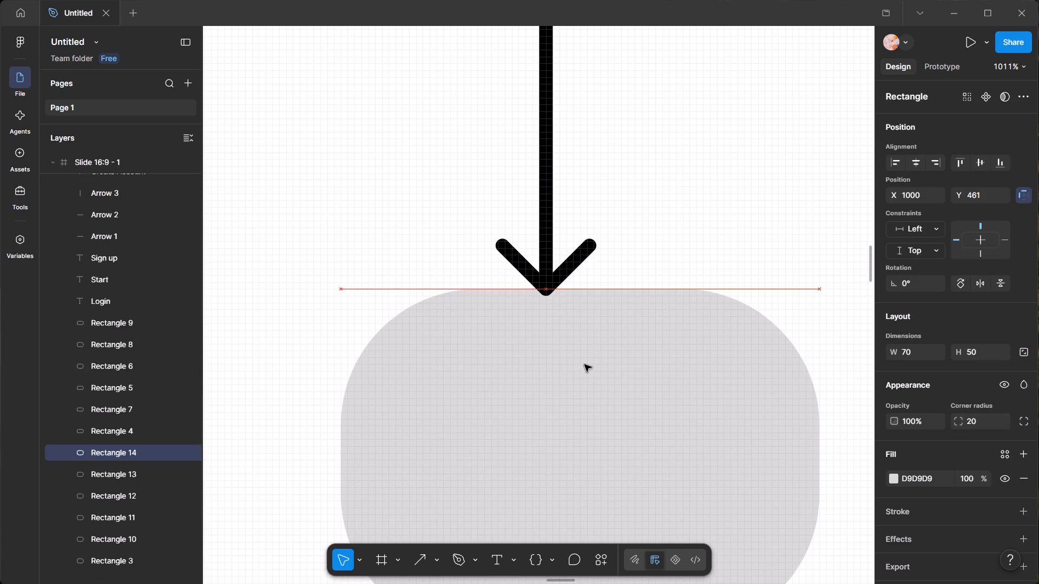
pyautogui.moveTo(584, 364); pyautogui.dragTo(558, 368)
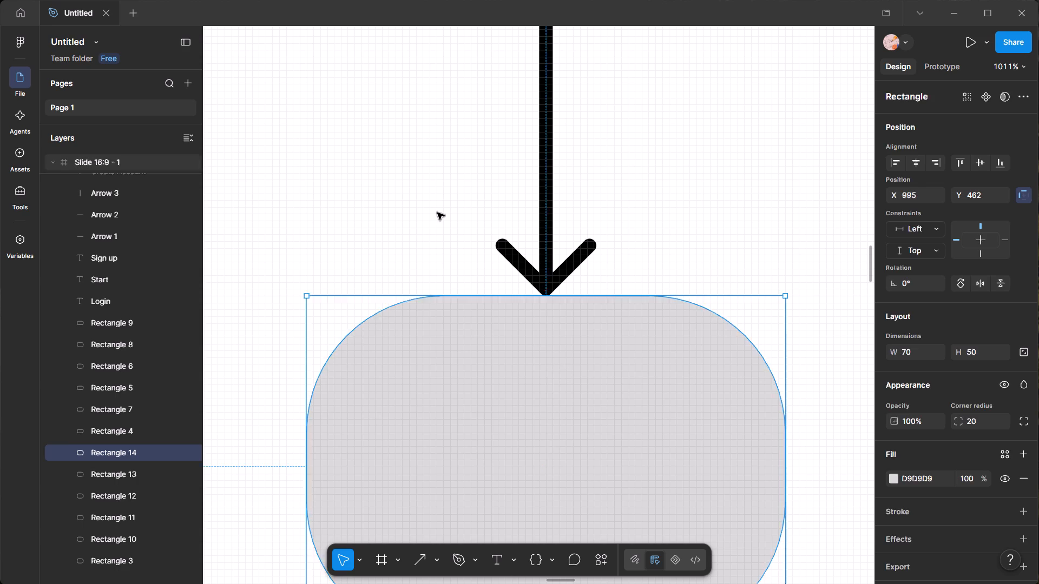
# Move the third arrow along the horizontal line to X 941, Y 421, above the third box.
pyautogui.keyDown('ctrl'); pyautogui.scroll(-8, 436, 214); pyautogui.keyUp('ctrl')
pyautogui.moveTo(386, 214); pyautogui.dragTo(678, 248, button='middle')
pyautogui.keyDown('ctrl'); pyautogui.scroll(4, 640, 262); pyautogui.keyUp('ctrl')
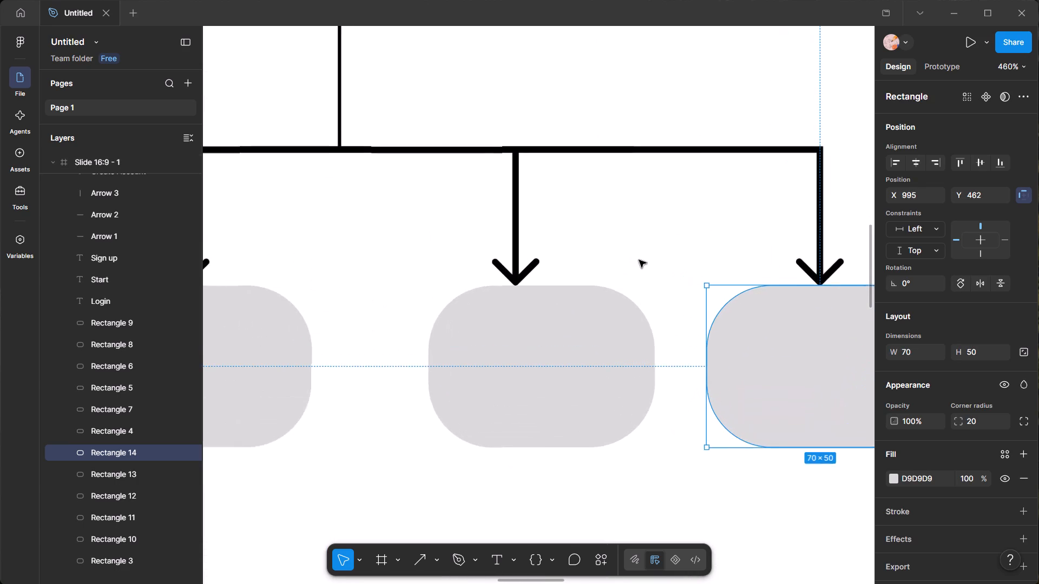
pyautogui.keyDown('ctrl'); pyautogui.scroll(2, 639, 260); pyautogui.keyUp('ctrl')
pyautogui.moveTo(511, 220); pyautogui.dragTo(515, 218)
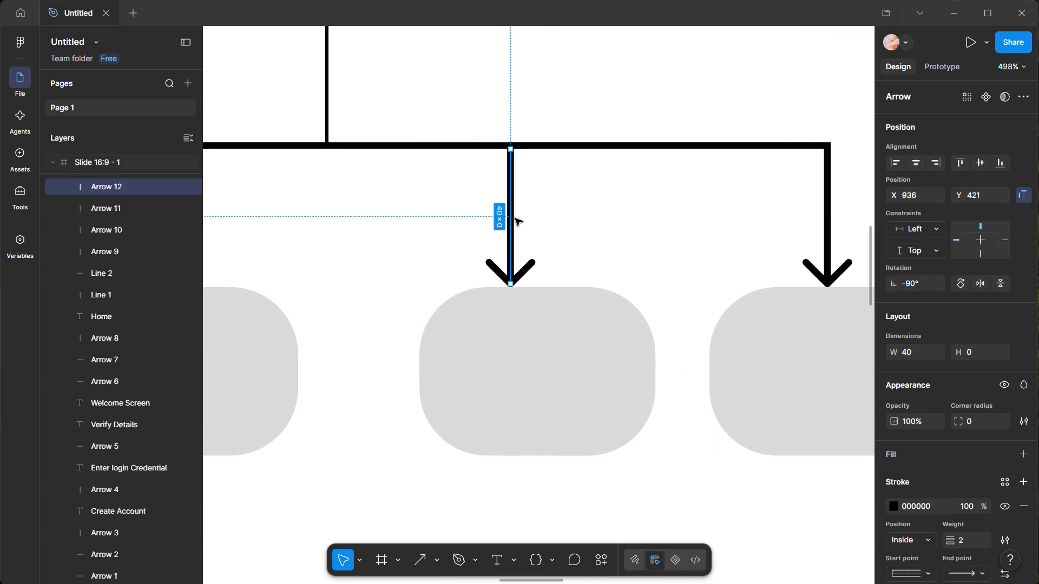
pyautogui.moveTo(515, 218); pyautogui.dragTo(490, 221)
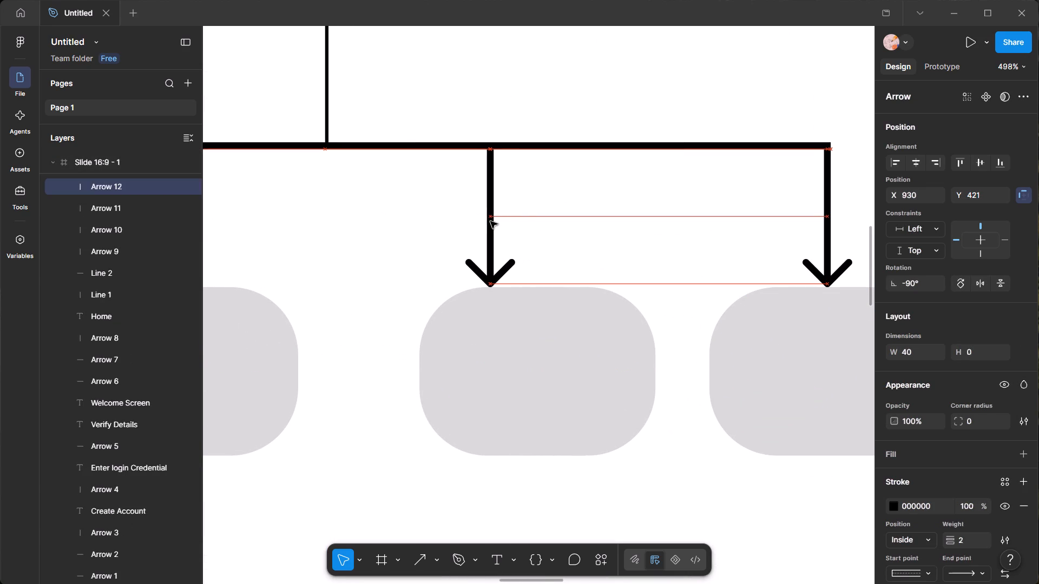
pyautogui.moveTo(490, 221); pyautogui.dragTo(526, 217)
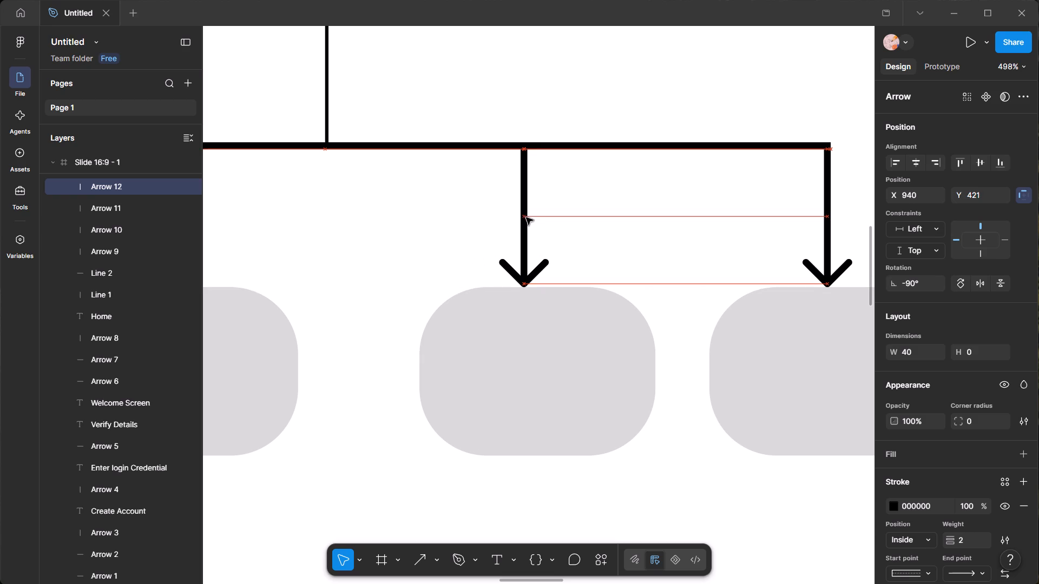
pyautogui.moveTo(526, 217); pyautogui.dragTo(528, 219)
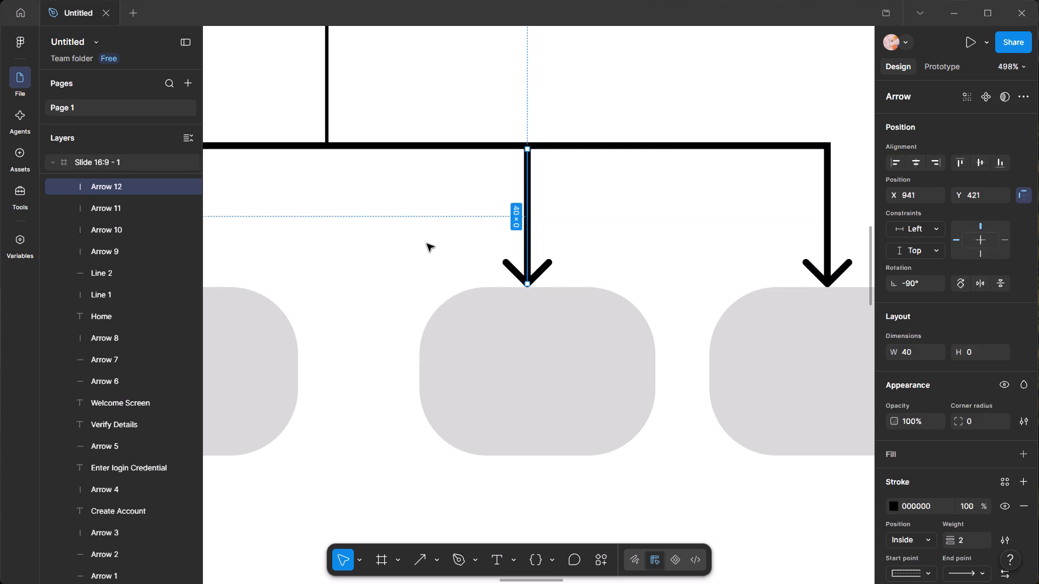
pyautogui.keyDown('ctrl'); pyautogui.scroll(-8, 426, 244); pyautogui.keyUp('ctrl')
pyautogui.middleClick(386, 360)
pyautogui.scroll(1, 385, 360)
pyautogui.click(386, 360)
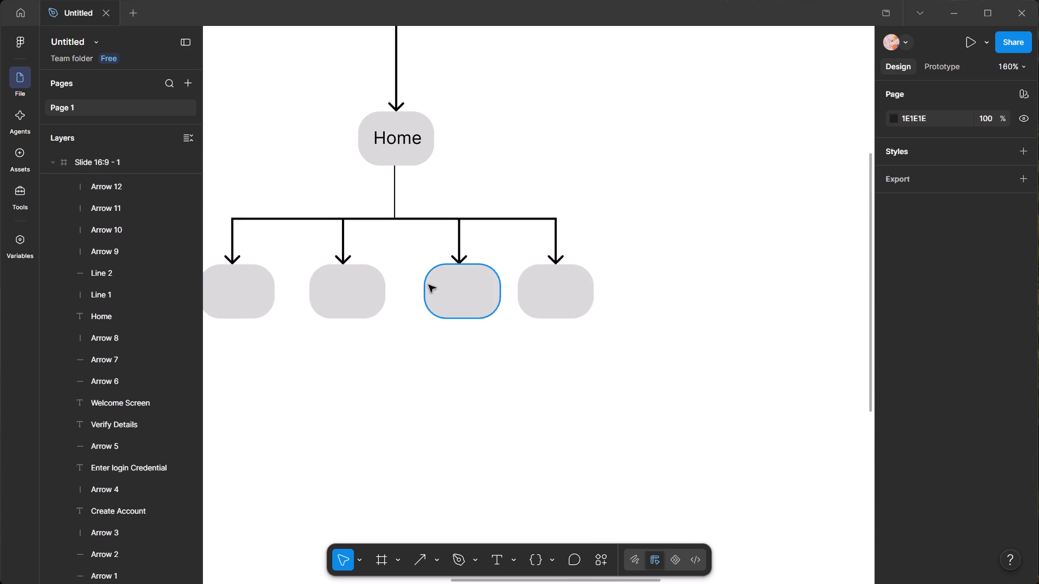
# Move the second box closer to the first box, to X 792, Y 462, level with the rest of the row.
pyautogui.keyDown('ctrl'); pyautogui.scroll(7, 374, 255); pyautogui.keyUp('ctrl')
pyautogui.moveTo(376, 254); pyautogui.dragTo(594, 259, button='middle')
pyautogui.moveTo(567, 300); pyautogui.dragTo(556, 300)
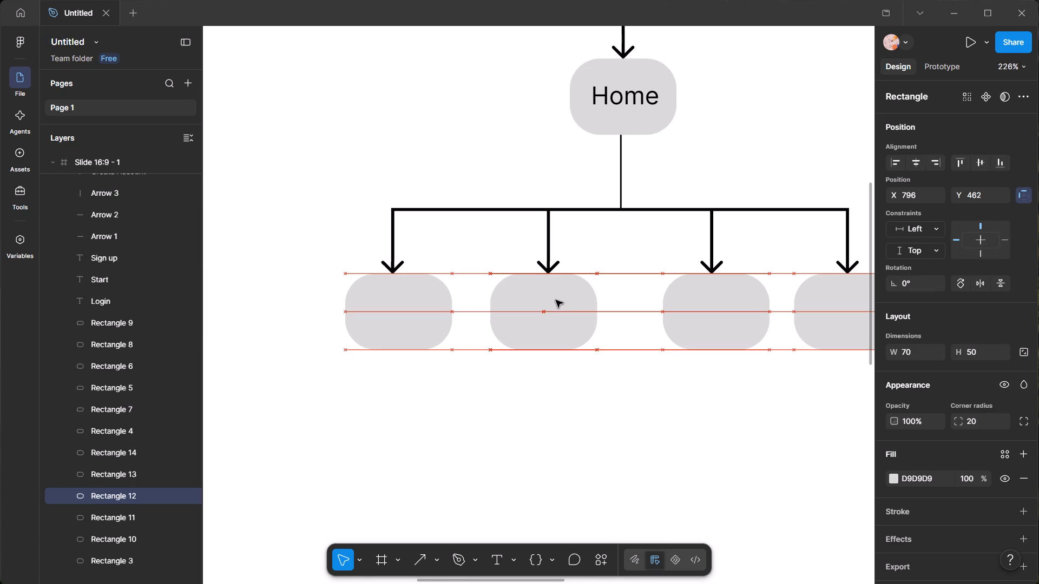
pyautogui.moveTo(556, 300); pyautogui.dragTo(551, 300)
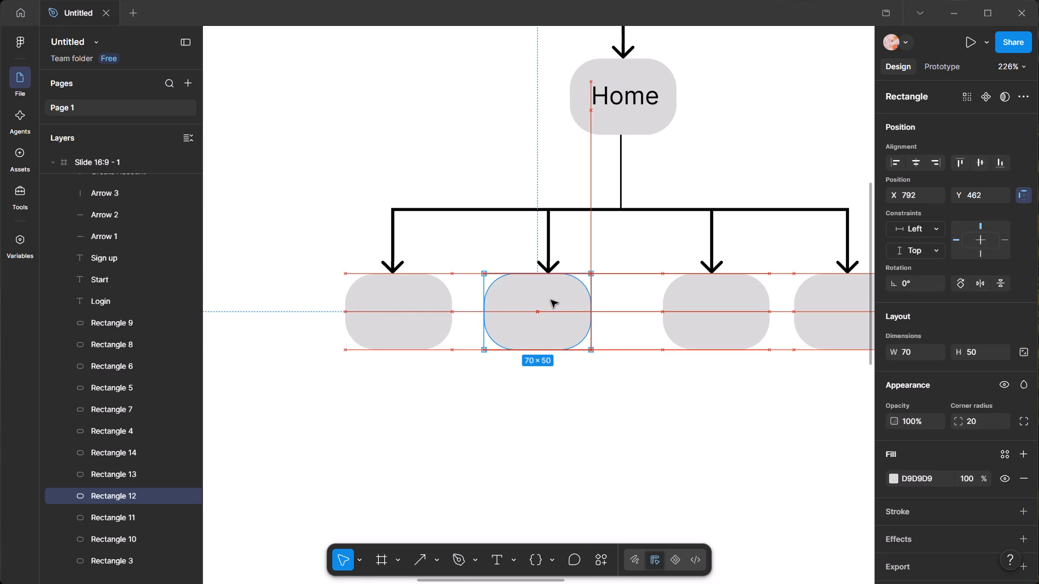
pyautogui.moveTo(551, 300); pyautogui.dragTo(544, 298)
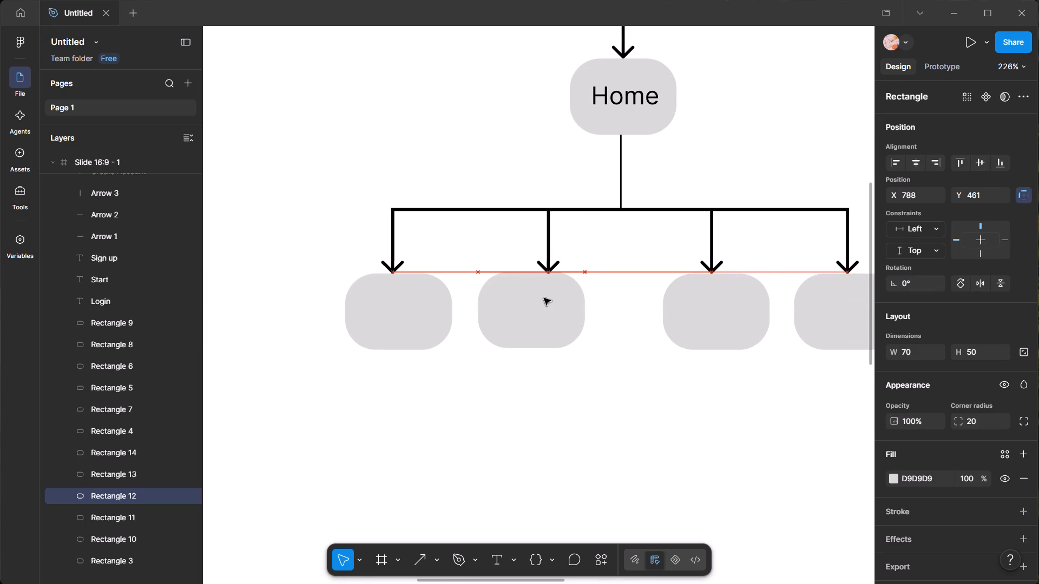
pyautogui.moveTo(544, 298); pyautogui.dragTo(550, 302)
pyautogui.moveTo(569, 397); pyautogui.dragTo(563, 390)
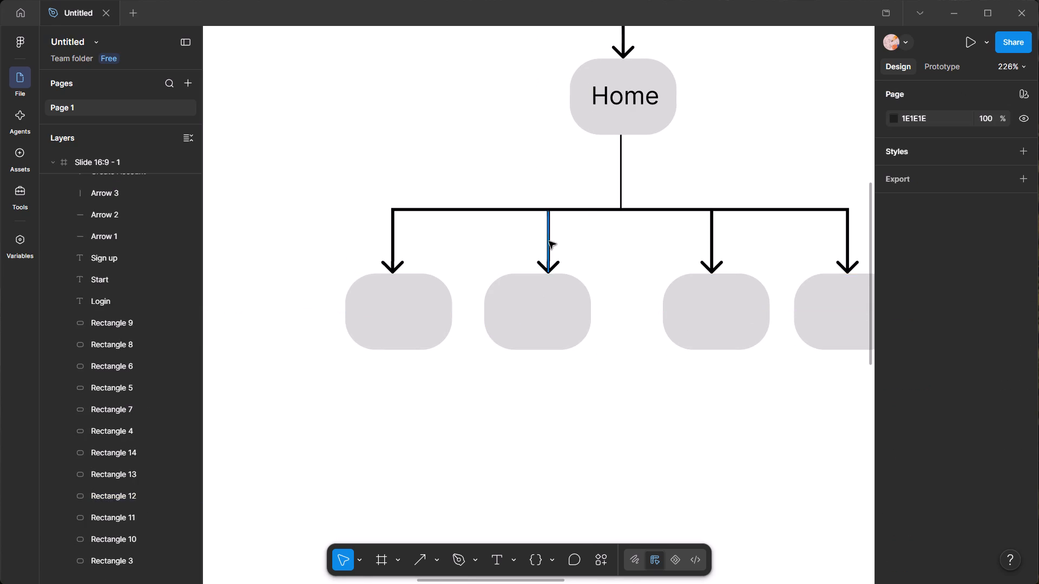
# Move the second arrow to X 827, Y 421, centred on the second box and joined to the horizontal line.
pyautogui.moveTo(549, 240); pyautogui.dragTo(531, 241)
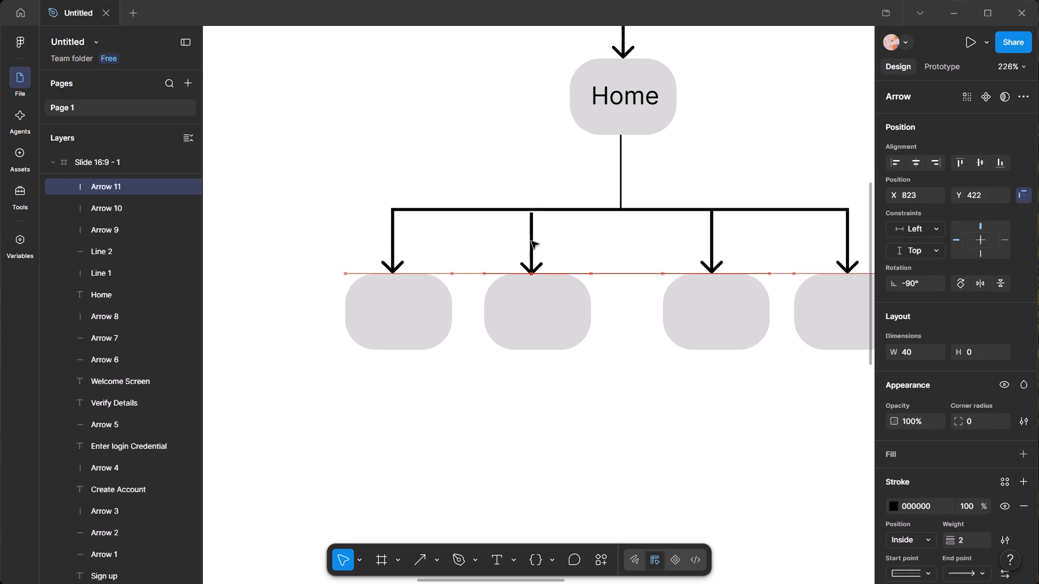
pyautogui.moveTo(531, 241); pyautogui.dragTo(530, 240)
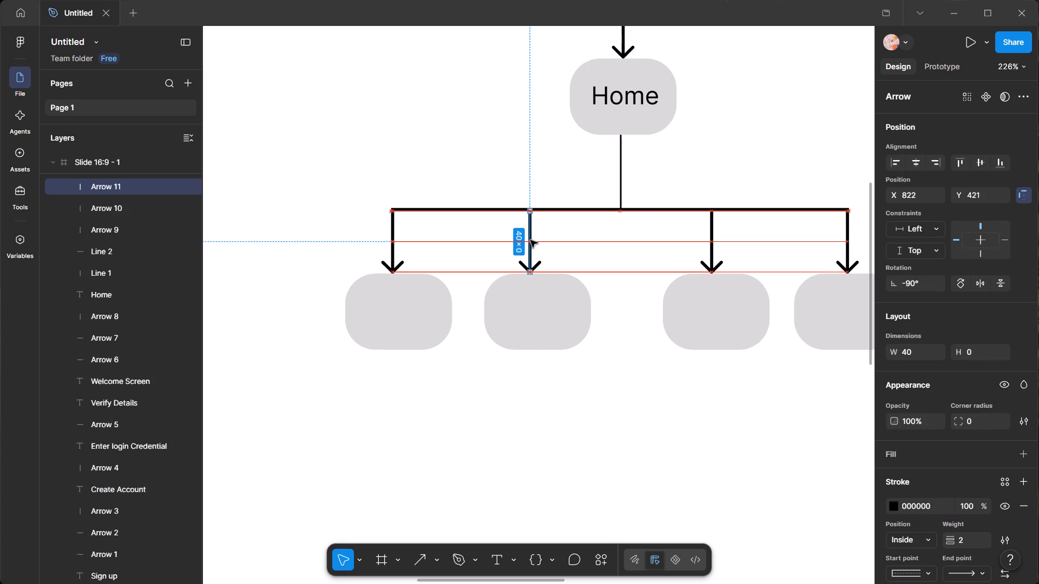
pyautogui.moveTo(530, 240); pyautogui.dragTo(521, 237)
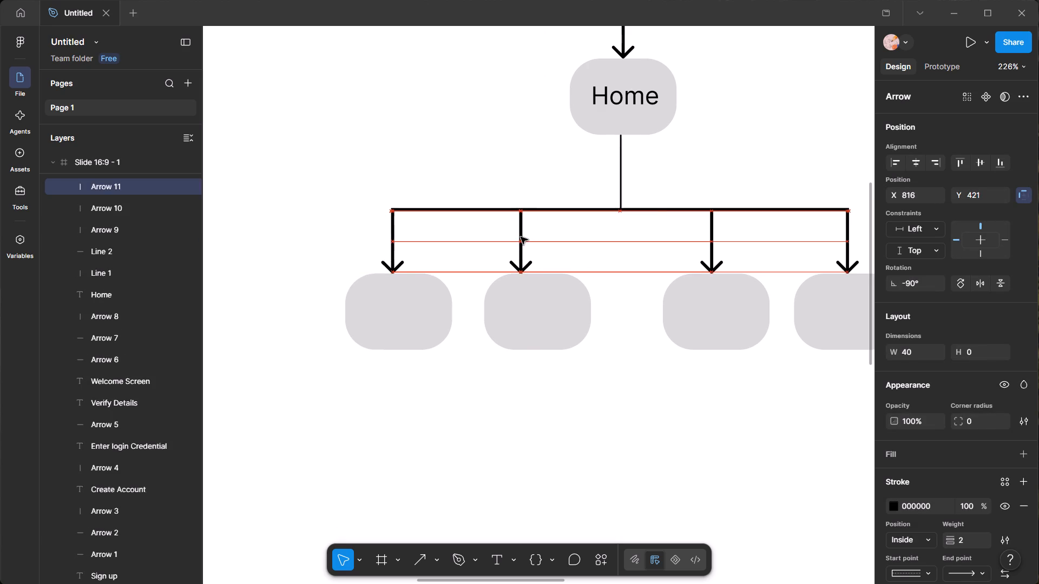
pyautogui.moveTo(521, 237); pyautogui.dragTo(515, 242)
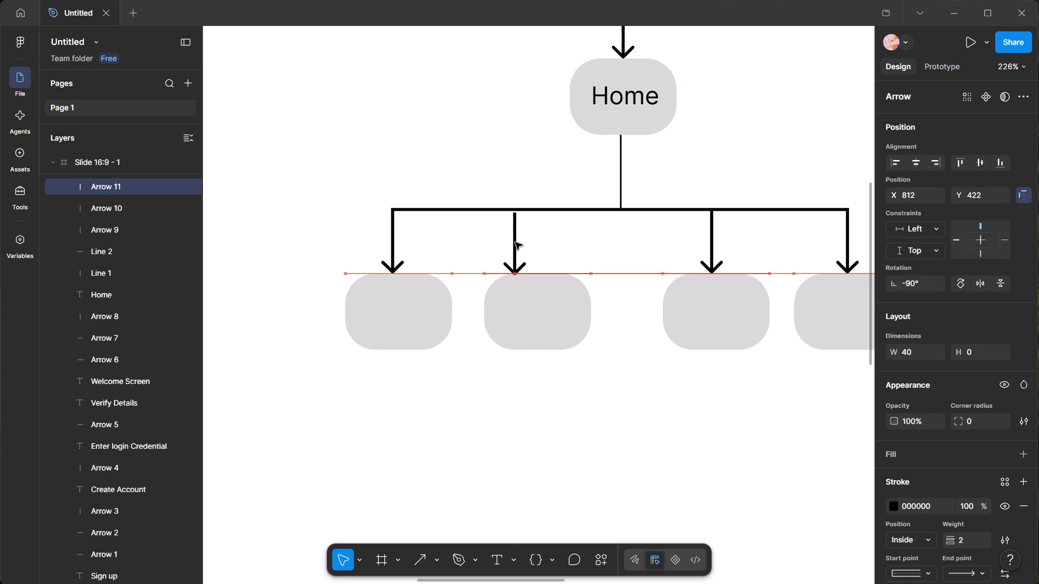
pyautogui.moveTo(515, 242); pyautogui.dragTo(519, 240)
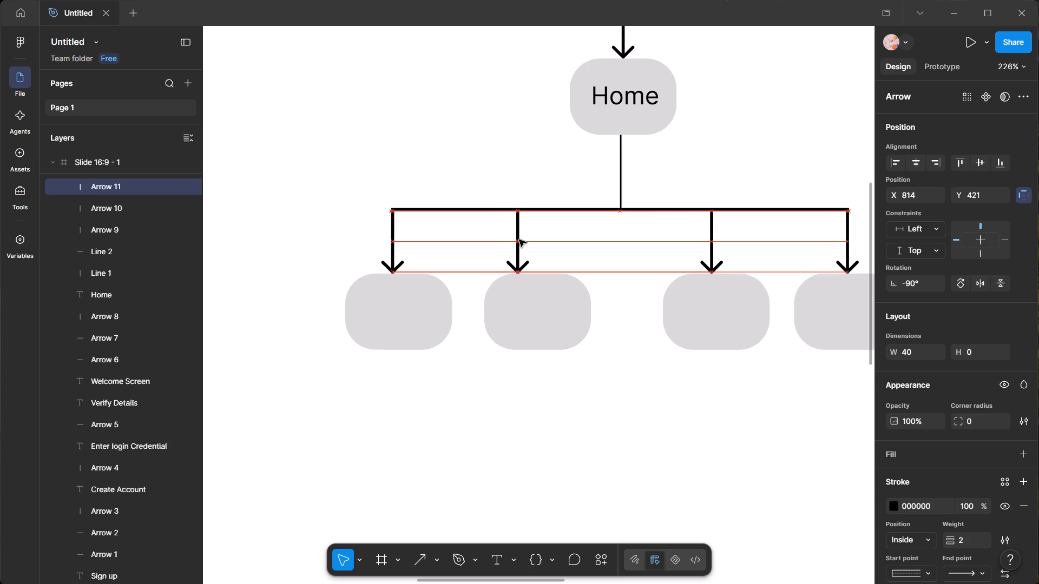
pyautogui.moveTo(519, 240); pyautogui.dragTo(526, 247)
pyautogui.moveTo(573, 384); pyautogui.dragTo(564, 370)
pyautogui.keyDown('ctrl'); pyautogui.scroll(6, 529, 244); pyautogui.keyUp('ctrl')
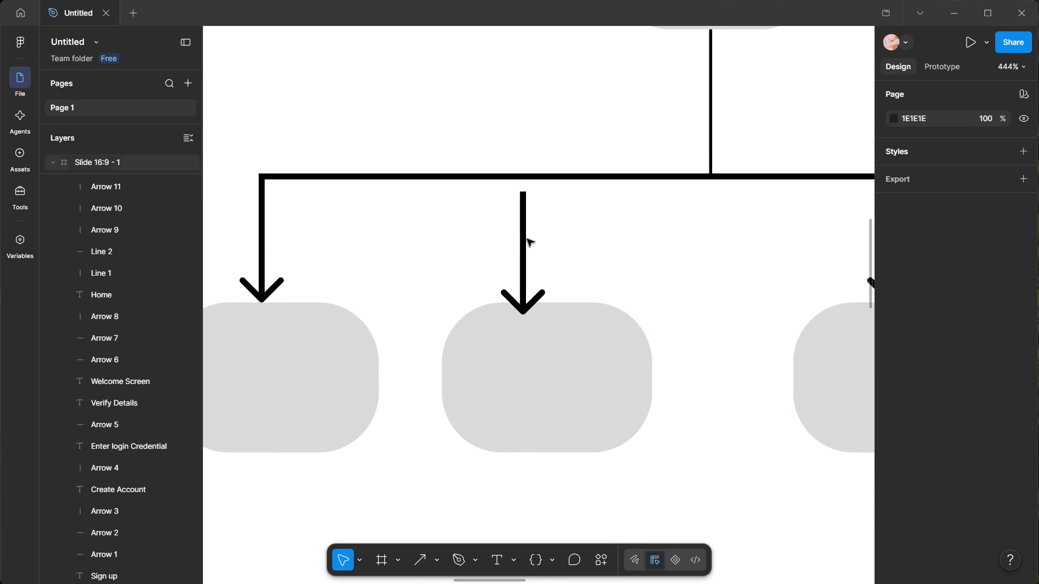
pyautogui.moveTo(521, 231); pyautogui.dragTo(517, 221)
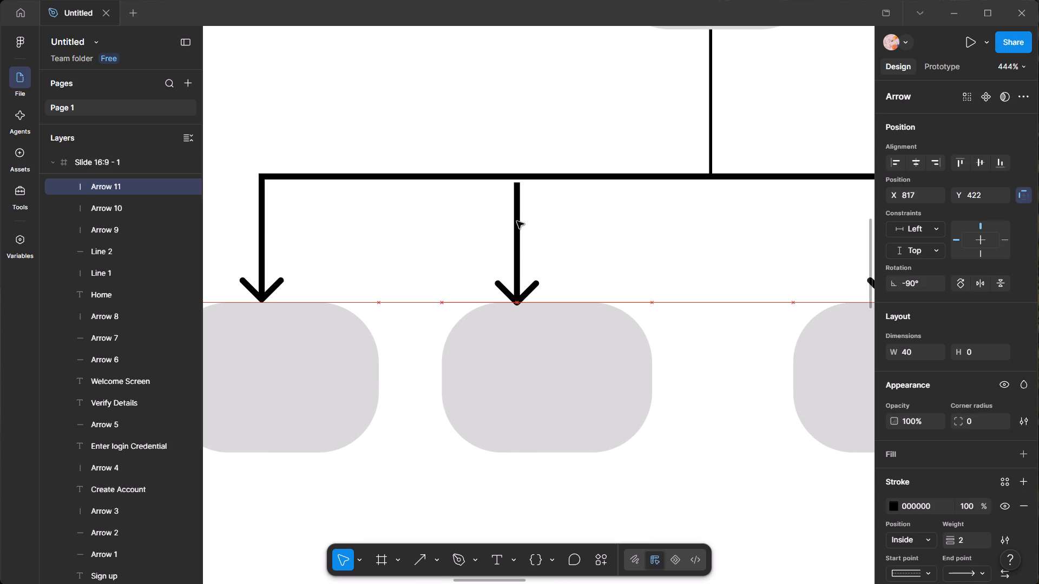
pyautogui.moveTo(517, 221); pyautogui.dragTo(518, 220)
pyautogui.click(694, 386)
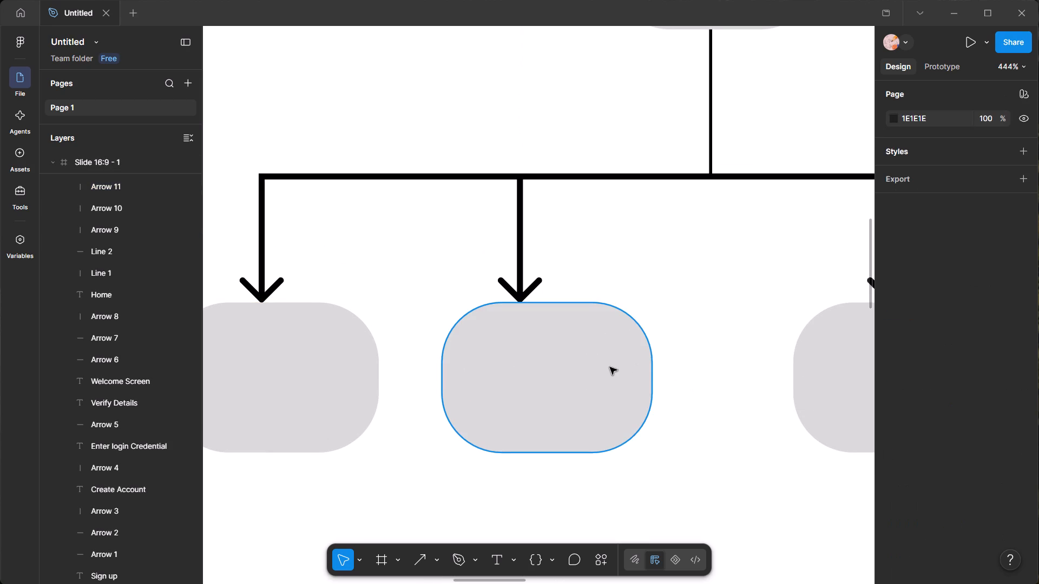
pyautogui.moveTo(521, 220); pyautogui.dragTo(548, 217)
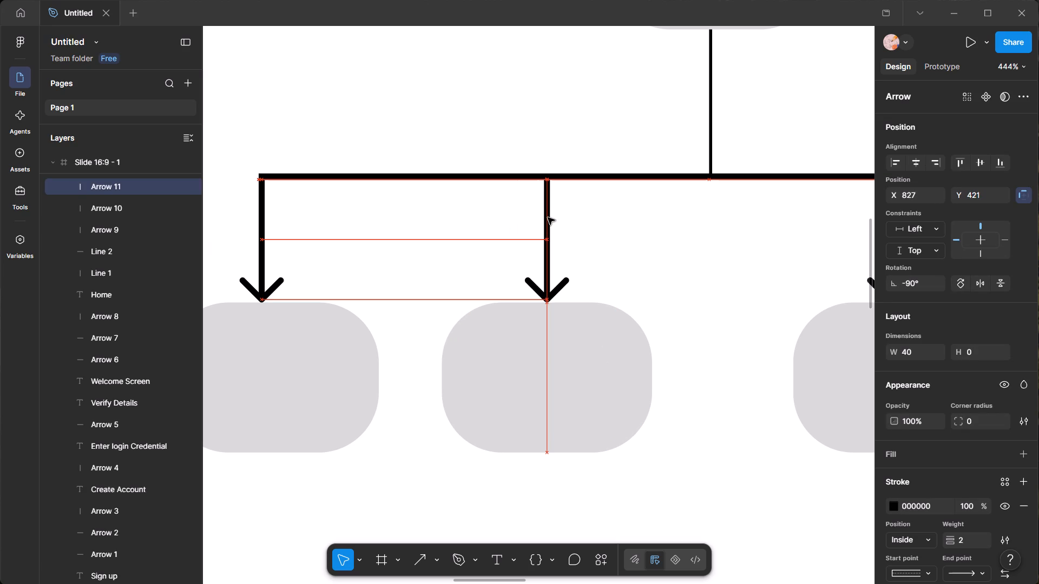
pyautogui.moveTo(548, 217); pyautogui.dragTo(549, 220)
pyautogui.click(665, 269)
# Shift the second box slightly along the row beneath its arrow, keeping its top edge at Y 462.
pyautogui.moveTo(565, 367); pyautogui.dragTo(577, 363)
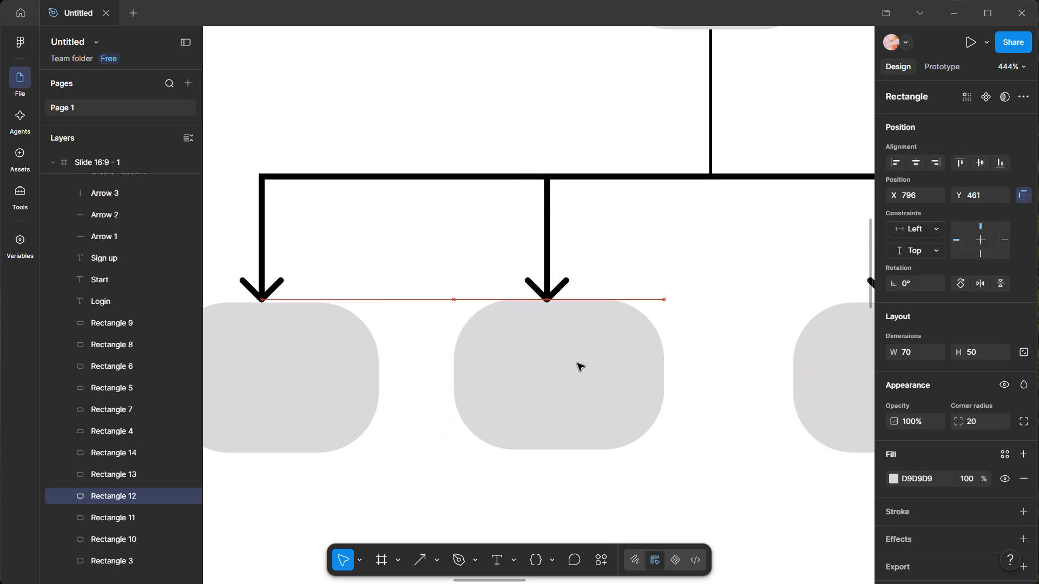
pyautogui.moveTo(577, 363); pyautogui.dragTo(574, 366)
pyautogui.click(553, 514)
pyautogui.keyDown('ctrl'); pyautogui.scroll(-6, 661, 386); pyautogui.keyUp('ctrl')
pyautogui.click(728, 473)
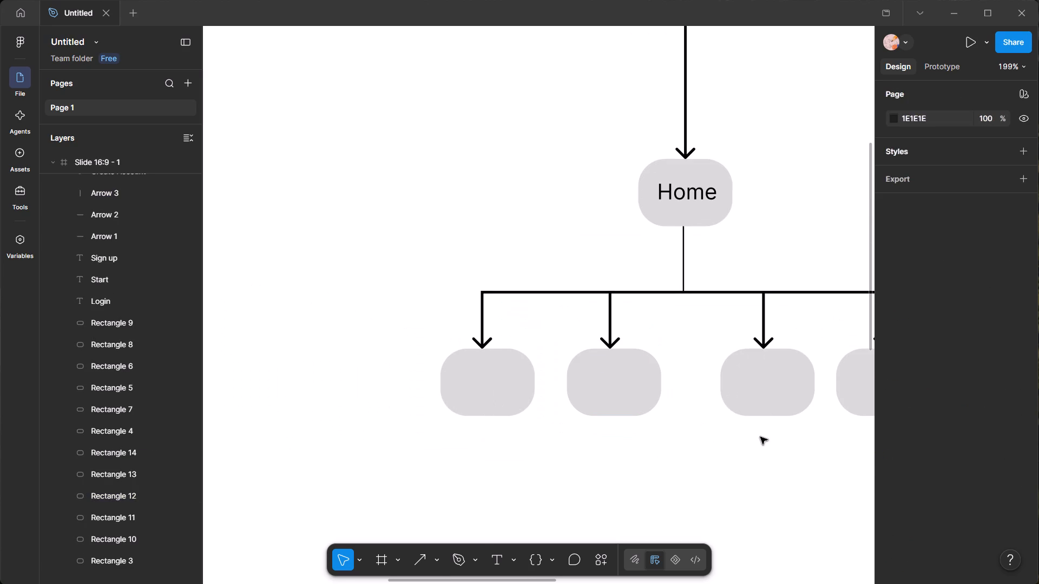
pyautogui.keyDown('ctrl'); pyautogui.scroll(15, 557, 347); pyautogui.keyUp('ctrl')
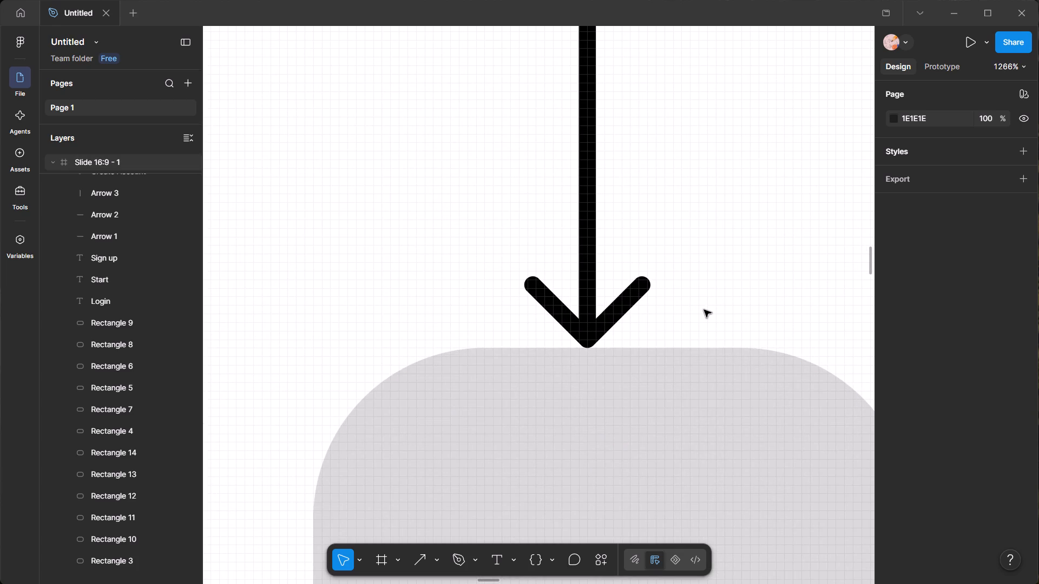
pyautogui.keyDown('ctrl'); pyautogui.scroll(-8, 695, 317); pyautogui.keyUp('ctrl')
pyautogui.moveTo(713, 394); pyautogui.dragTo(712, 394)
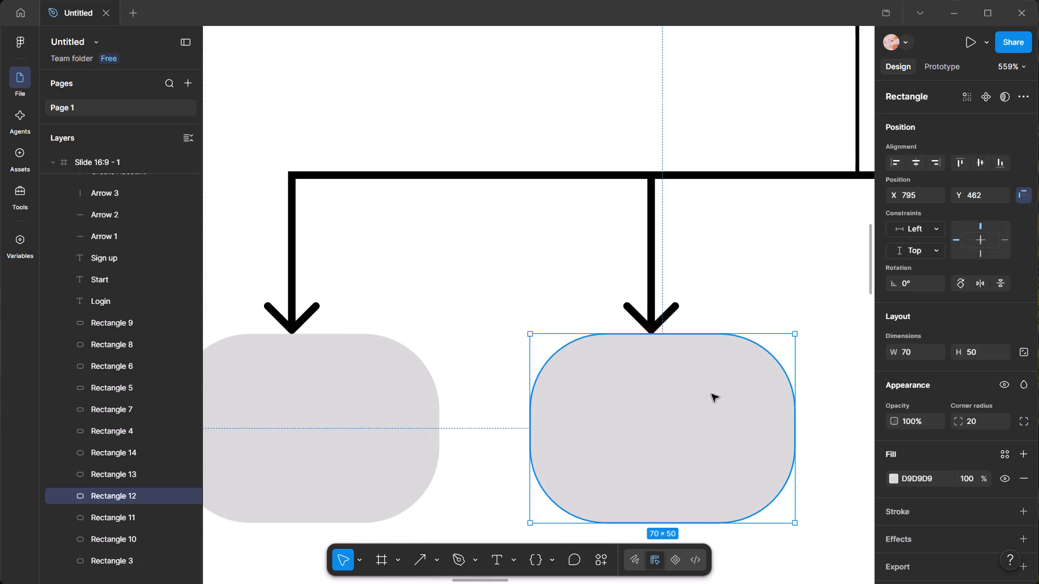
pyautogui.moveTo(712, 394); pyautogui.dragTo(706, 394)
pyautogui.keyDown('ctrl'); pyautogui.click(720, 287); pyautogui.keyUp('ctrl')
# Even out the row spacing by moving the second box to X 798, Y 462 and the third box closer to it.
pyautogui.keyDown('ctrl'); pyautogui.scroll(-2, 727, 327); pyautogui.keyUp('ctrl')
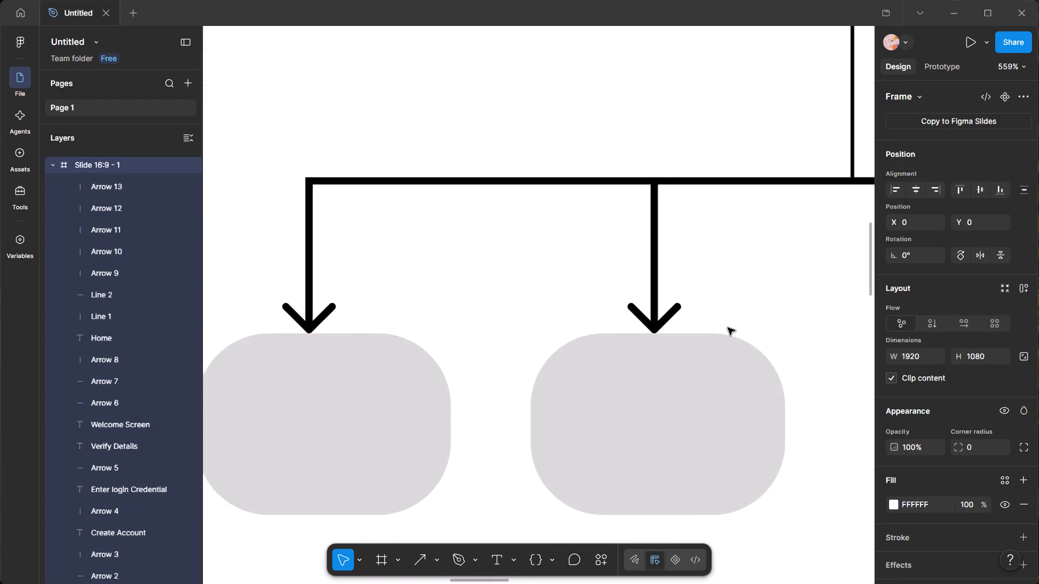
pyautogui.keyDown('ctrl'); pyautogui.scroll(-5, 728, 328); pyautogui.keyUp('ctrl')
pyautogui.moveTo(768, 404); pyautogui.dragTo(551, 397, button='middle')
pyautogui.click(560, 401)
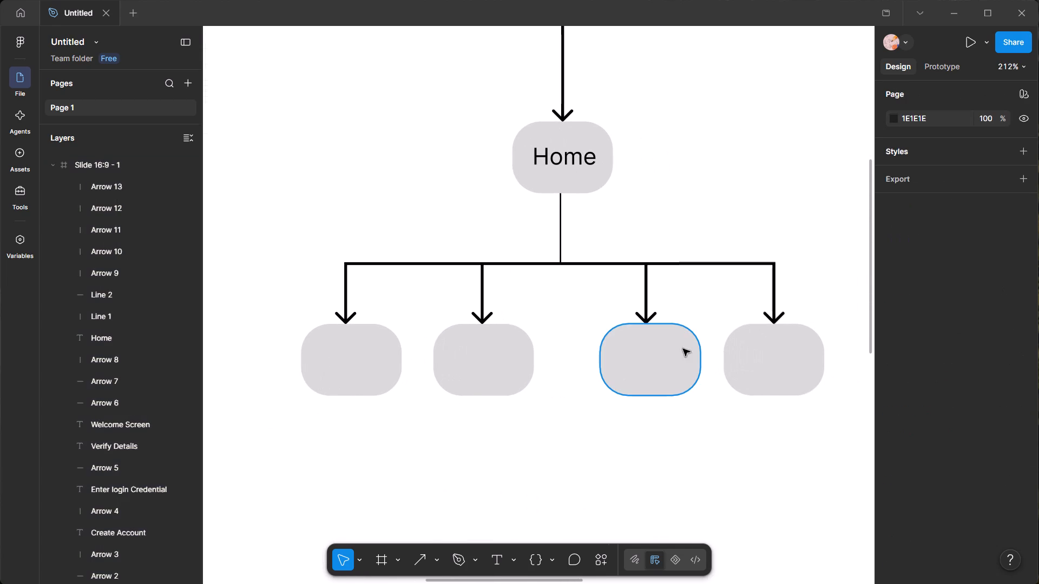
pyautogui.moveTo(506, 362); pyautogui.dragTo(513, 364)
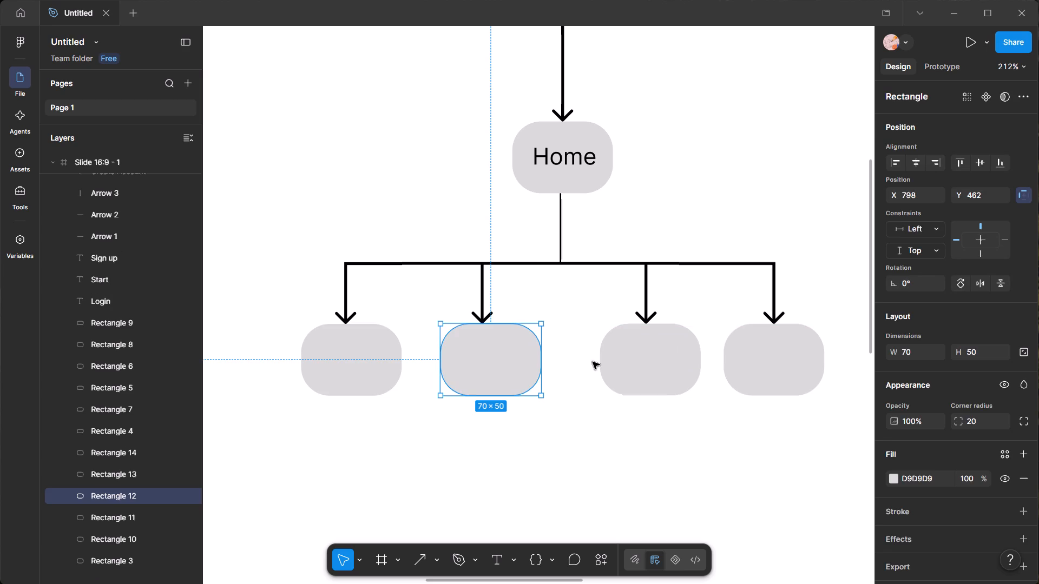
pyautogui.moveTo(668, 367); pyautogui.dragTo(657, 363)
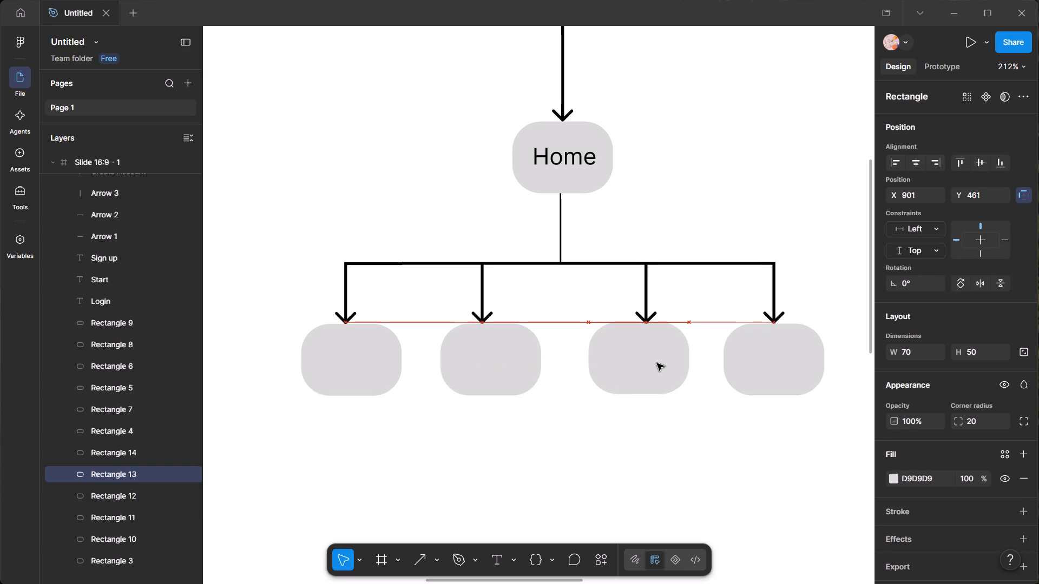
pyautogui.moveTo(657, 363); pyautogui.dragTo(659, 367)
# Move the third arrow to X 938, centred on the third box, with its top end meeting the horizontal line.
pyautogui.keyDown('ctrl'); pyautogui.scroll(6, 711, 271); pyautogui.keyUp('ctrl')
pyautogui.keyDown('ctrl'); pyautogui.scroll(5, 636, 295); pyautogui.keyUp('ctrl')
pyautogui.click(622, 301)
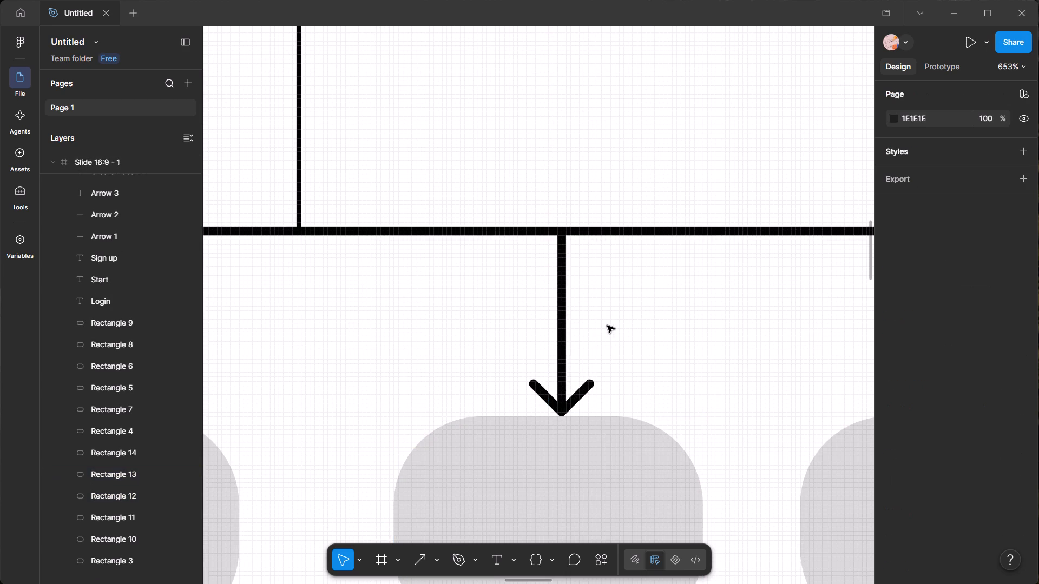
pyautogui.scroll(-4, 607, 326)
pyautogui.moveTo(560, 205); pyautogui.dragTo(554, 205)
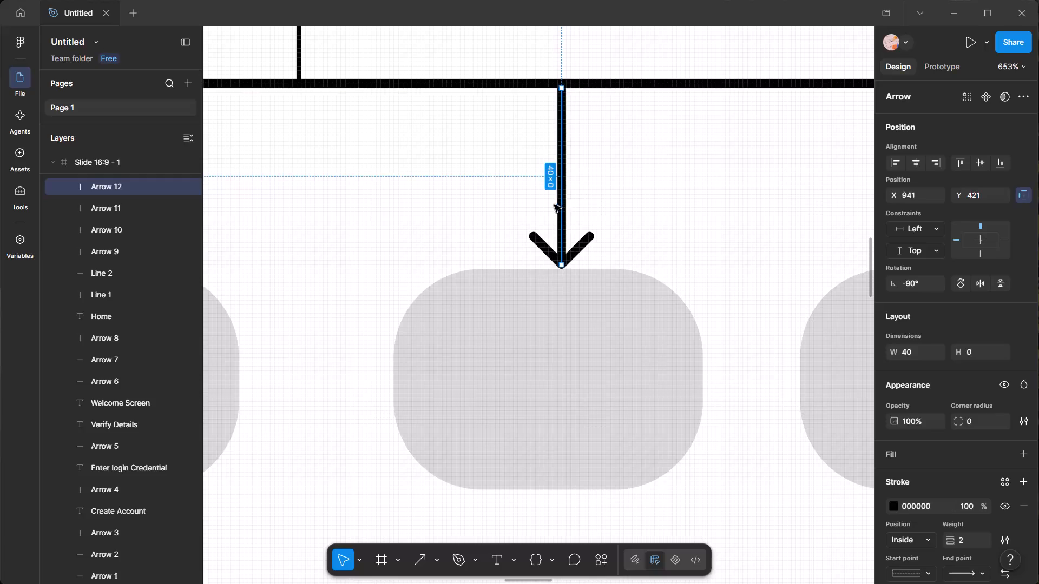
pyautogui.moveTo(554, 205); pyautogui.dragTo(544, 210)
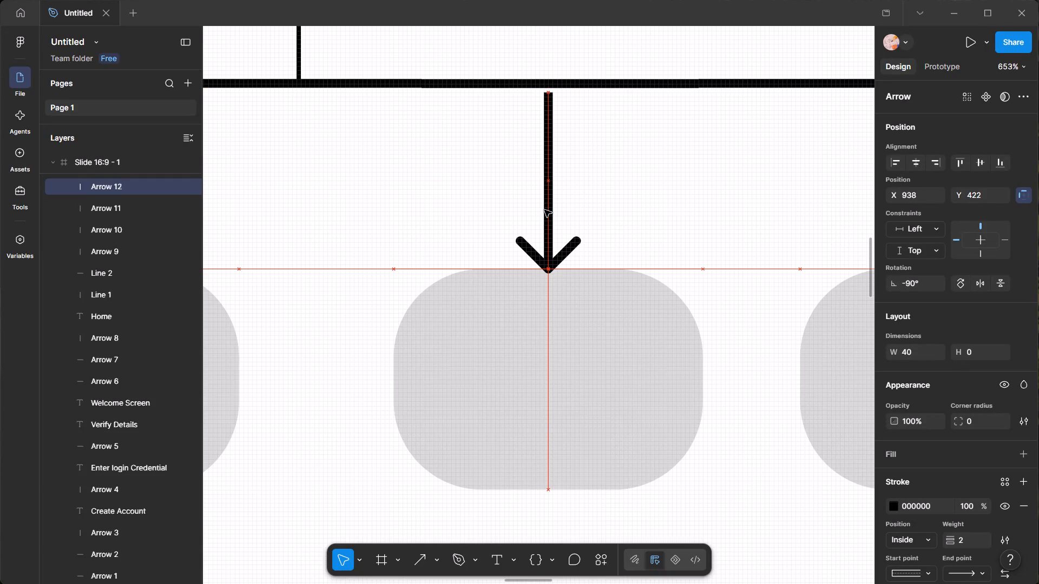
pyautogui.moveTo(544, 210); pyautogui.dragTo(544, 207)
pyautogui.click(628, 230)
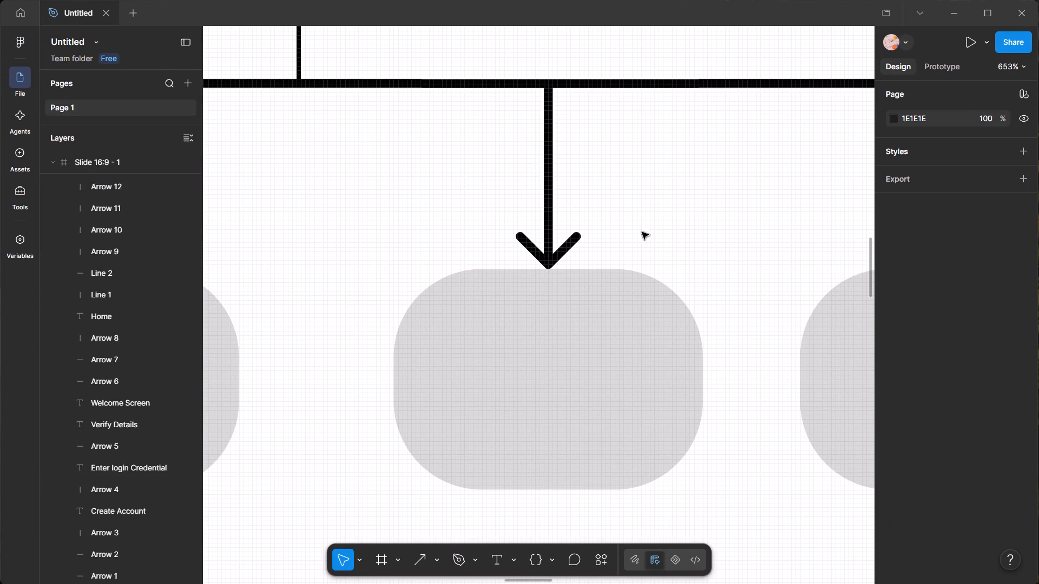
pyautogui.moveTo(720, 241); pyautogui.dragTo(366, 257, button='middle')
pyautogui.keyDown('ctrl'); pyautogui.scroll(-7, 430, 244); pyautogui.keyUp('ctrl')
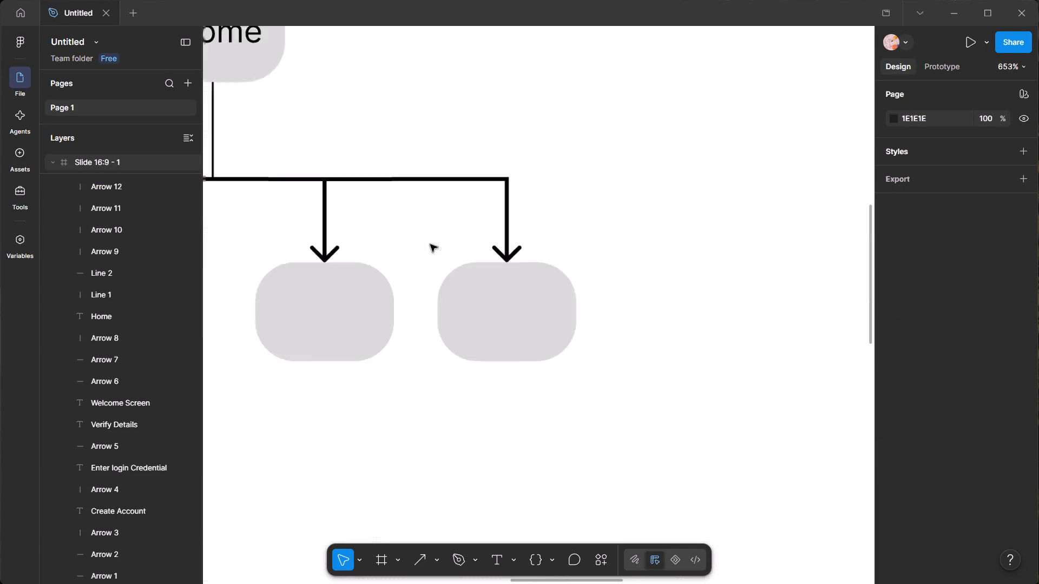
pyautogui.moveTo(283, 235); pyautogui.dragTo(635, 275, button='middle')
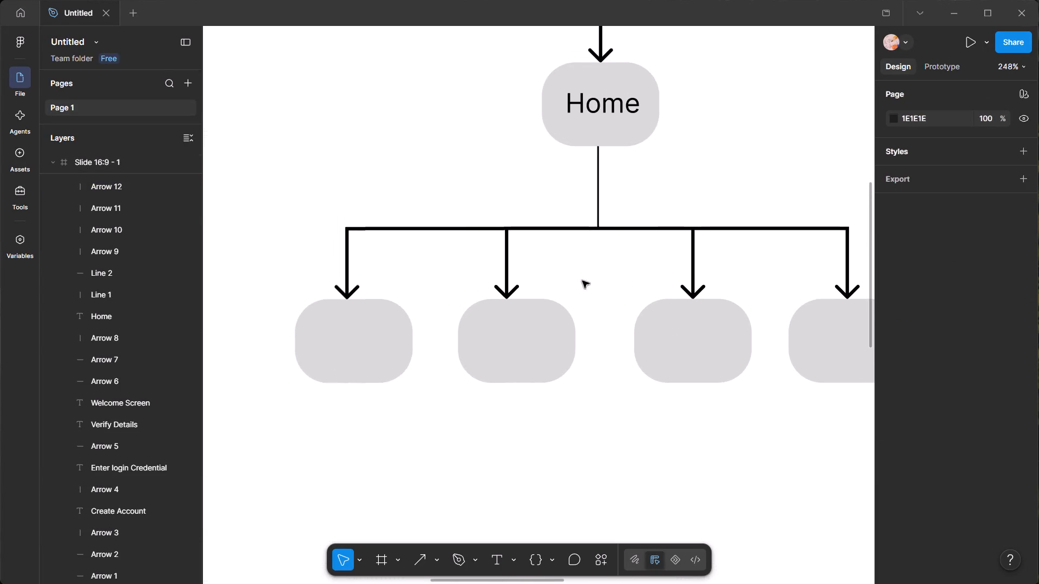
# Nudge the second box slightly along the row towards the third box to even out the gaps on either side.
pyautogui.keyDown('ctrl'); pyautogui.scroll(5, 573, 281); pyautogui.keyUp('ctrl')
pyautogui.moveTo(499, 330); pyautogui.dragTo(502, 330)
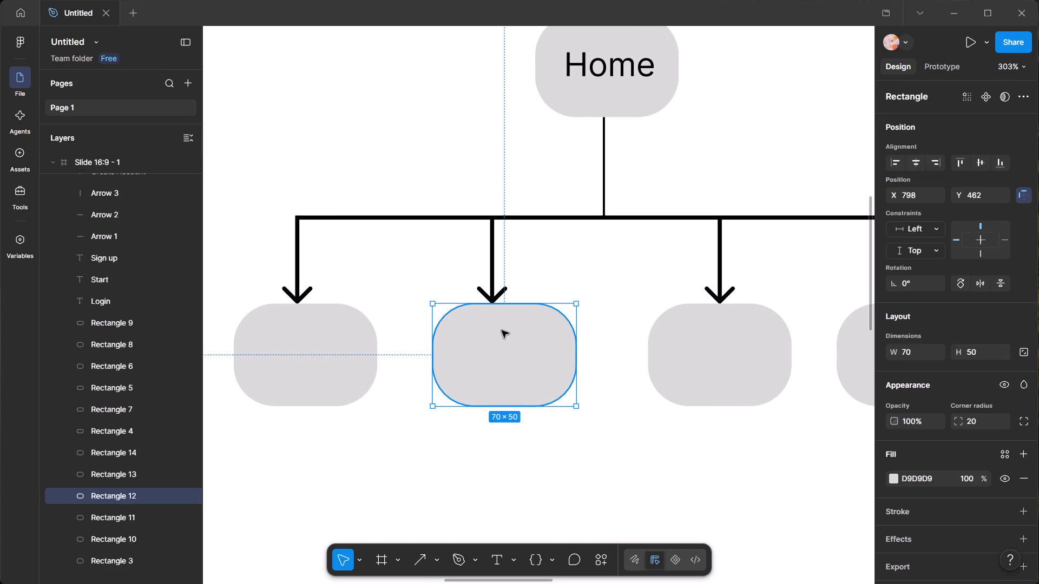
pyautogui.moveTo(502, 330); pyautogui.dragTo(505, 330)
pyautogui.click(678, 258)
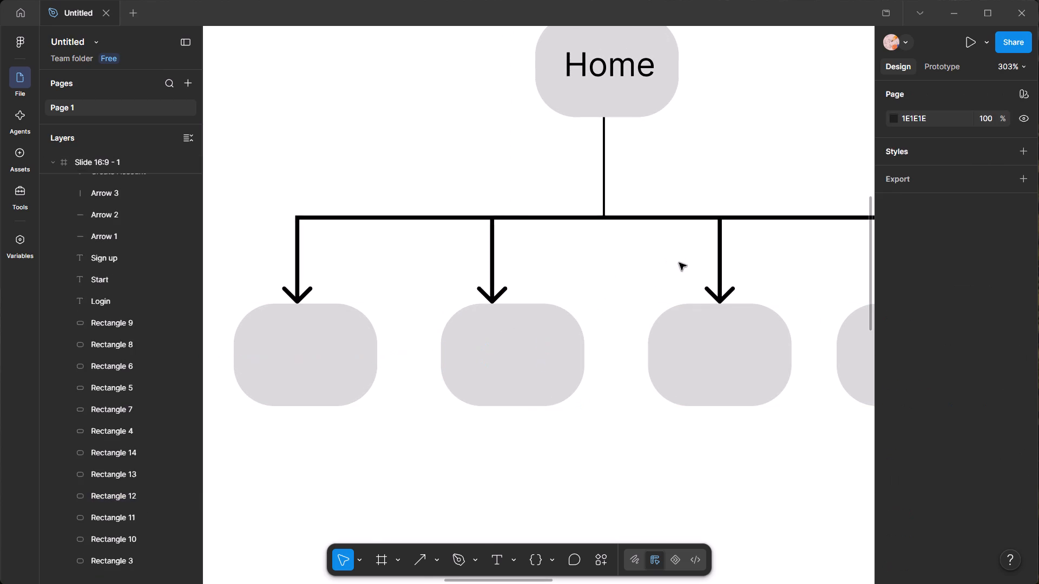
# Move the second arrow to about X 835, centred above the second box with its top end meeting the horizontal line.
pyautogui.moveTo(774, 265); pyautogui.dragTo(634, 276, button='middle')
pyautogui.scroll(1, 634, 276)
pyautogui.click(780, 360)
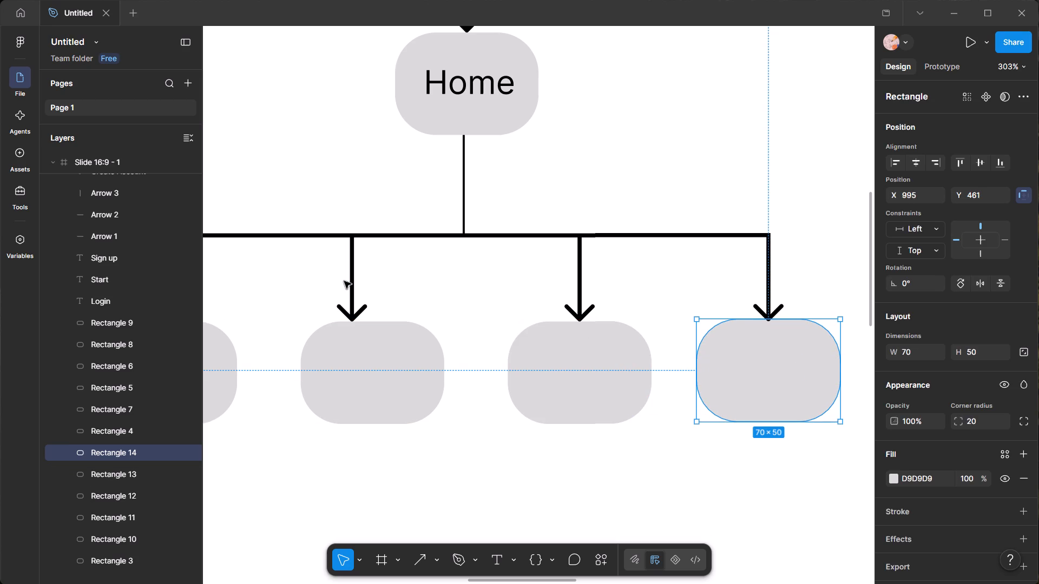
pyautogui.moveTo(350, 276); pyautogui.dragTo(367, 278)
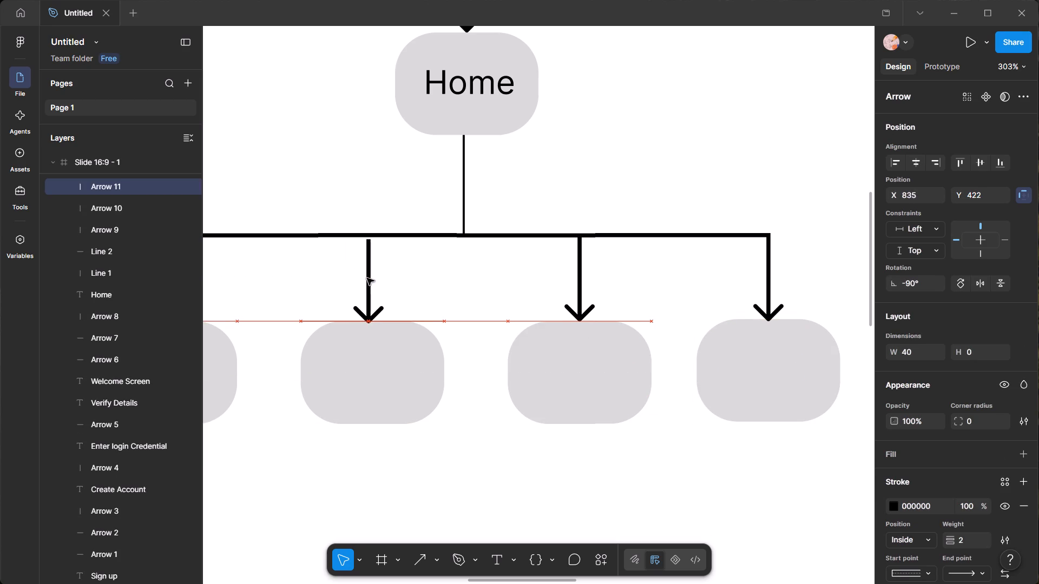
pyautogui.moveTo(367, 278); pyautogui.dragTo(370, 275)
pyautogui.click(416, 154)
# Move the fourth box down to X 995, Y 462, so that its top edge touches the tip of its arrow.
pyautogui.keyDown('ctrl'); pyautogui.scroll(-5, 441, 206); pyautogui.keyUp('ctrl')
pyautogui.keyDown('ctrl'); pyautogui.scroll(12, 442, 208); pyautogui.keyUp('ctrl')
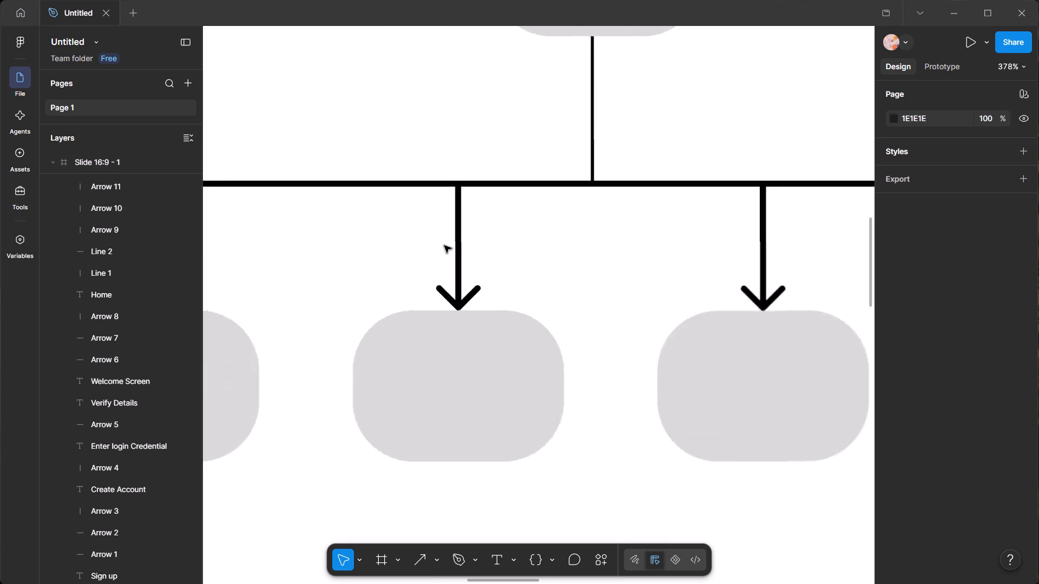
pyautogui.keyDown('ctrl'); pyautogui.scroll(2, 444, 245); pyautogui.keyUp('ctrl')
pyautogui.keyDown('ctrl'); pyautogui.scroll(-7, 489, 248); pyautogui.keyUp('ctrl')
pyautogui.keyDown('ctrl'); pyautogui.scroll(8, 706, 295); pyautogui.keyUp('ctrl')
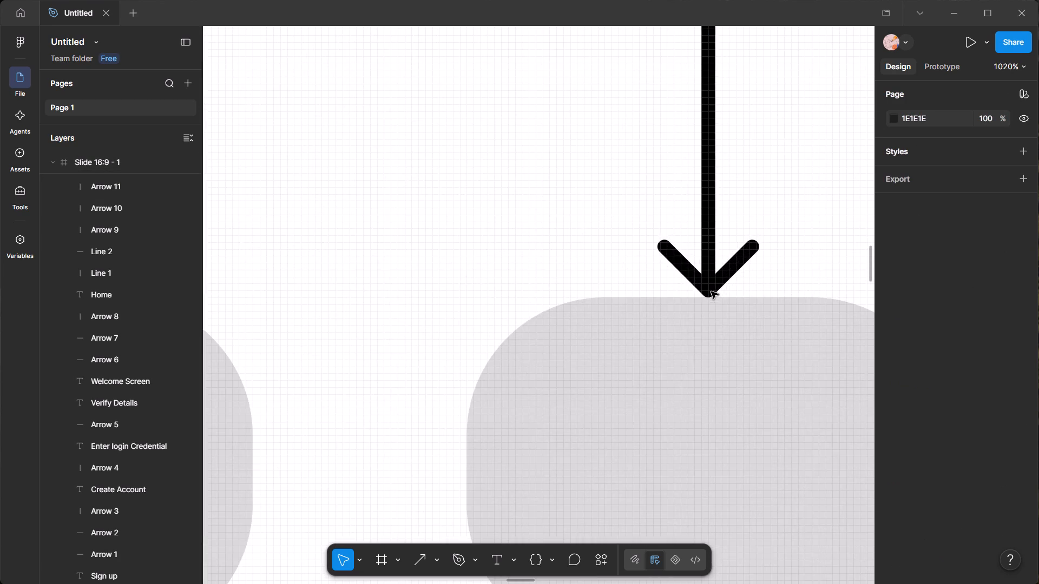
pyautogui.keyDown('ctrl'); pyautogui.scroll(-6, 756, 269); pyautogui.keyUp('ctrl')
pyautogui.keyDown('ctrl'); pyautogui.scroll(-2, 832, 279); pyautogui.keyUp('ctrl')
pyautogui.keyDown('ctrl'); pyautogui.scroll(1, 832, 277); pyautogui.keyUp('ctrl')
pyautogui.keyDown('ctrl'); pyautogui.moveTo(832, 277); pyautogui.dragTo(462, 320, button='middle'); pyautogui.keyUp('ctrl')
pyautogui.keyDown('ctrl'); pyautogui.scroll(6, 623, 336); pyautogui.keyUp('ctrl')
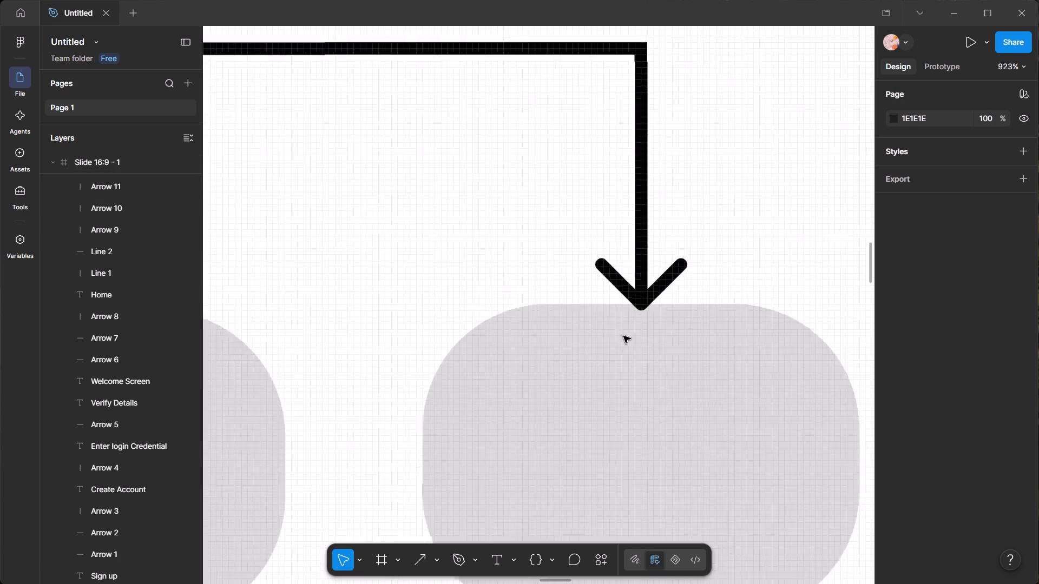
pyautogui.keyDown('ctrl'); pyautogui.scroll(2, 623, 336); pyautogui.keyUp('ctrl')
pyautogui.keyDown('ctrl'); pyautogui.scroll(6, 667, 259); pyautogui.keyUp('ctrl')
pyautogui.moveTo(677, 362); pyautogui.dragTo(676, 372)
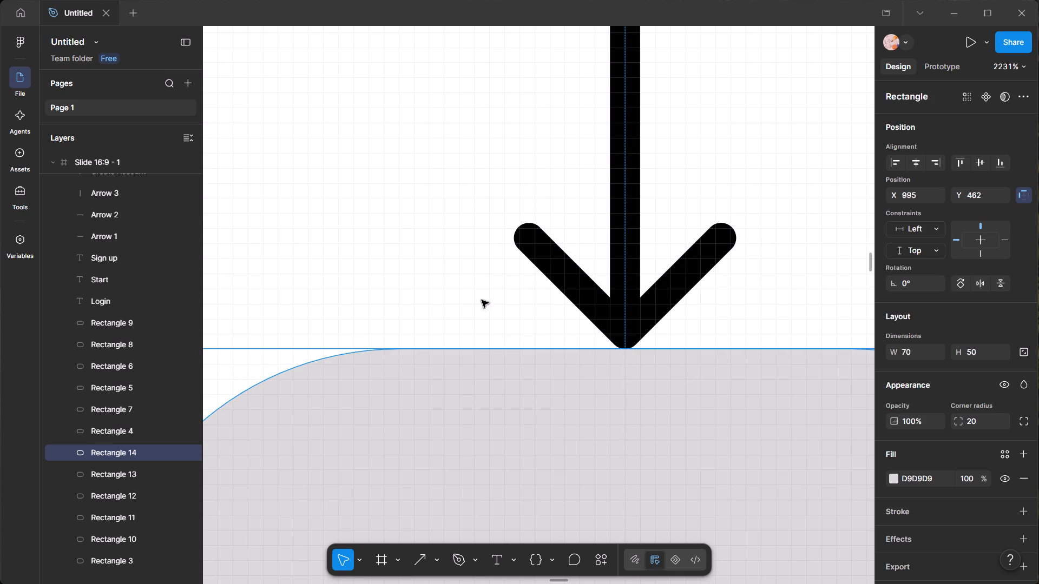
pyautogui.click(481, 297)
# Examine the flow from the Welcome Screen down through Home to the four boxes, checking alignment and spacing.
pyautogui.keyDown('ctrl'); pyautogui.scroll(-19, 480, 302); pyautogui.keyUp('ctrl')
pyautogui.click(360, 436)
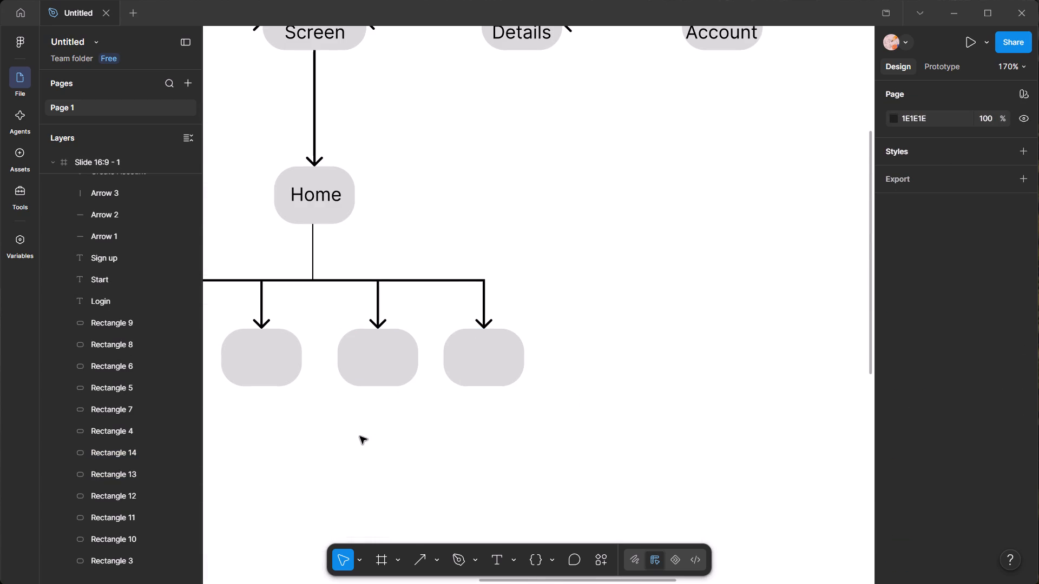
pyautogui.moveTo(416, 423); pyautogui.dragTo(570, 368, button='middle')
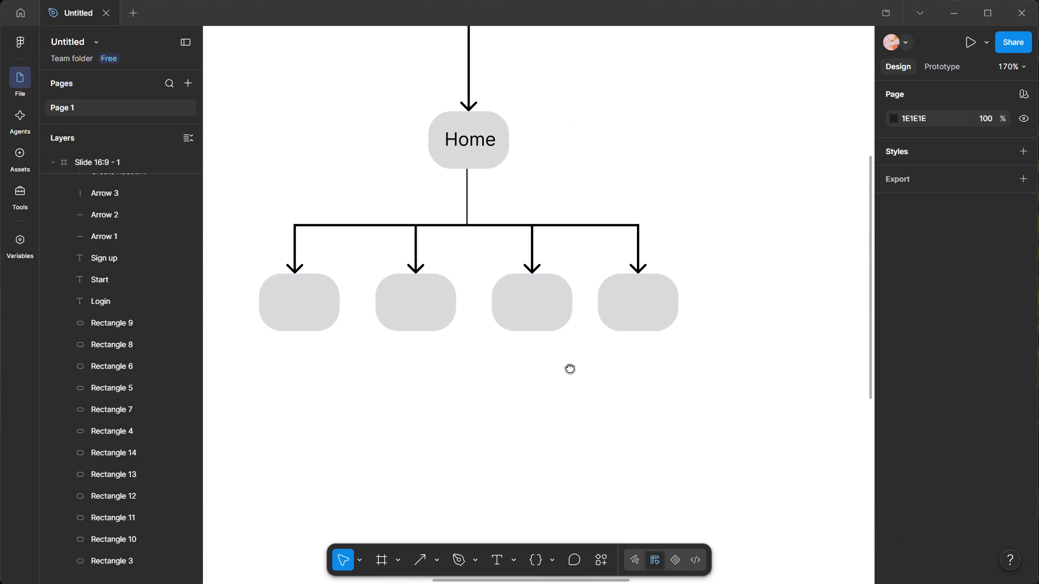
pyautogui.moveTo(570, 368); pyautogui.dragTo(570, 367, button='middle')
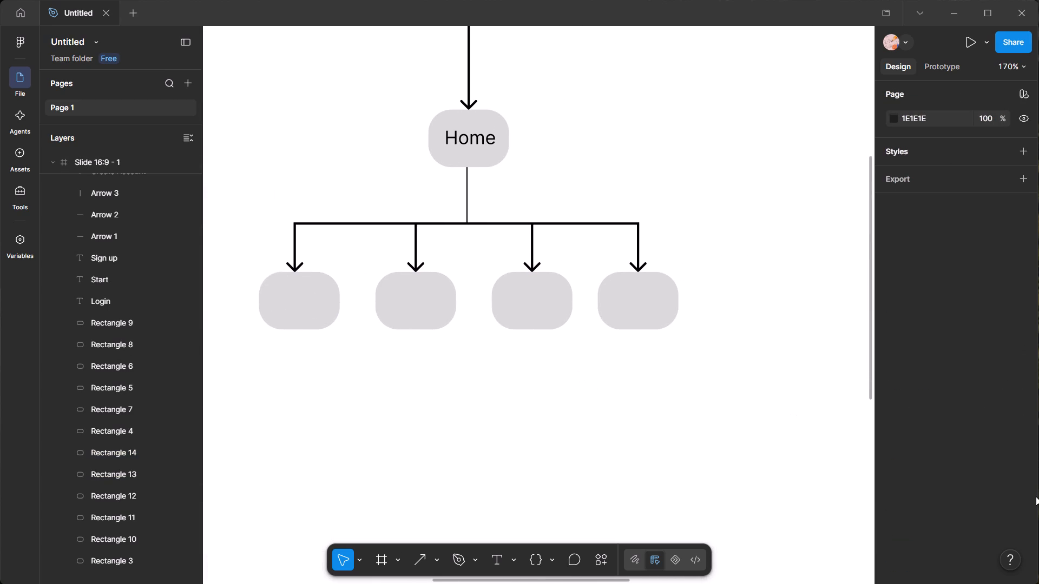
pyautogui.scroll(6, 704, 333)
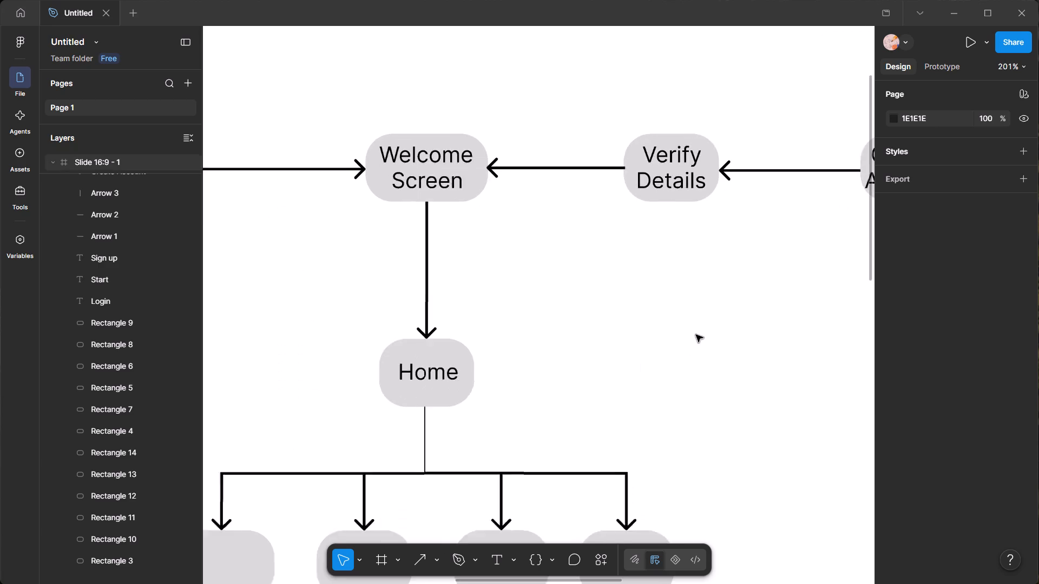
pyautogui.scroll(1, 696, 335)
pyautogui.scroll(-5, 674, 412)
pyautogui.keyDown('ctrl'); pyautogui.scroll(7, 609, 309); pyautogui.keyUp('ctrl')
pyautogui.moveTo(497, 293); pyautogui.dragTo(875, 245, button='middle')
pyautogui.moveTo(498, 270); pyautogui.dragTo(860, 214, button='middle')
pyautogui.keyDown('ctrl'); pyautogui.scroll(-8, 496, 296); pyautogui.keyUp('ctrl')
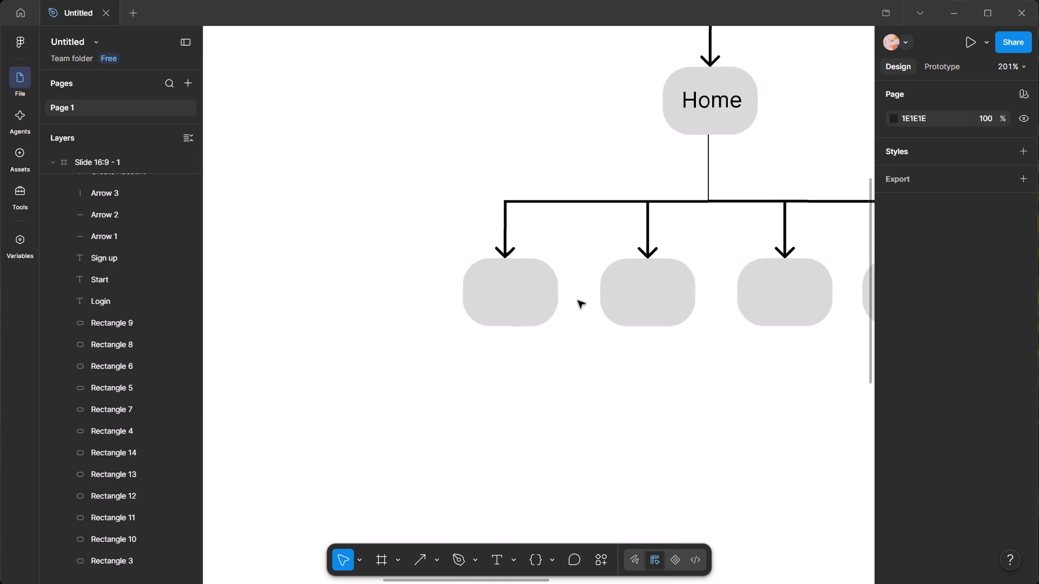
pyautogui.keyDown('ctrl'); pyautogui.scroll(-3, 569, 317); pyautogui.keyUp('ctrl')
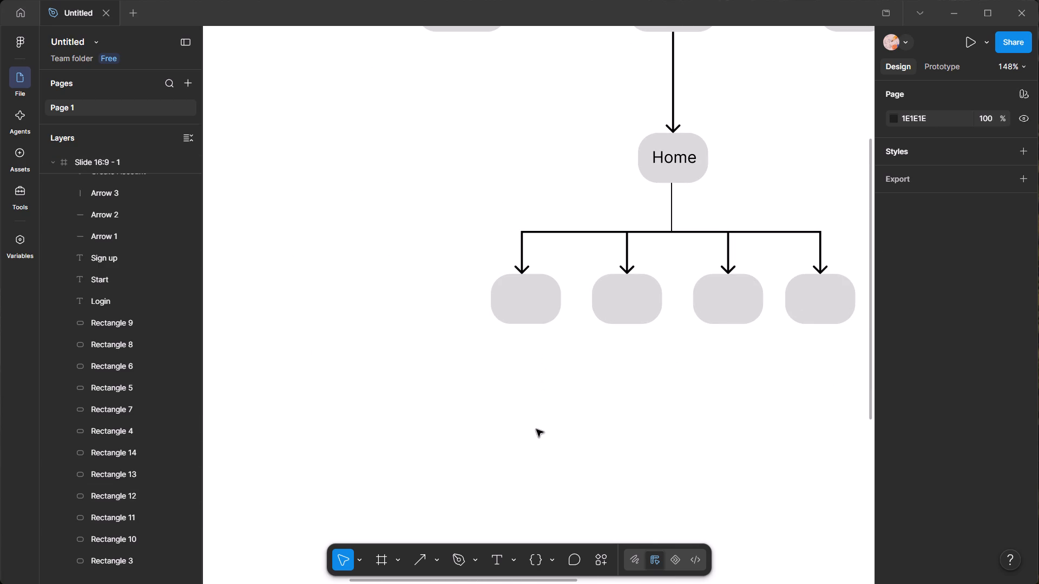
# Add the two-line text label "Switch Account" on the first box, with a leading space to centre "Switch" above "Account".
pyautogui.press('t')
pyautogui.keyDown('ctrl'); pyautogui.scroll(5, 517, 297); pyautogui.keyUp('ctrl')
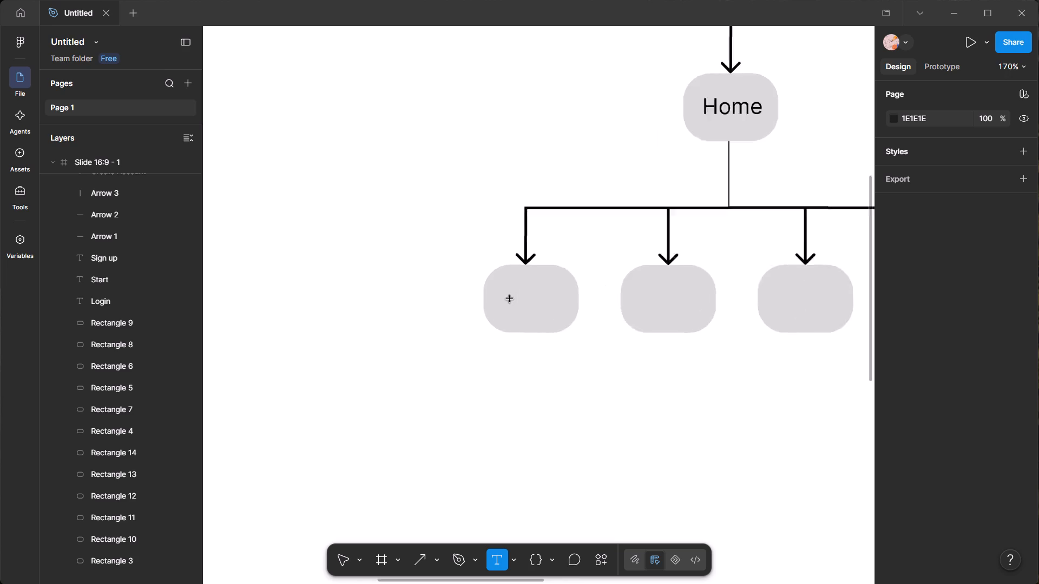
pyautogui.keyDown('ctrl'); pyautogui.scroll(7, 510, 299); pyautogui.keyUp('ctrl')
pyautogui.click(490, 266)
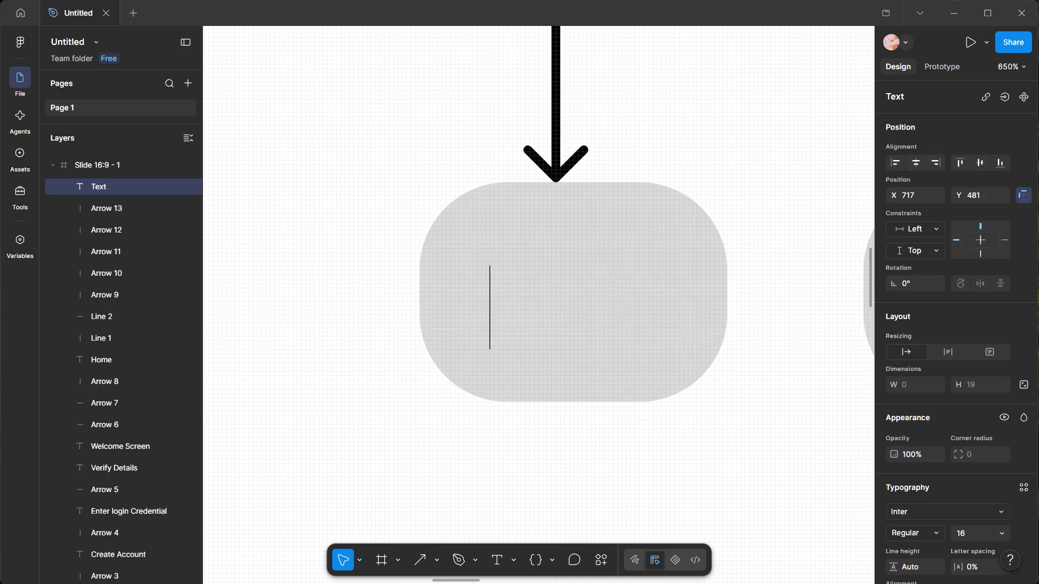
pyautogui.write('Swt')
pyautogui.press('BackSpace')
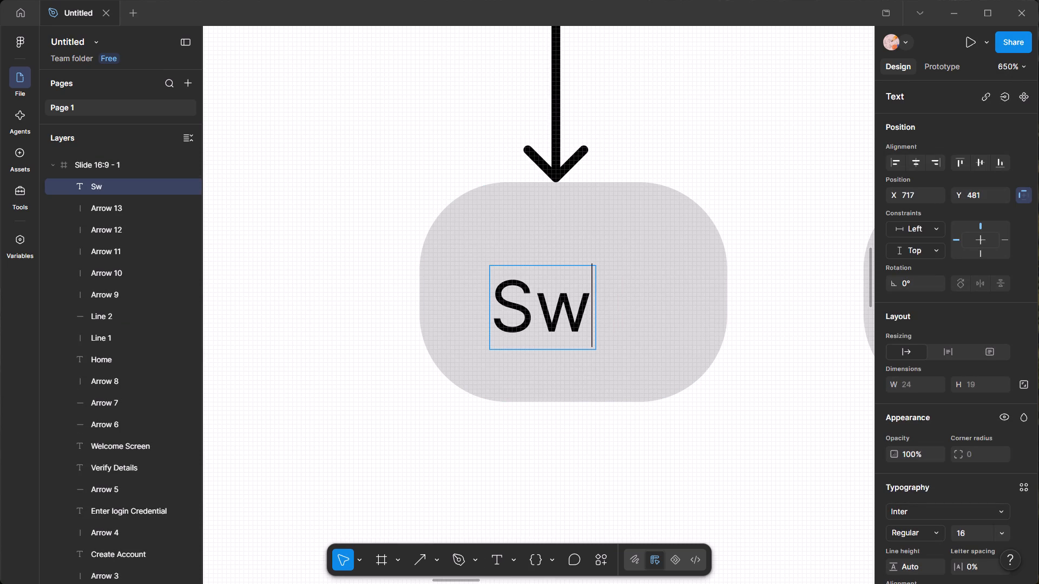
pyautogui.press('i')
pyautogui.write('tch')
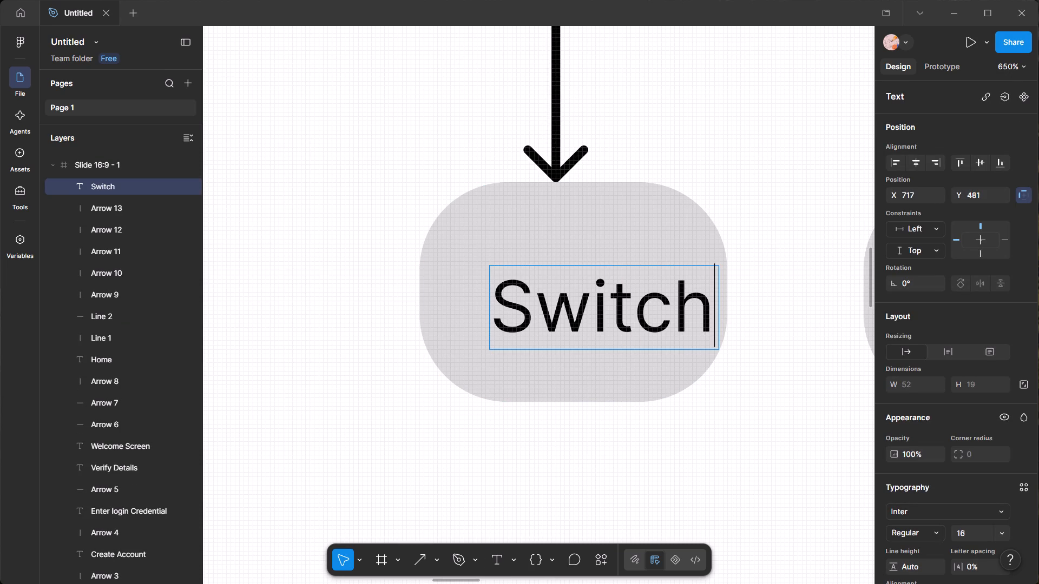
pyautogui.press('Return')
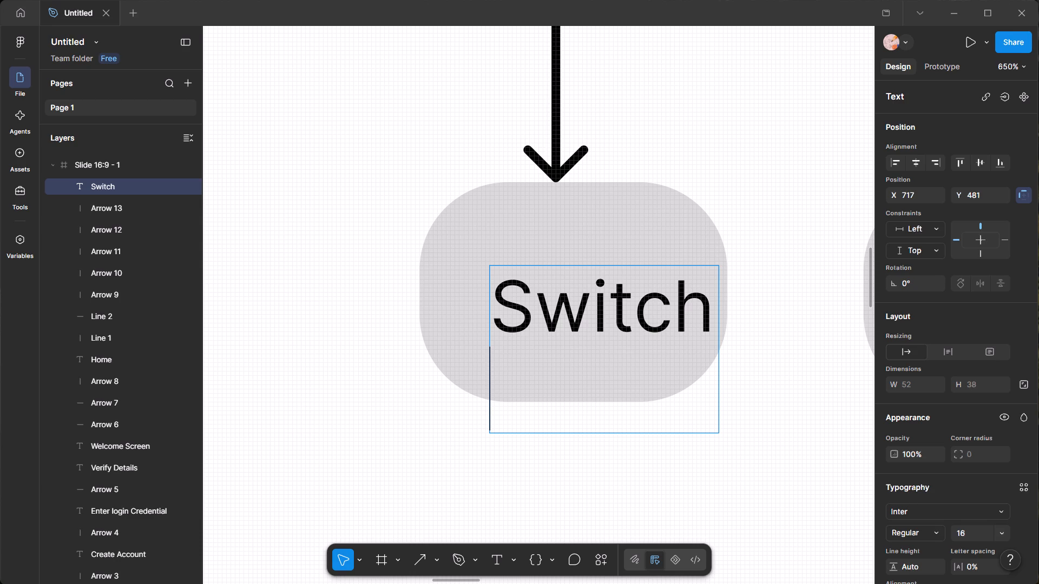
pyautogui.write('Account')
pyautogui.click(496, 316)
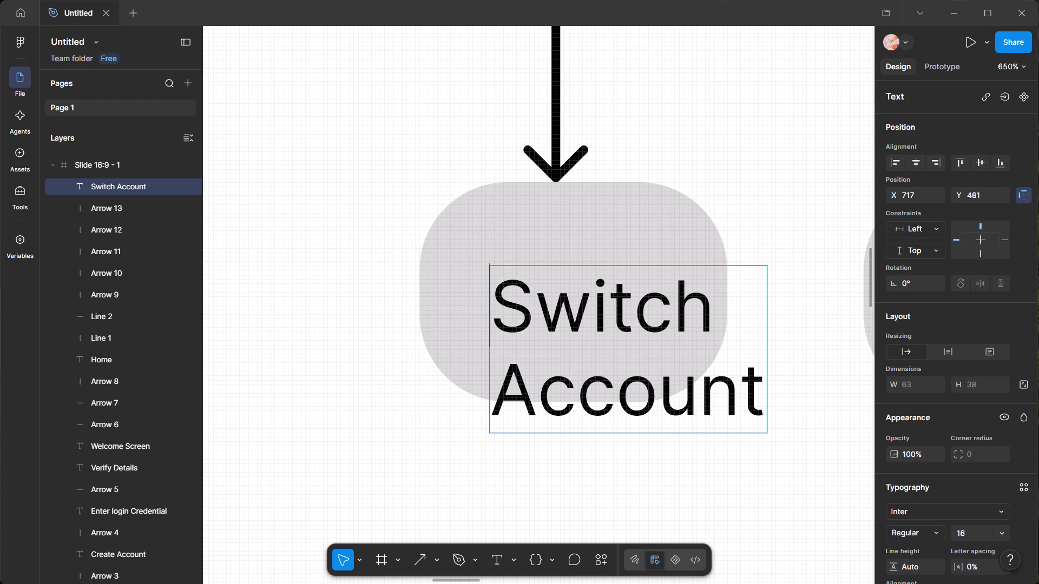
pyautogui.press('space')
pyautogui.click(788, 362)
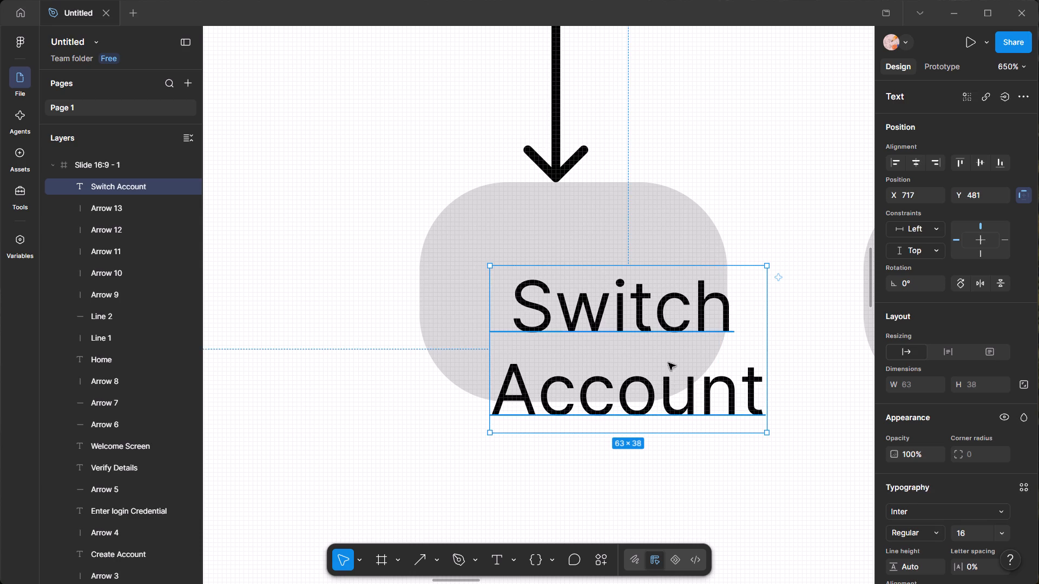
pyautogui.click(834, 412)
# Position the Switch Account label at X 705, Y 467, roughly centred within the first box.
pyautogui.moveTo(649, 327); pyautogui.dragTo(600, 266)
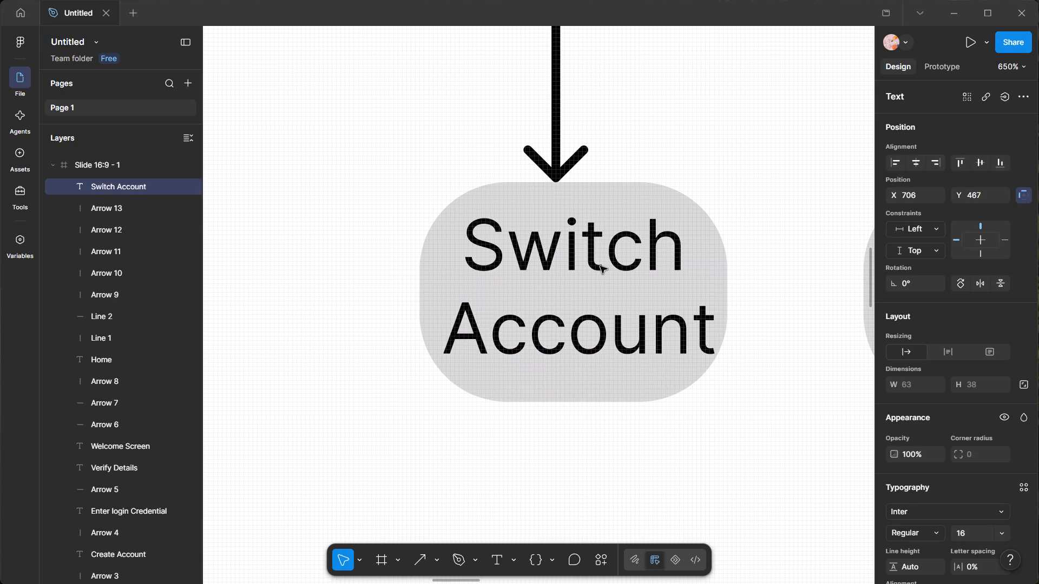
pyautogui.moveTo(600, 266); pyautogui.dragTo(593, 270)
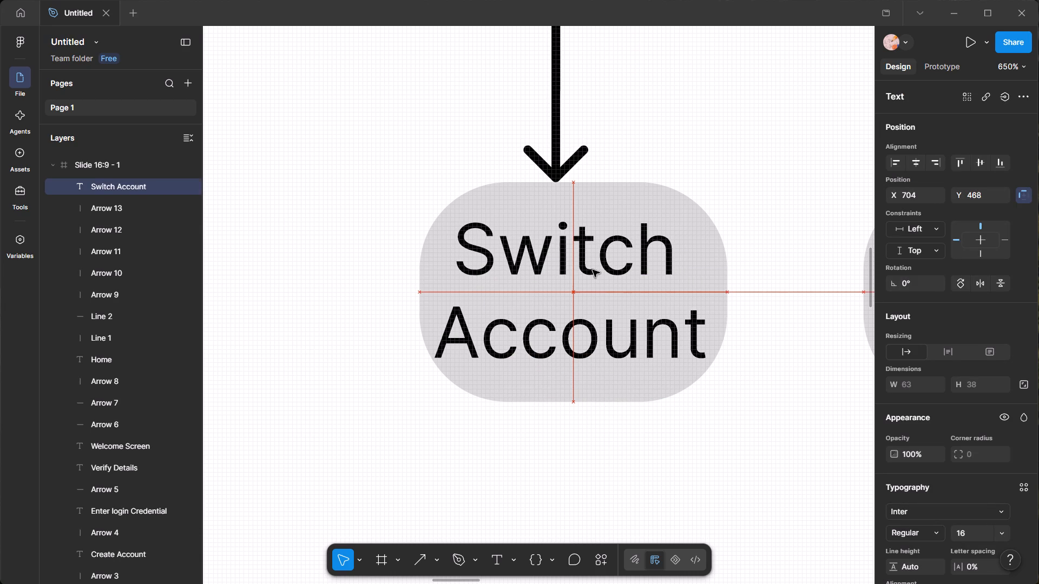
pyautogui.moveTo(593, 270); pyautogui.dragTo(592, 269)
pyautogui.click(681, 440)
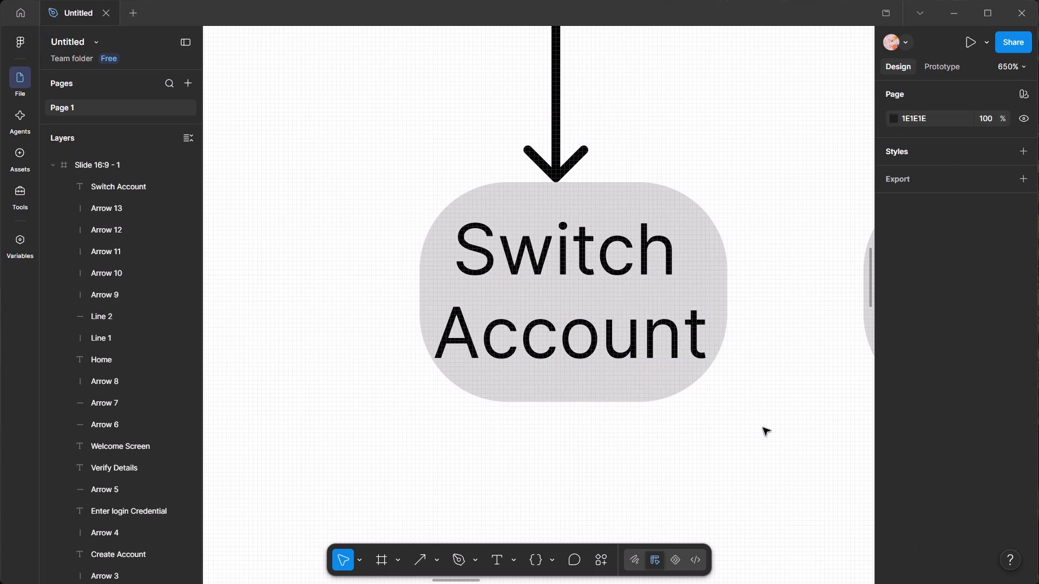
pyautogui.moveTo(761, 433); pyautogui.dragTo(605, 430, button='middle')
pyautogui.moveTo(412, 258); pyautogui.dragTo(413, 255)
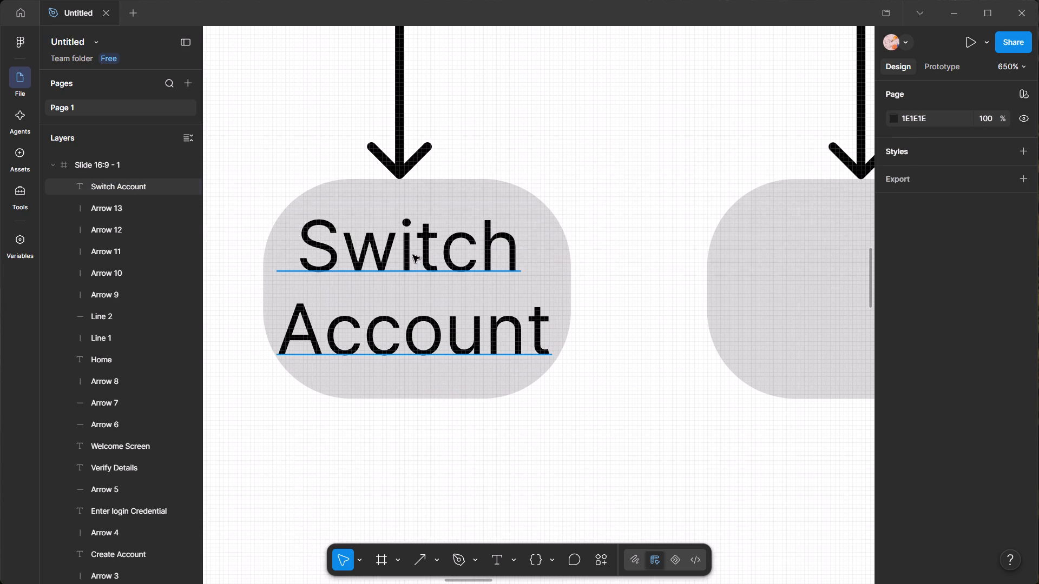
pyautogui.moveTo(413, 255); pyautogui.dragTo(417, 253)
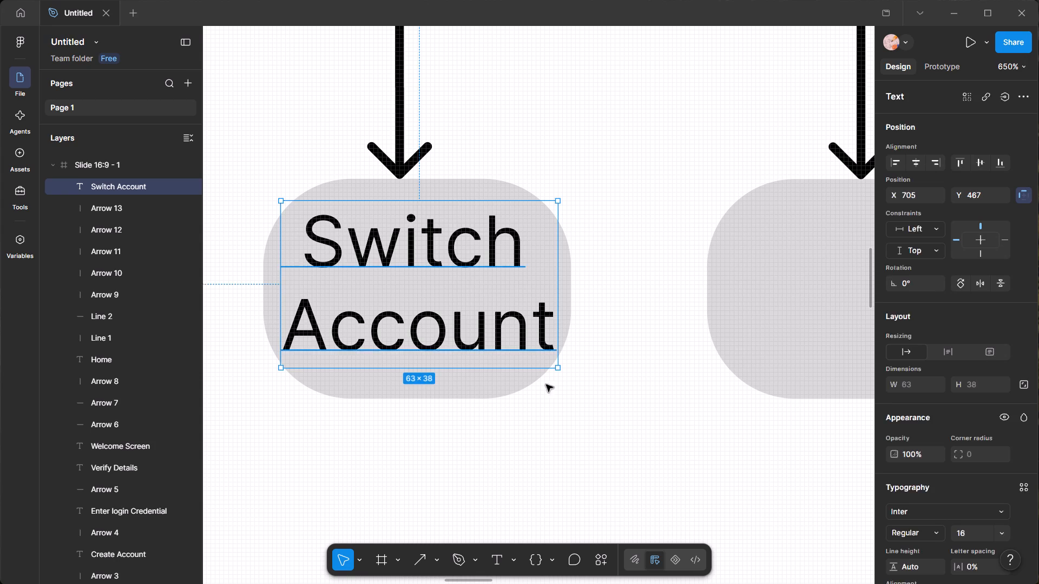
pyautogui.click(580, 412)
# Add the two-line text label "Contact Us" on the second box, with "Contact" above "Us".
pyautogui.moveTo(634, 390); pyautogui.dragTo(286, 448, button='middle')
pyautogui.click(498, 561)
pyautogui.click(480, 344)
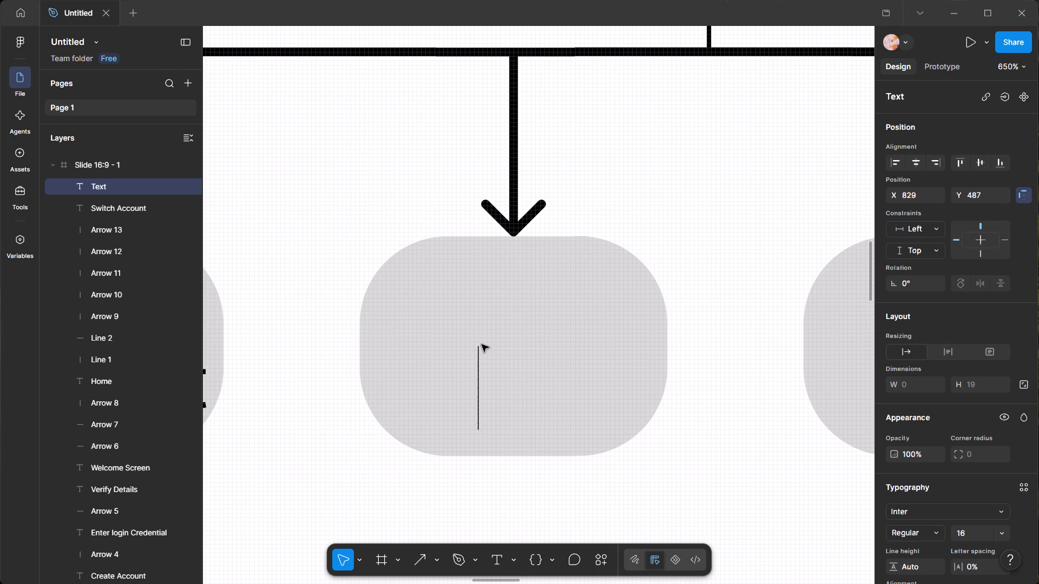
pyautogui.hotkey('shift', 'c')
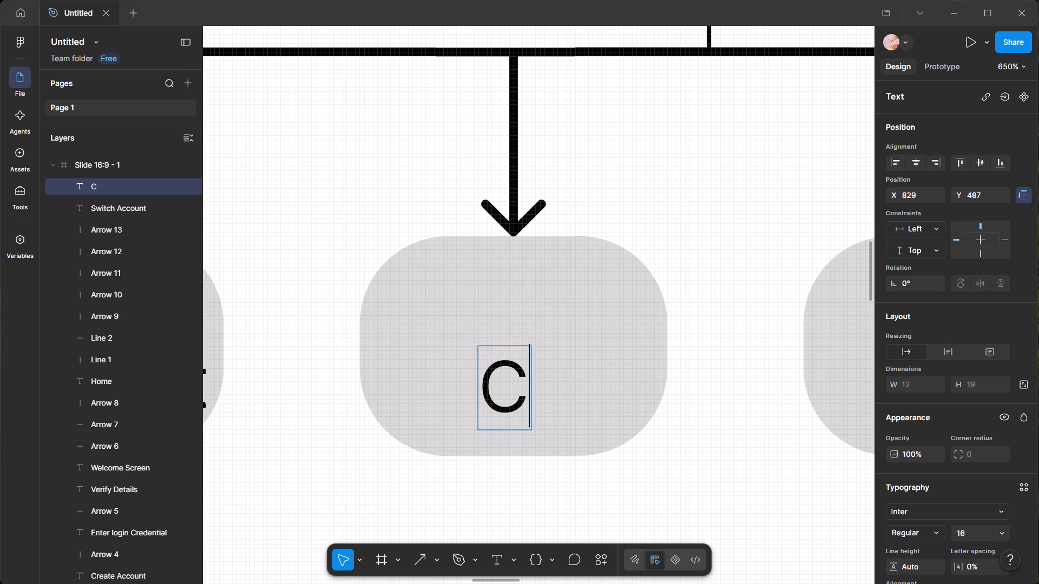
pyautogui.press('o')
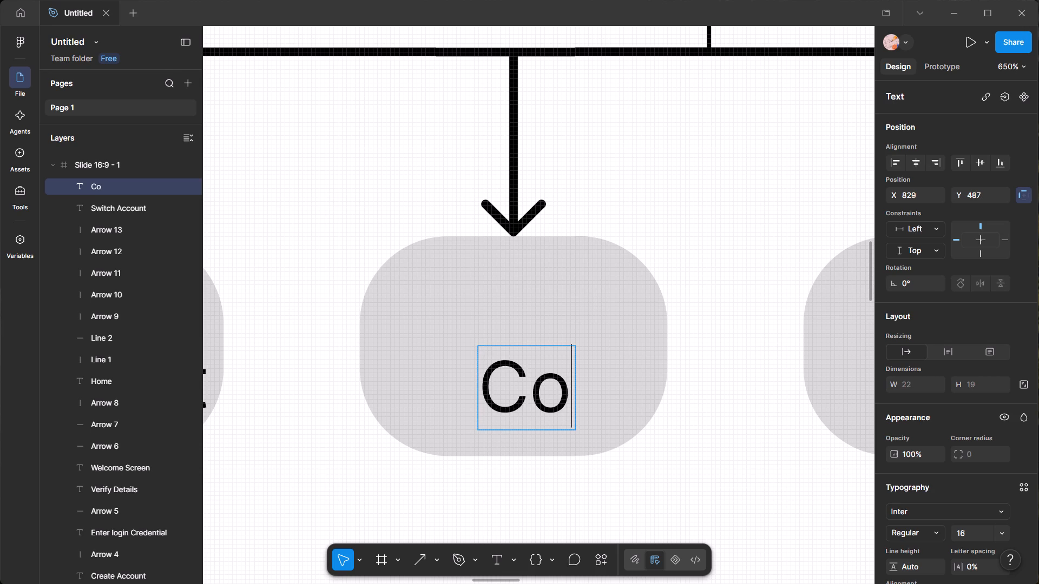
pyautogui.press('n')
pyautogui.write('tat')
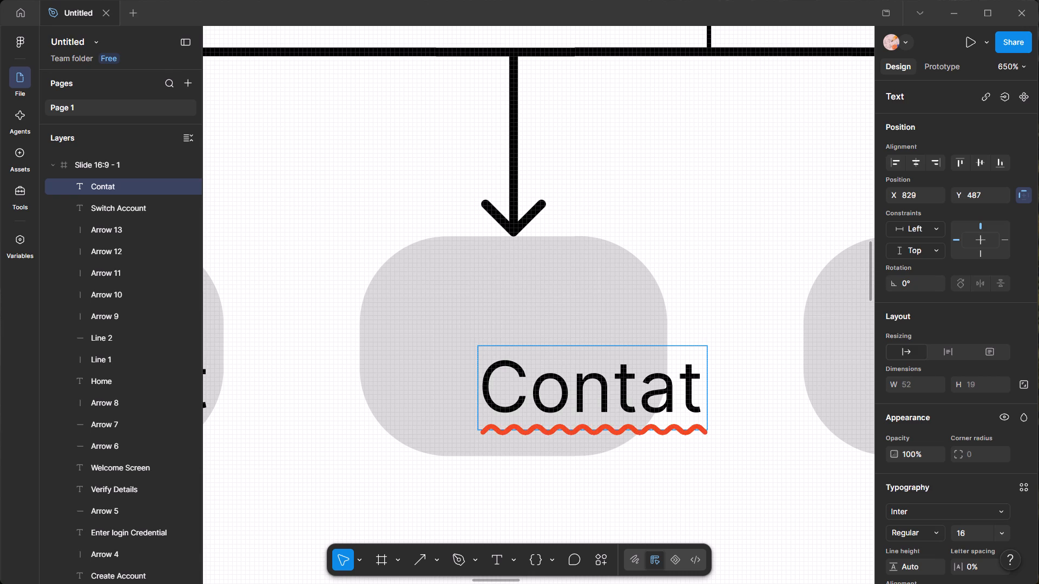
pyautogui.press('BackSpace')
pyautogui.write('ct')
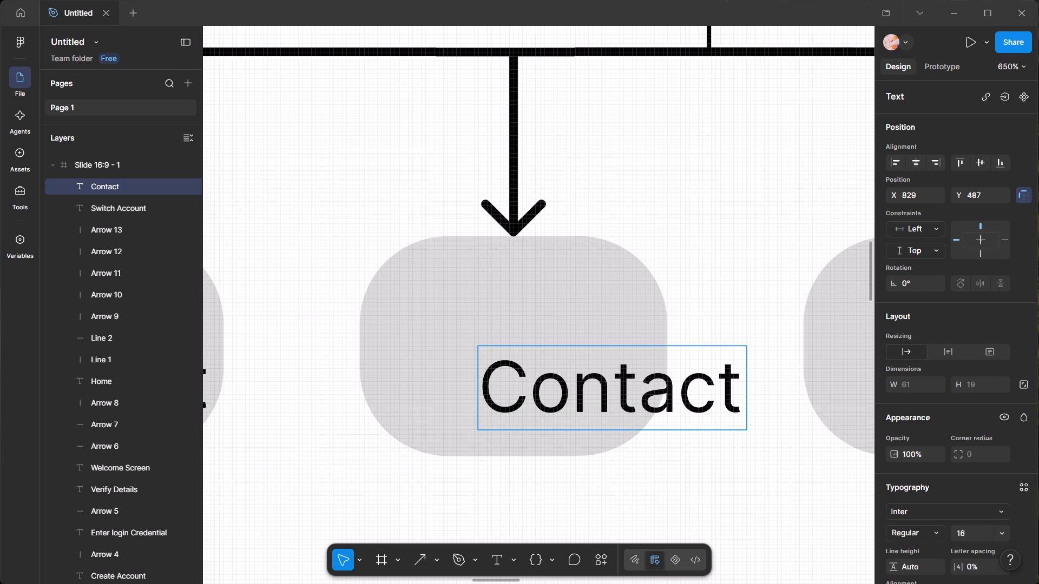
pyautogui.press('Return')
pyautogui.write('us')
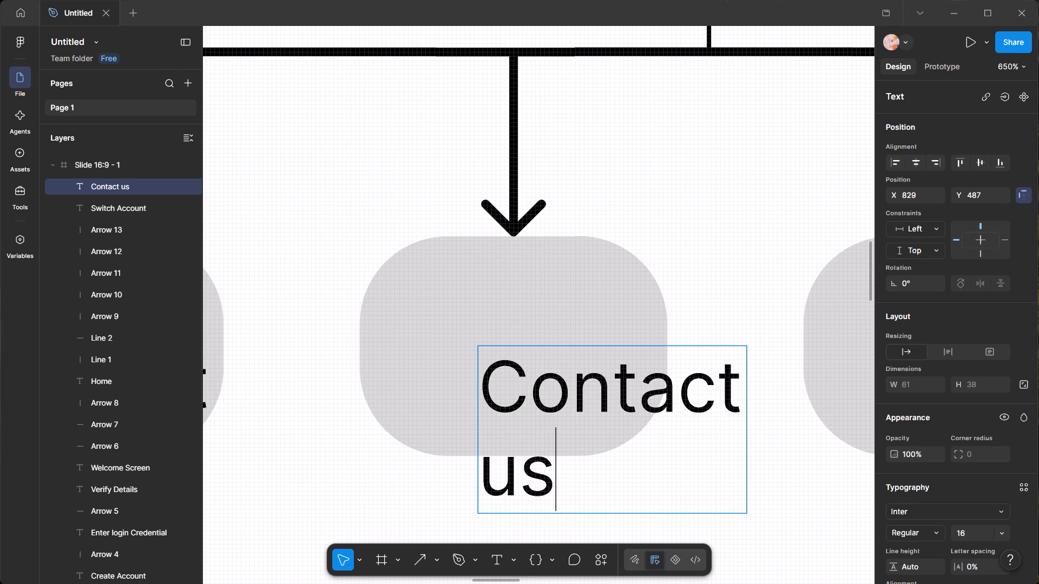
pyautogui.press('BackSpace')
pyautogui.press('BackSpace')
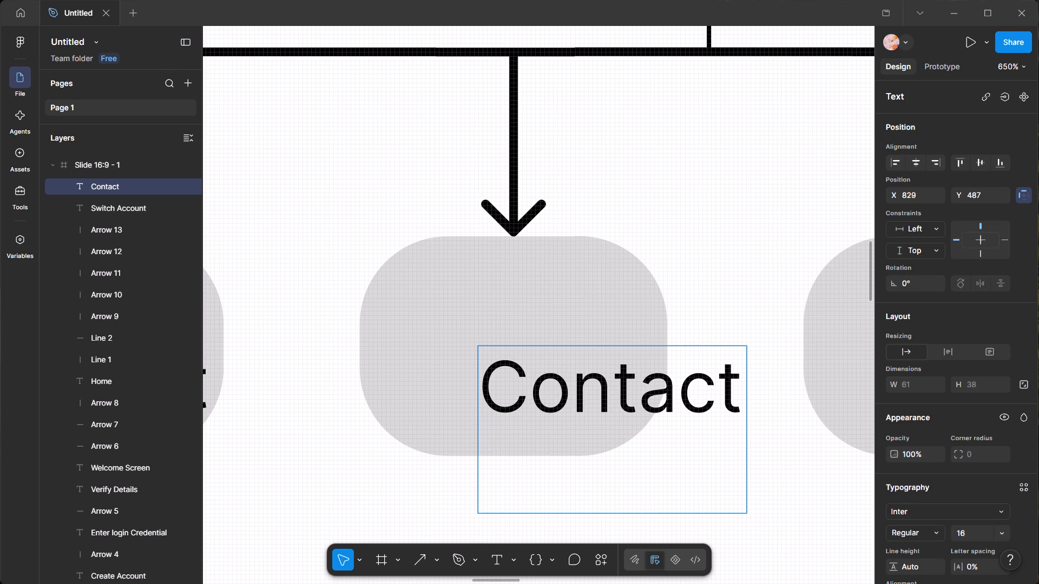
pyautogui.hotkey('shift', 'u')
pyautogui.press('s')
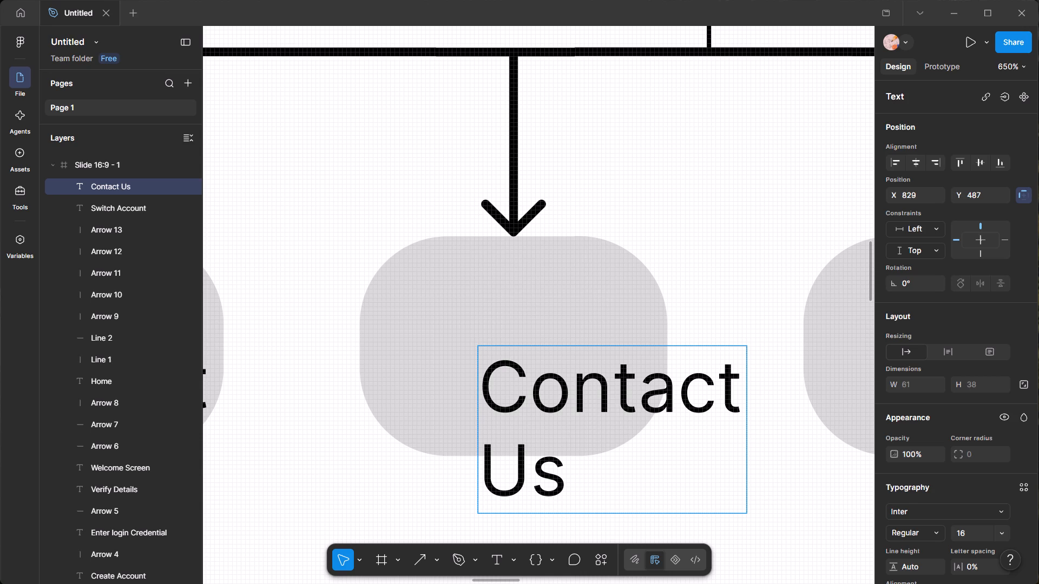
# Indent "Us" with four leading spaces to centre it below "Contact".
pyautogui.press('Left')
pyautogui.press('Left')
pyautogui.press('Left')
pyautogui.press('Right')
pyautogui.press('space')
pyautogui.press('space')
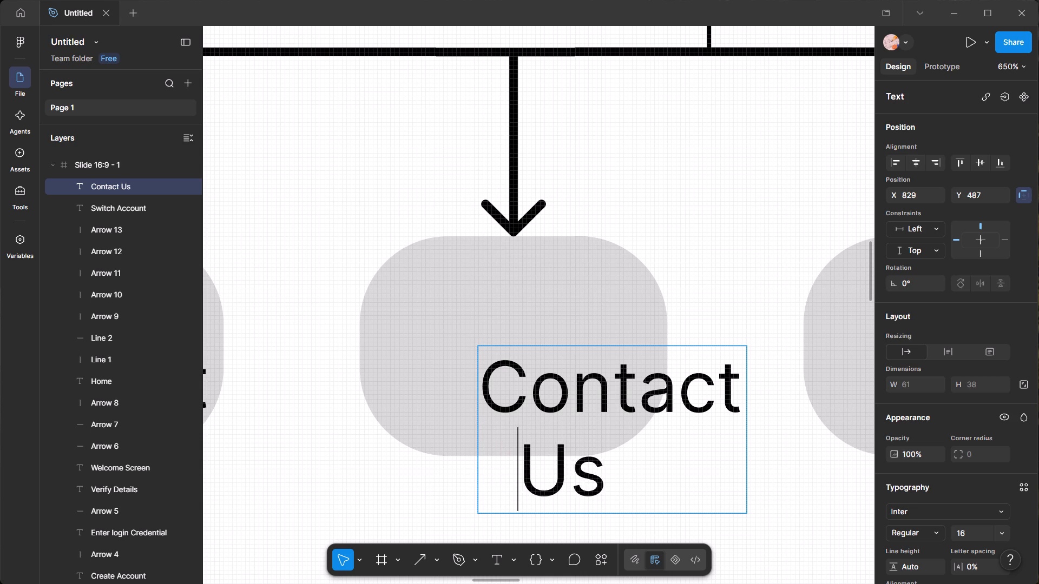
pyautogui.press('space')
pyautogui.press('space')
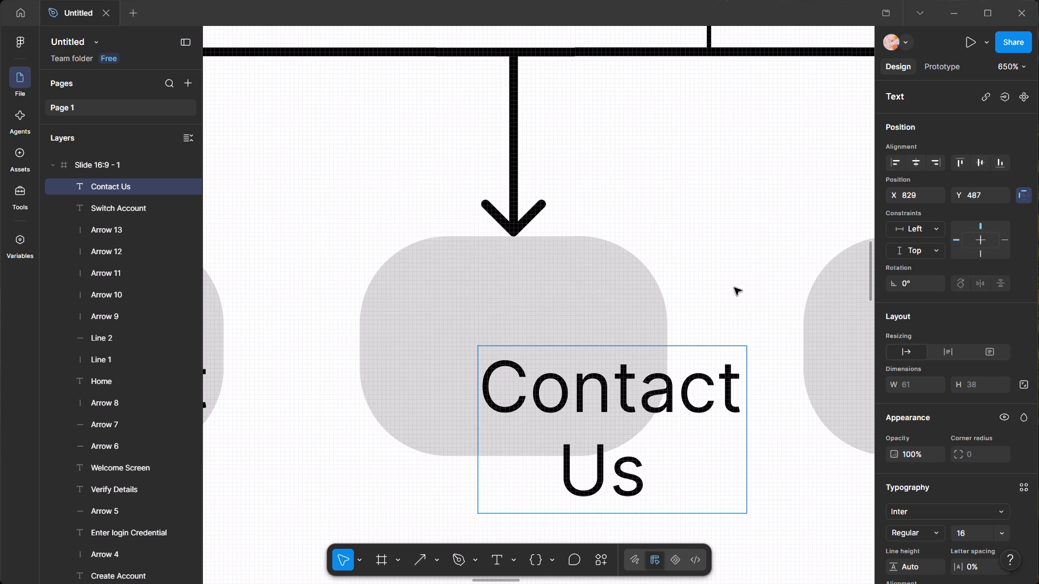
pyautogui.click(734, 287)
pyautogui.click(735, 284)
# Move the Contact Us label into the second box, at X 807, Y 471.
pyautogui.moveTo(675, 404); pyautogui.dragTo(565, 333)
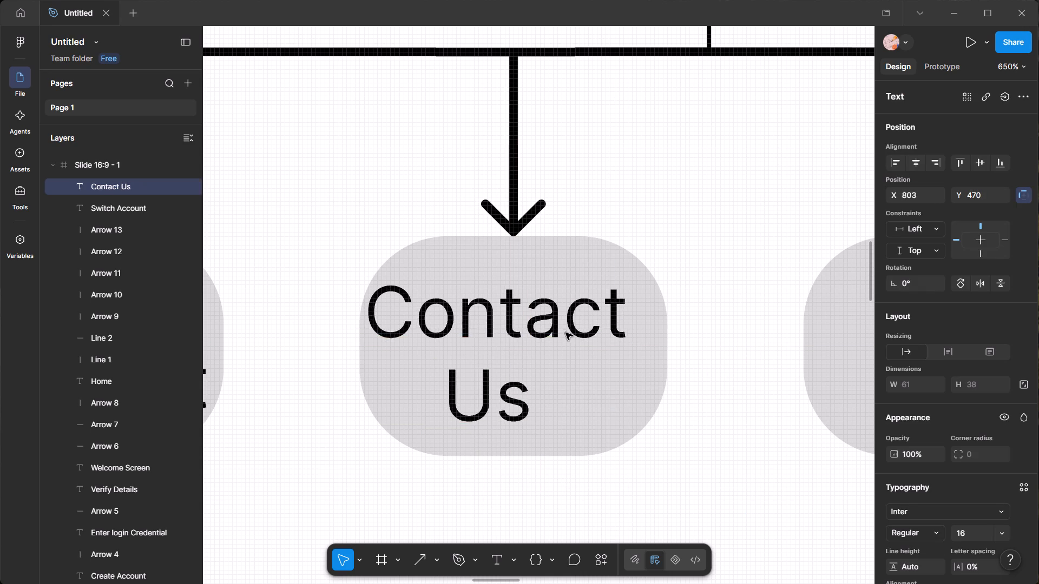
pyautogui.moveTo(565, 333); pyautogui.dragTo(579, 333)
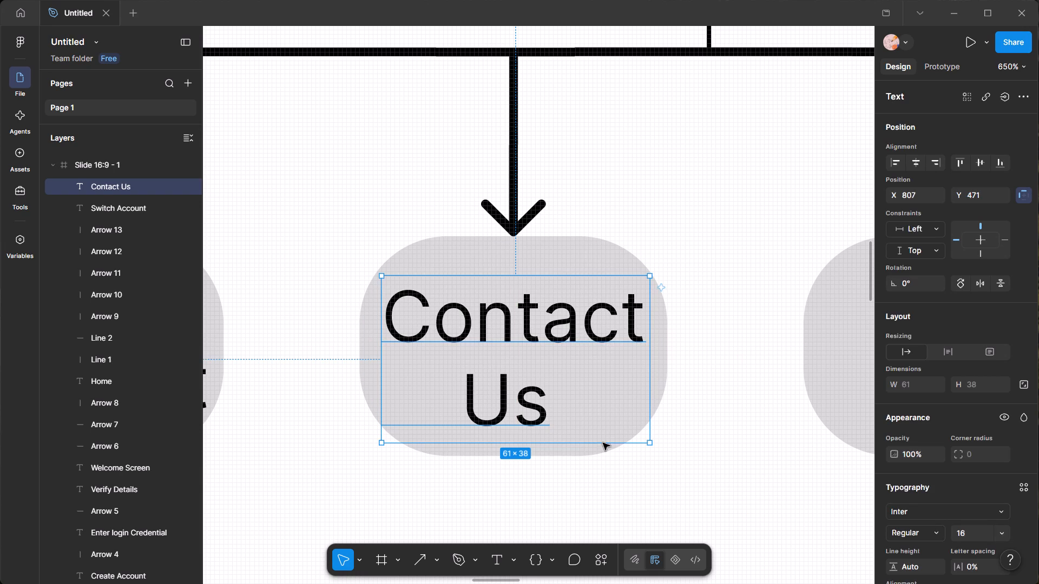
pyautogui.click(634, 559)
pyautogui.click(608, 493)
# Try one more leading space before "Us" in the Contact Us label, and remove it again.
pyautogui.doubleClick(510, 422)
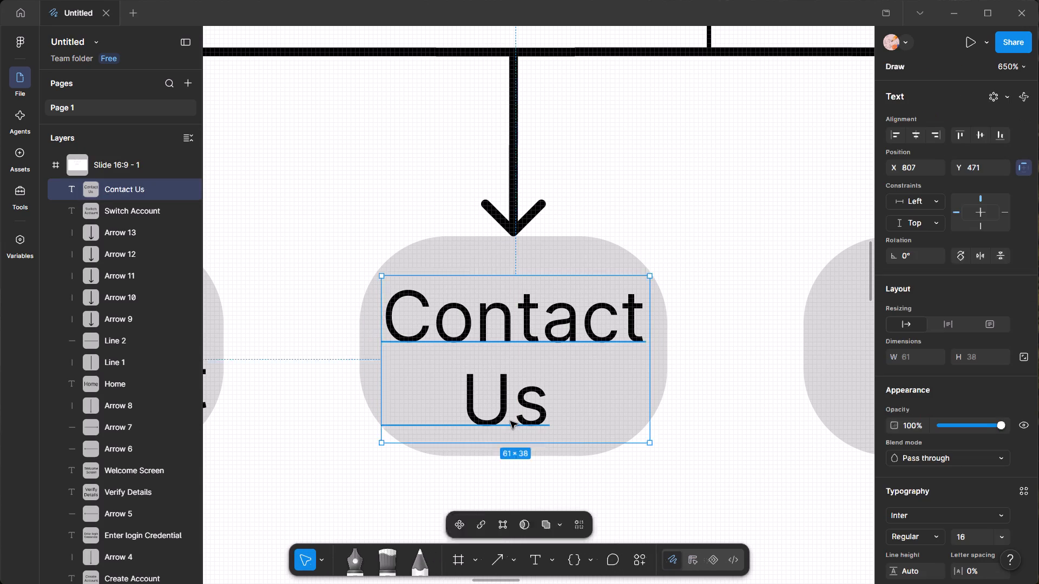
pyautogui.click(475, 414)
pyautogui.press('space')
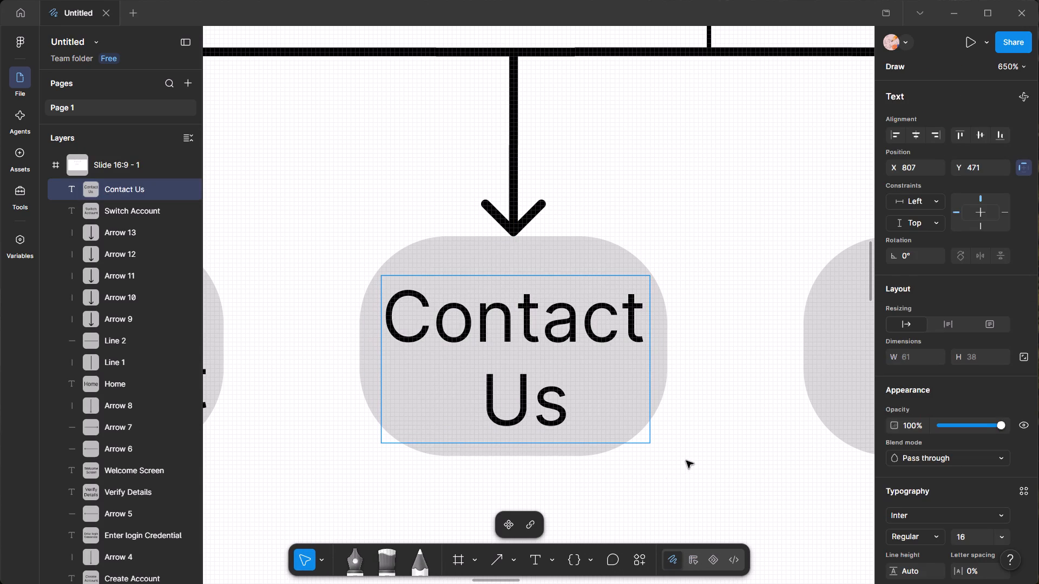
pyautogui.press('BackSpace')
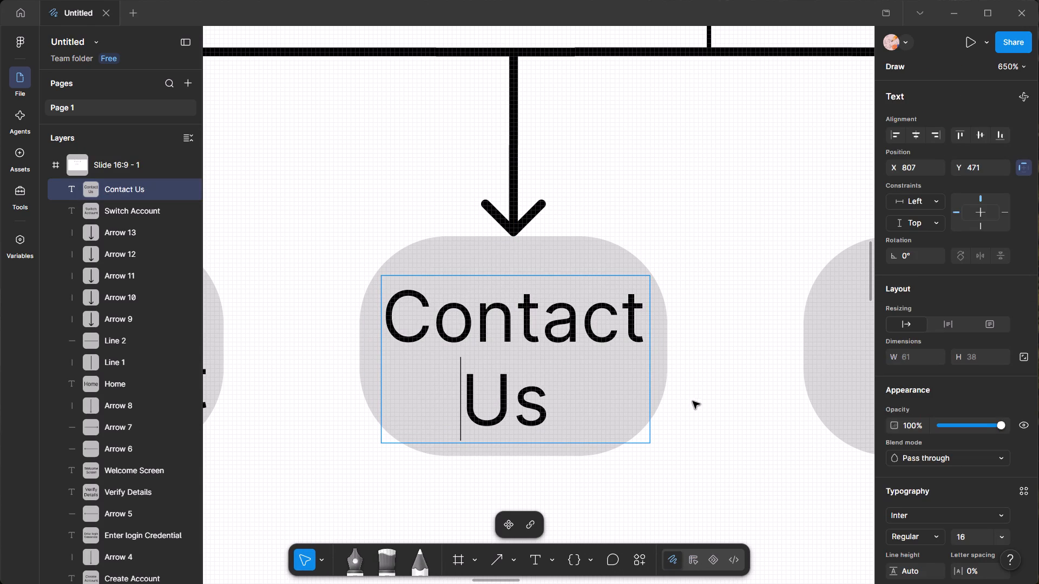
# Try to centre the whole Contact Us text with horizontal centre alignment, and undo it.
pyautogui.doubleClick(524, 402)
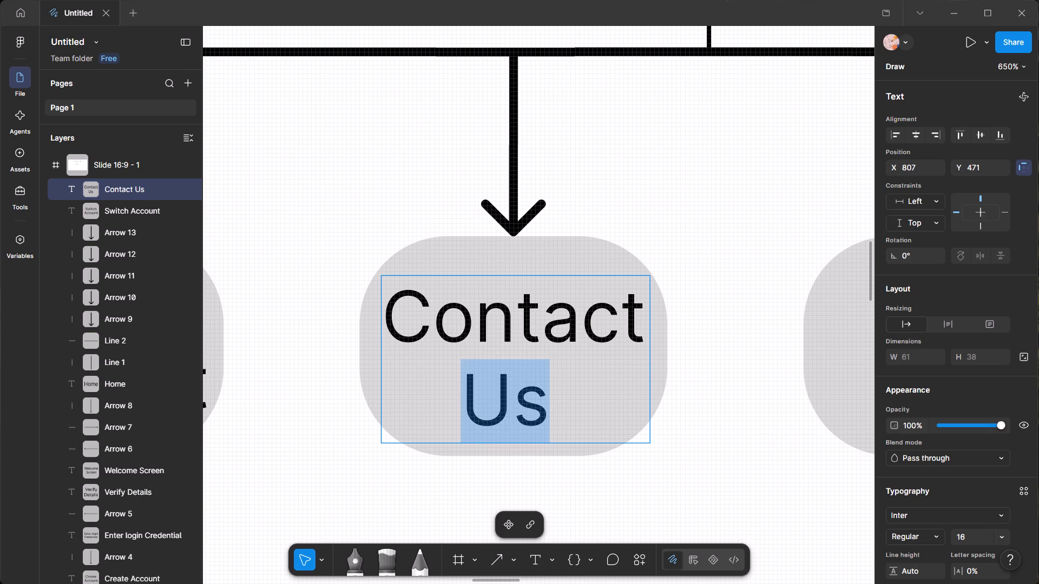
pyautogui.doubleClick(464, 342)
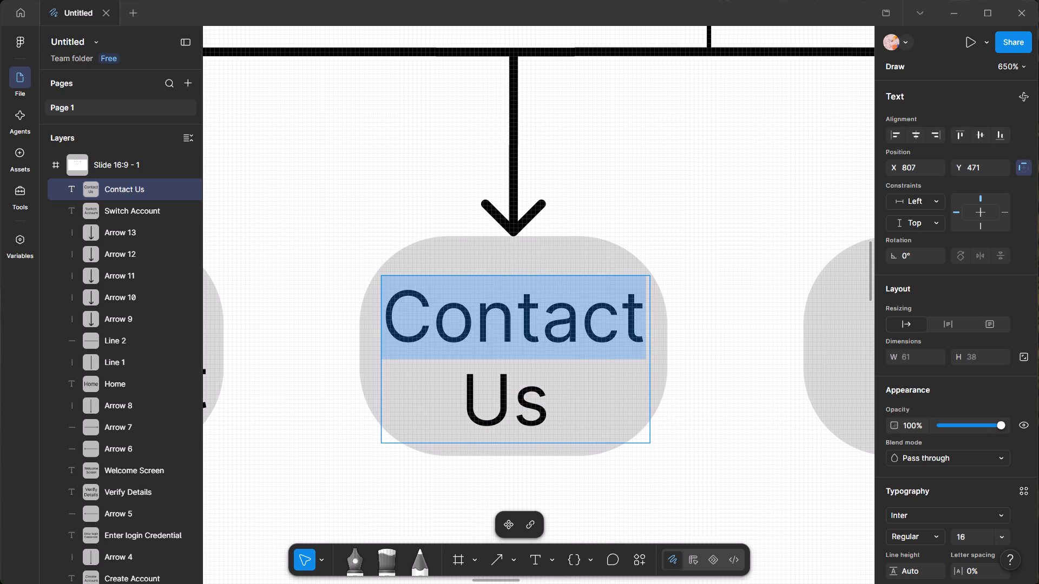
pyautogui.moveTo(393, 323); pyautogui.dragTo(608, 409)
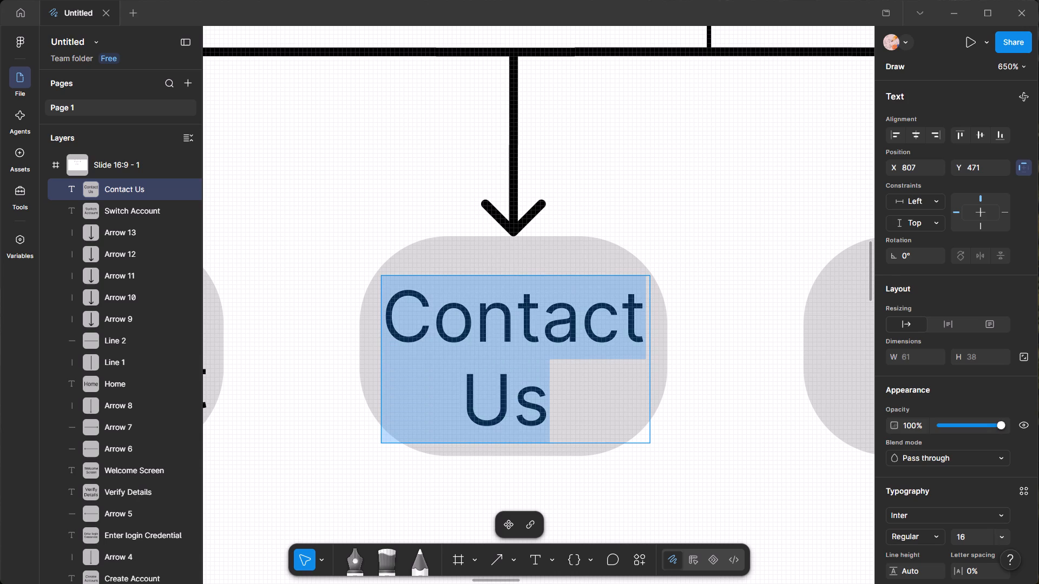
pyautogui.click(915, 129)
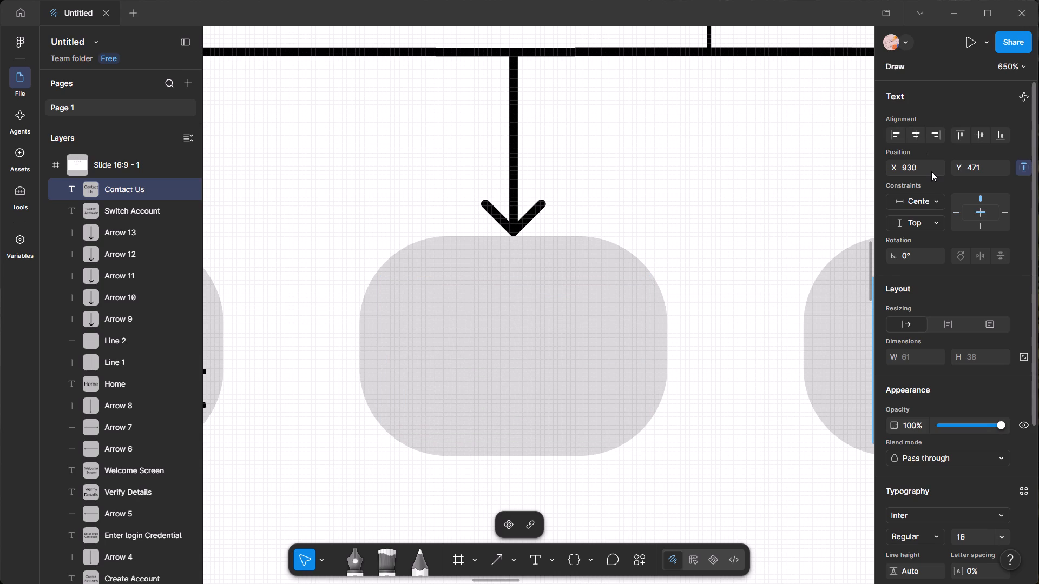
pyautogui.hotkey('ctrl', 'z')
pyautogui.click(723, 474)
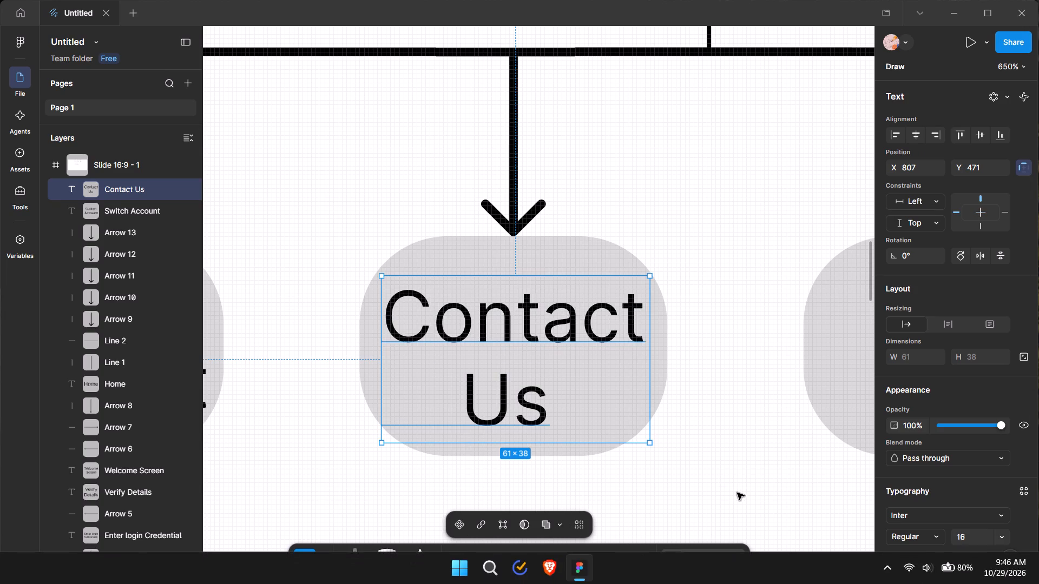
# Reposition the Contact Us label at X 807, Y 468 so that it sits centred in the second box.
pyautogui.scroll(-7, 735, 492)
pyautogui.keyDown('ctrl'); pyautogui.scroll(-6, 668, 400); pyautogui.keyUp('ctrl')
pyautogui.click(668, 401)
pyautogui.moveTo(741, 326); pyautogui.dragTo(688, 490, button='middle')
pyautogui.keyDown('ctrl'); pyautogui.scroll(6, 522, 432); pyautogui.keyUp('ctrl')
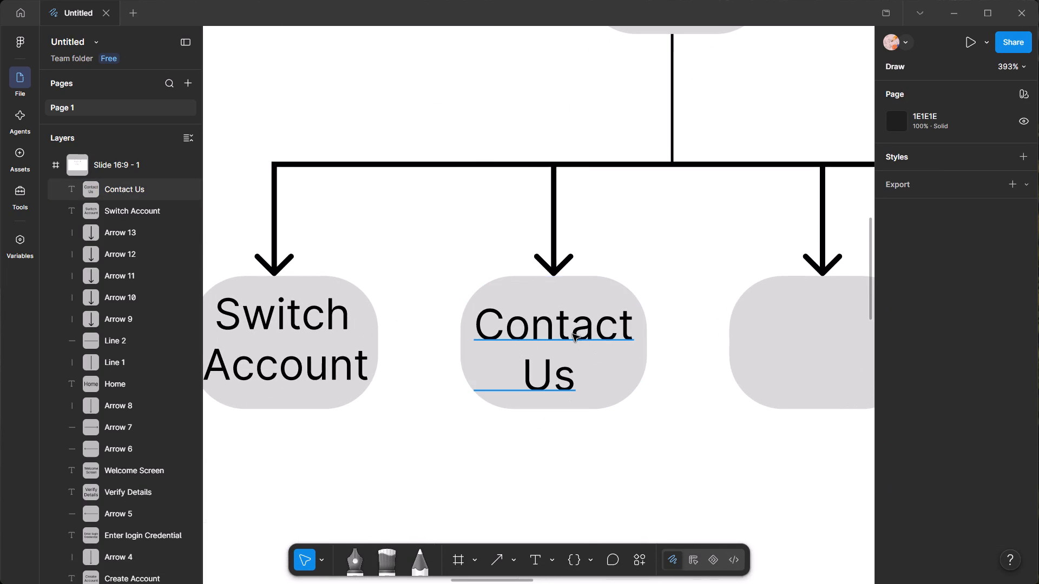
pyautogui.moveTo(573, 333); pyautogui.dragTo(574, 329)
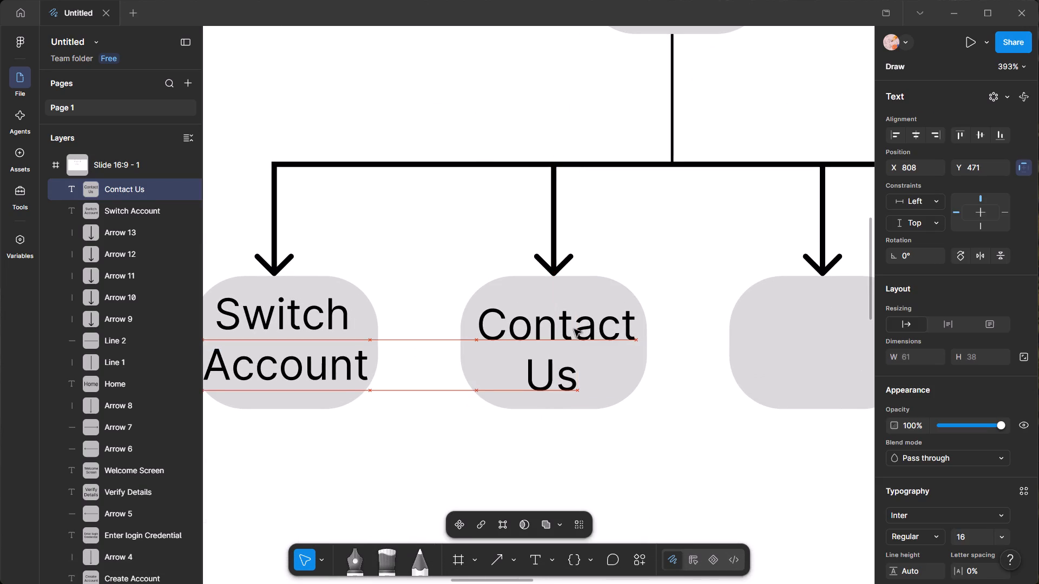
pyautogui.moveTo(574, 329); pyautogui.dragTo(574, 327)
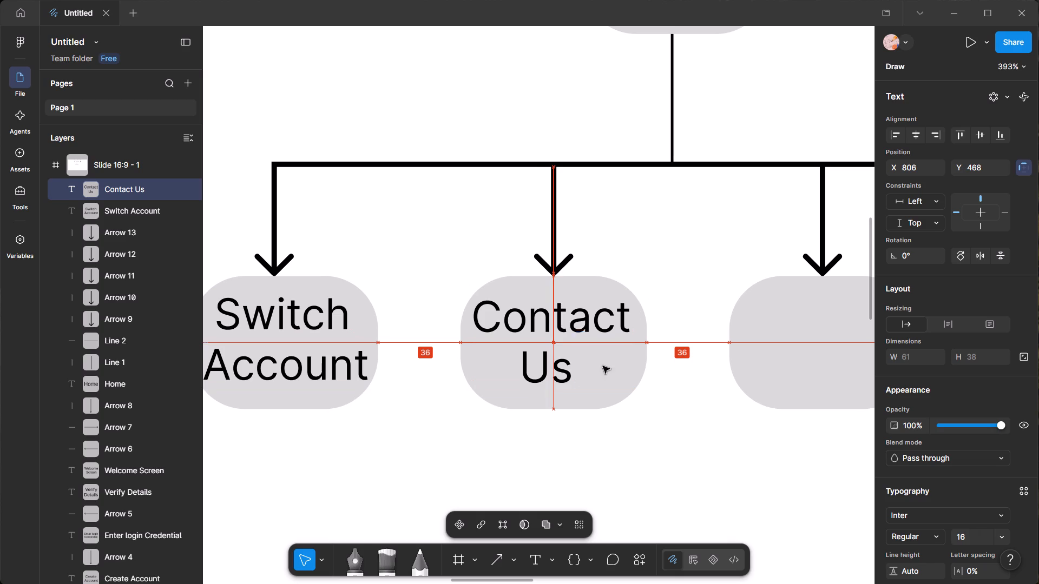
pyautogui.click(725, 517)
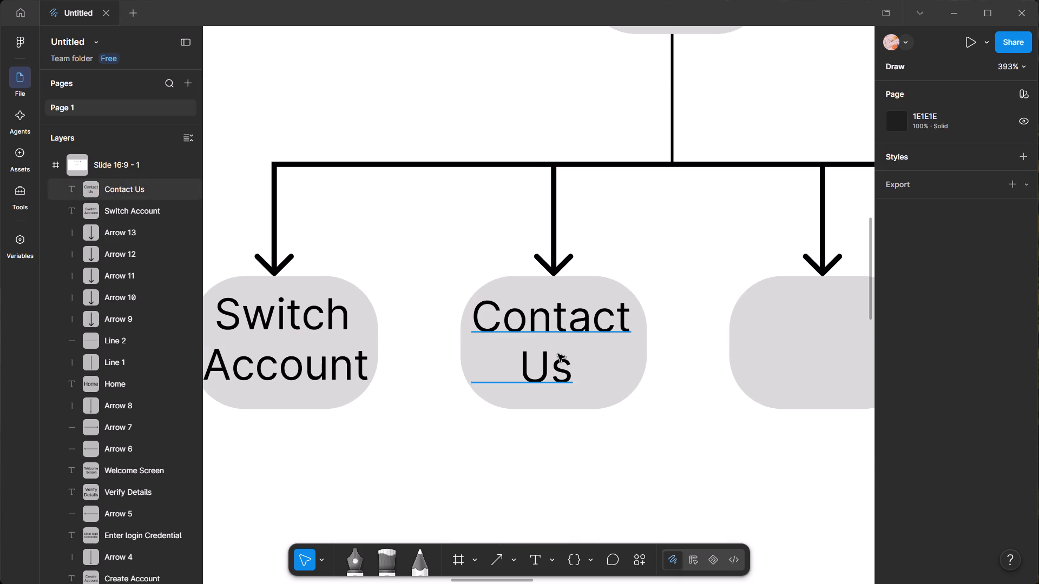
pyautogui.keyDown('ctrl'); pyautogui.scroll(6, 558, 353); pyautogui.keyUp('ctrl')
pyautogui.moveTo(547, 302); pyautogui.dragTo(550, 301)
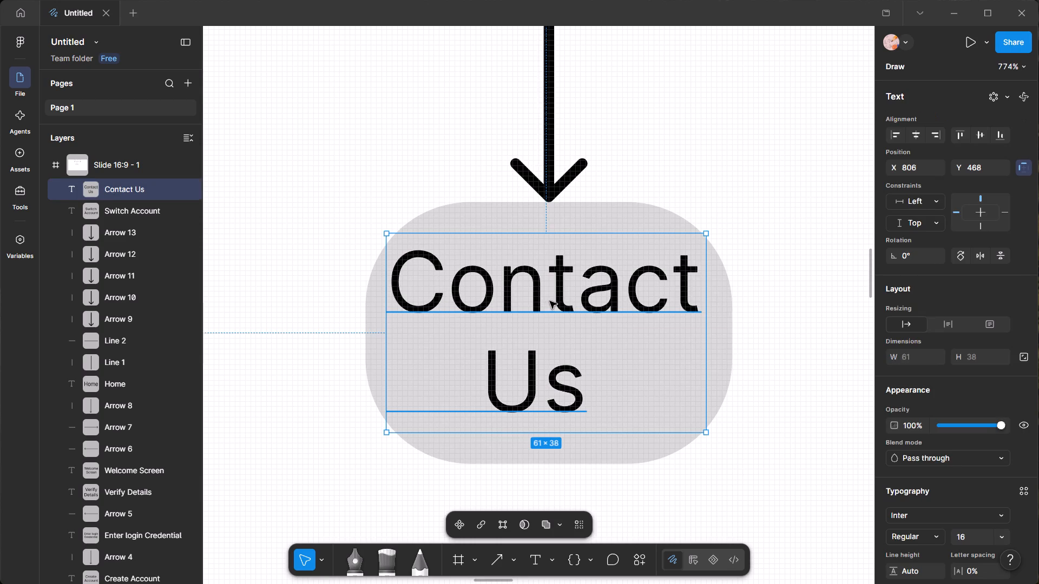
pyautogui.moveTo(550, 301); pyautogui.dragTo(553, 301)
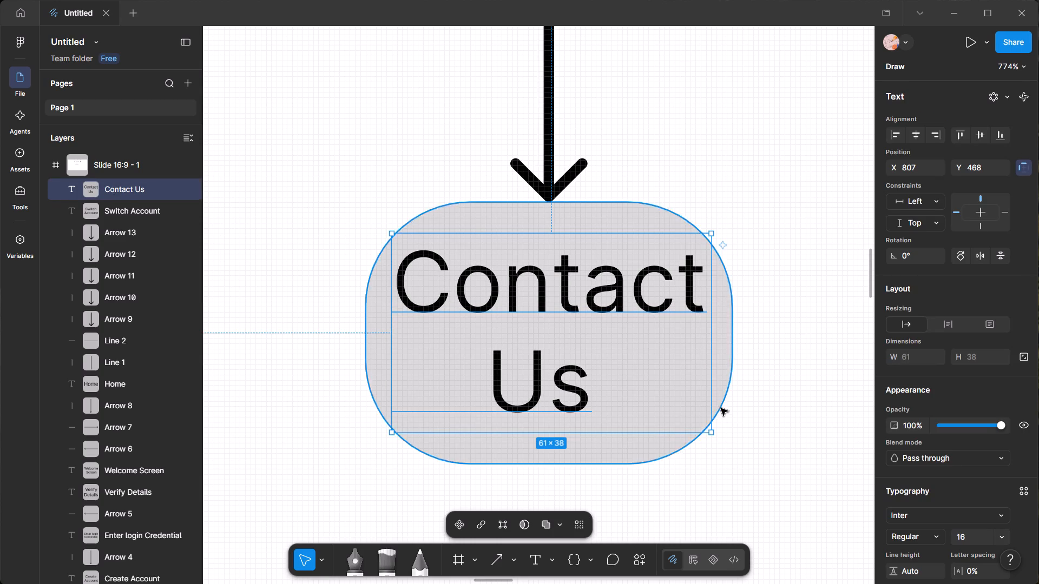
pyautogui.click(814, 427)
# Add the two-line text label "Other Services" on the third box, with "Other" above "Services".
pyautogui.keyDown('ctrl'); pyautogui.scroll(-7, 740, 391); pyautogui.keyUp('ctrl')
pyautogui.moveTo(771, 426); pyautogui.dragTo(588, 429, button='middle')
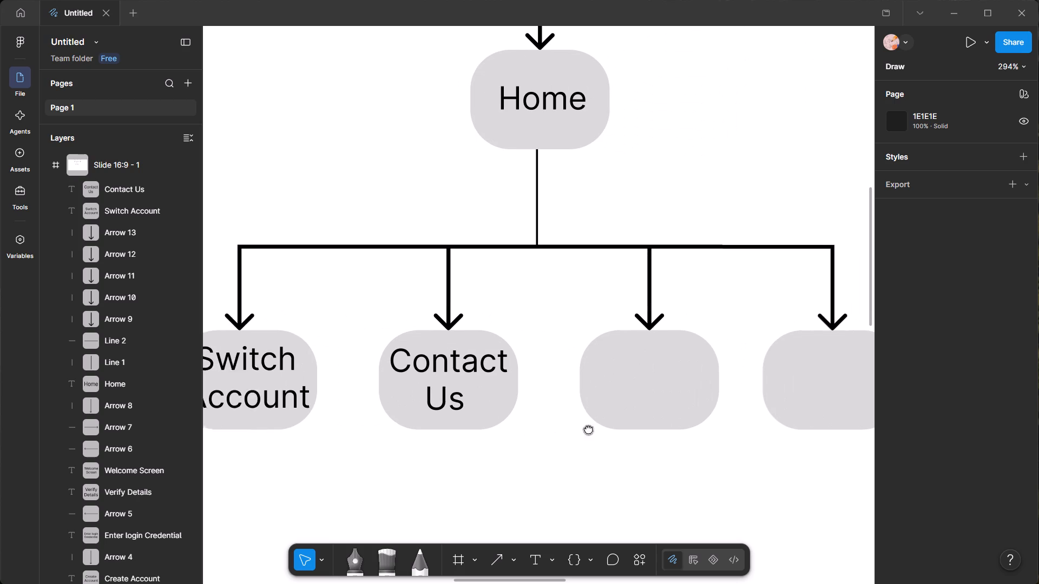
pyautogui.moveTo(588, 429); pyautogui.dragTo(638, 426, button='middle')
pyautogui.moveTo(638, 426); pyautogui.dragTo(568, 453, button='middle')
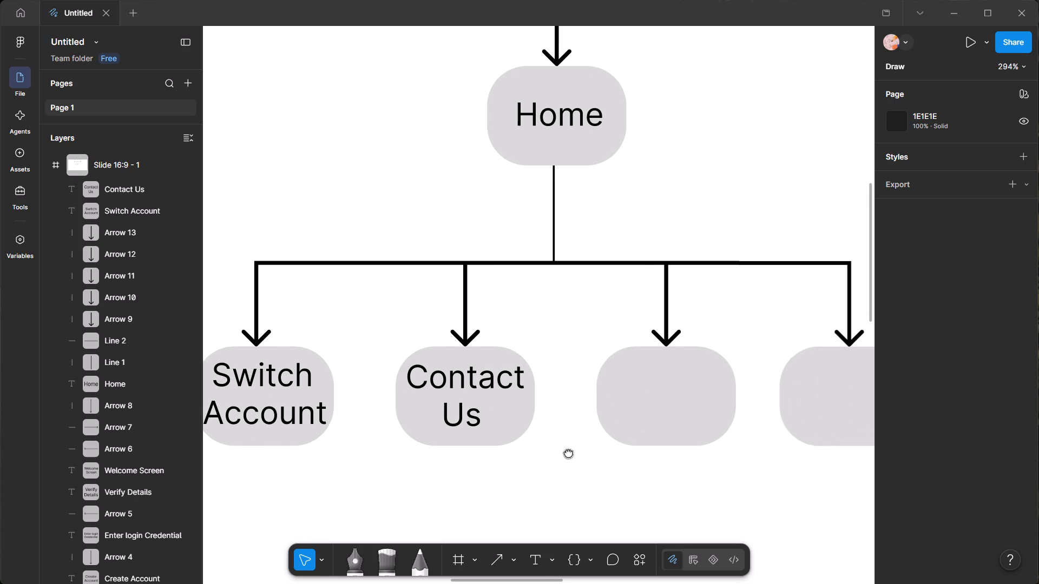
pyautogui.moveTo(568, 453); pyautogui.dragTo(568, 453, button='middle')
pyautogui.middleClick(568, 453)
pyautogui.keyDown('ctrl'); pyautogui.scroll(6, 654, 444); pyautogui.keyUp('ctrl')
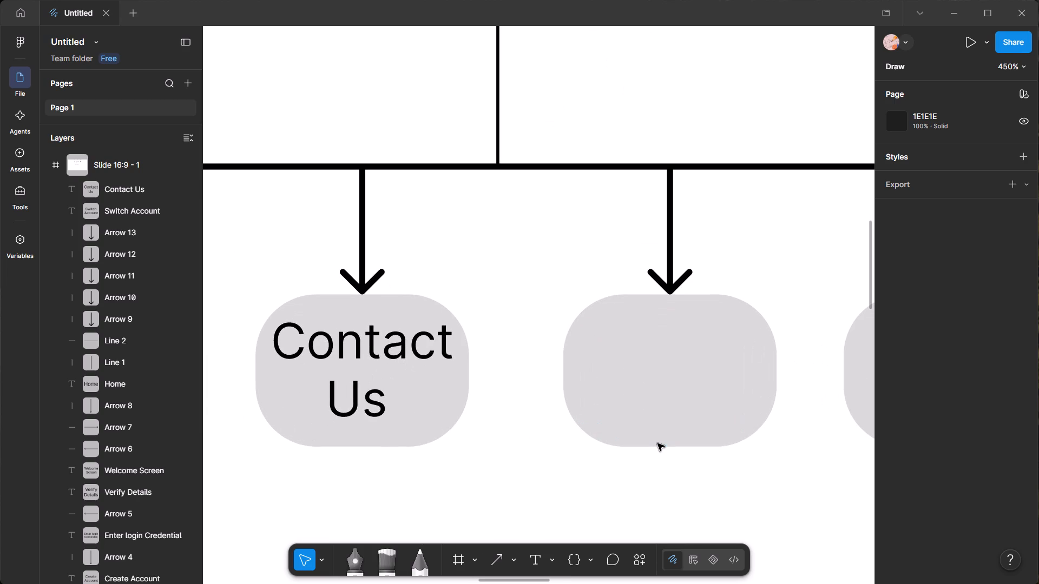
pyautogui.press('t')
pyautogui.click(635, 362)
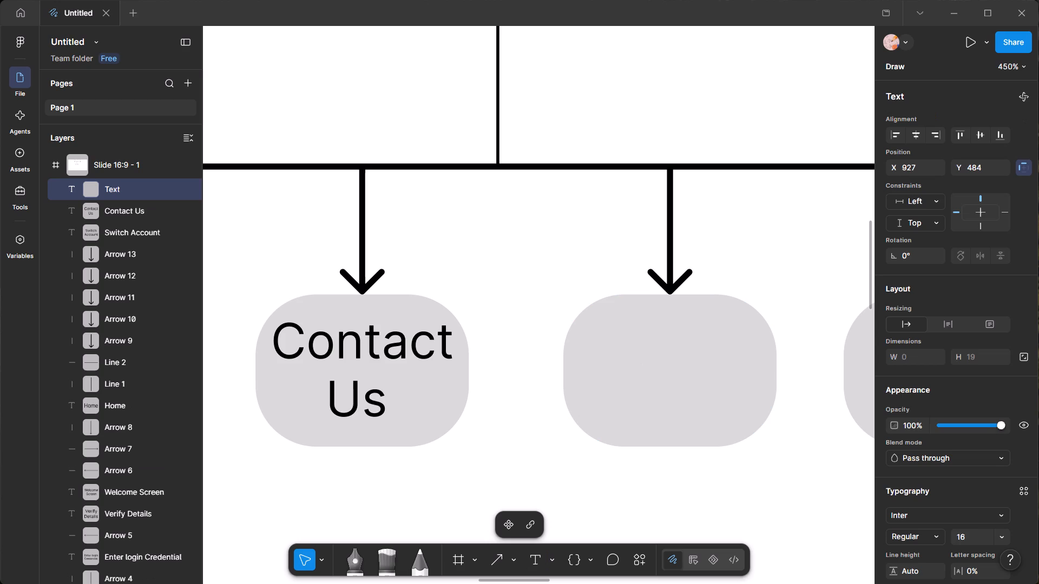
pyautogui.write('Other')
pyautogui.press('Return')
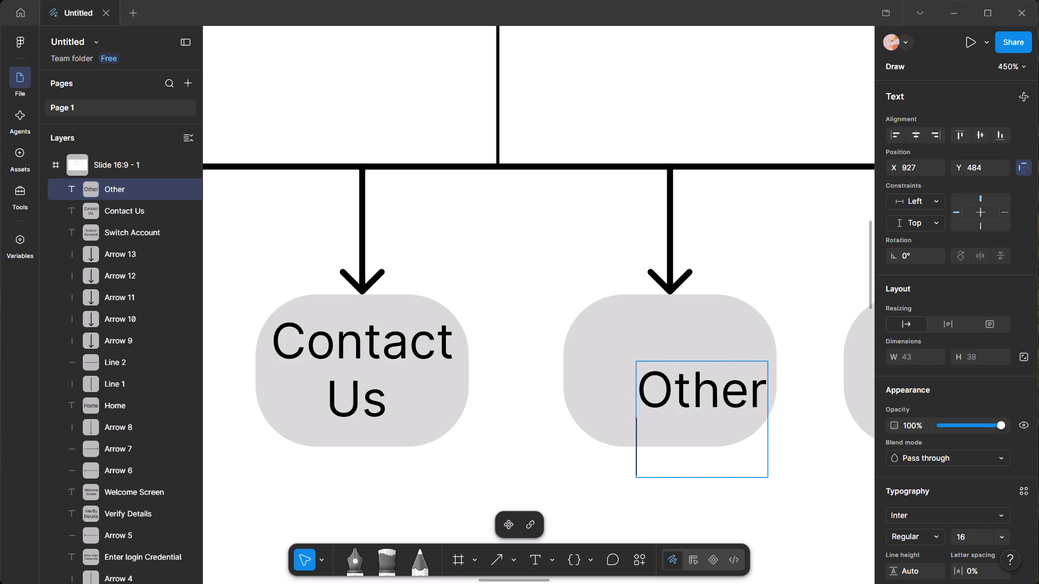
pyautogui.write('Services')
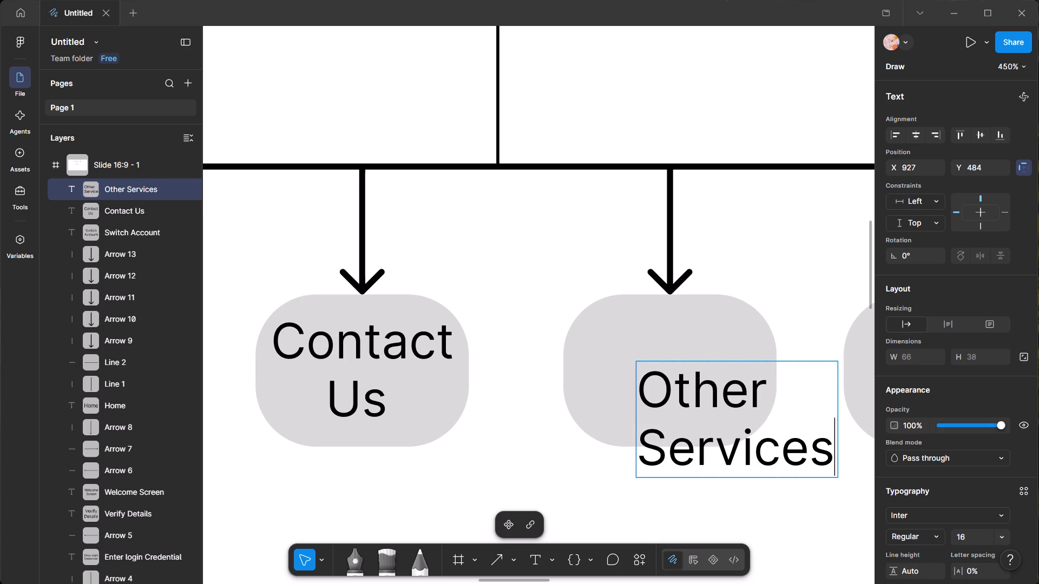
# Indent "Other" with two leading spaces so it sits centred above "Services" in the Other Services label.
pyautogui.press('Up')
pyautogui.press('Left')
pyautogui.press('Left')
pyautogui.press('Left')
pyautogui.press('Left')
pyautogui.press('Left')
pyautogui.press('space')
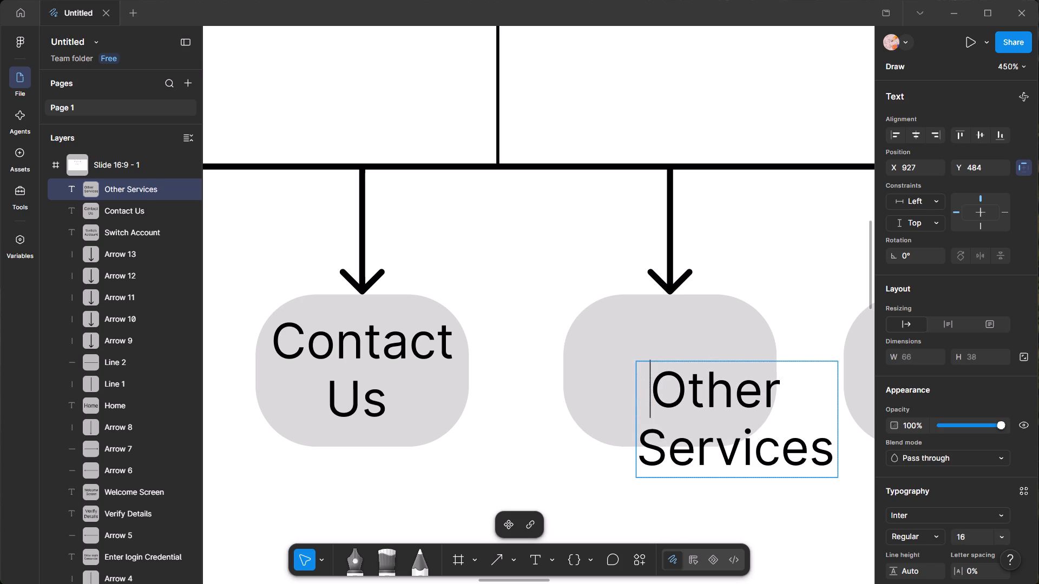
pyautogui.press('space')
pyautogui.moveTo(788, 273); pyautogui.dragTo(789, 278)
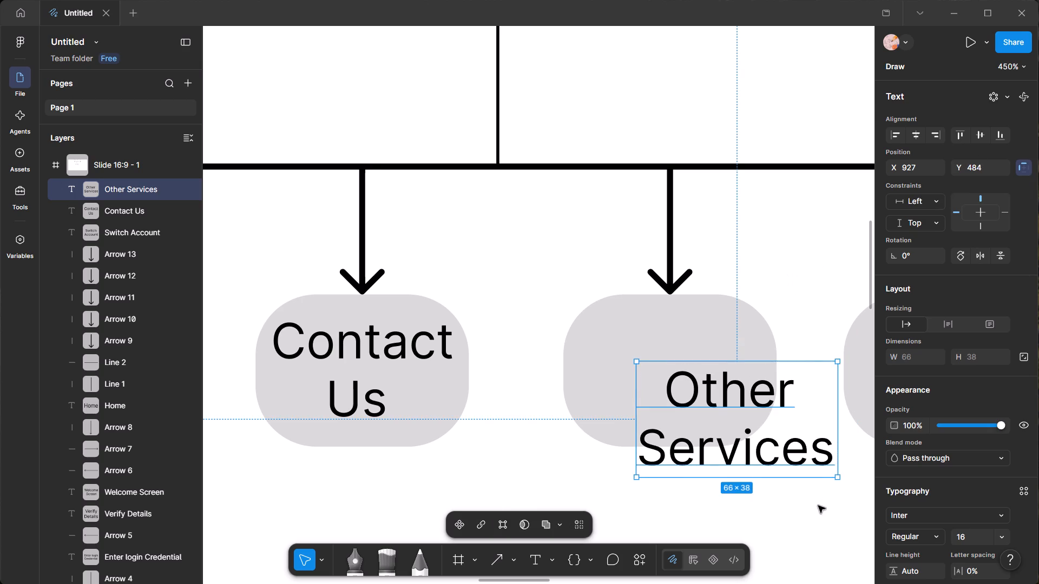
pyautogui.click(818, 508)
# Move the Other Services label into the third box at X 907, Y 466, under its arrow.
pyautogui.moveTo(745, 405); pyautogui.dragTo(683, 351)
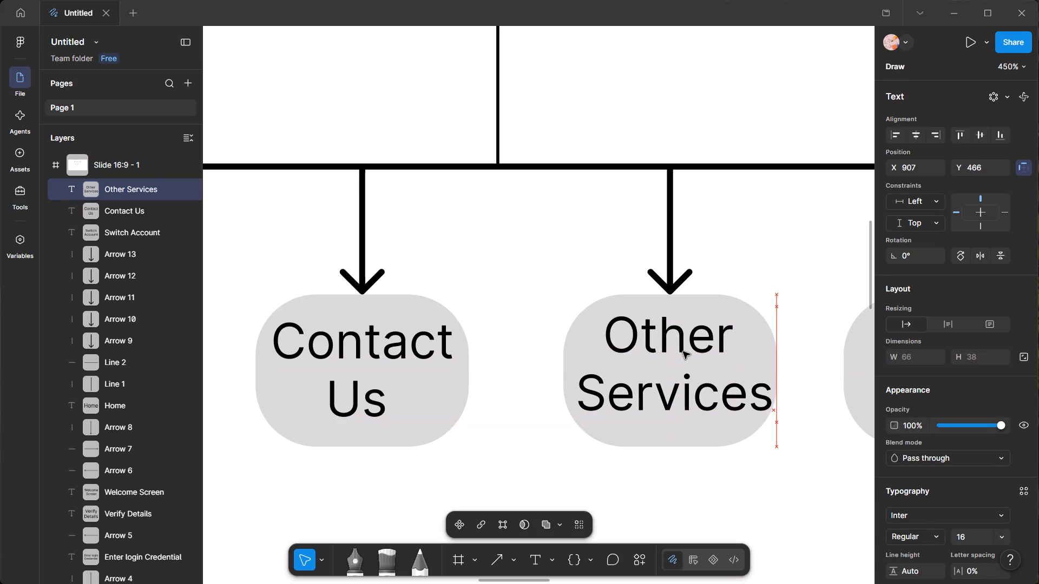
pyautogui.moveTo(683, 351); pyautogui.dragTo(680, 353)
pyautogui.click(760, 468)
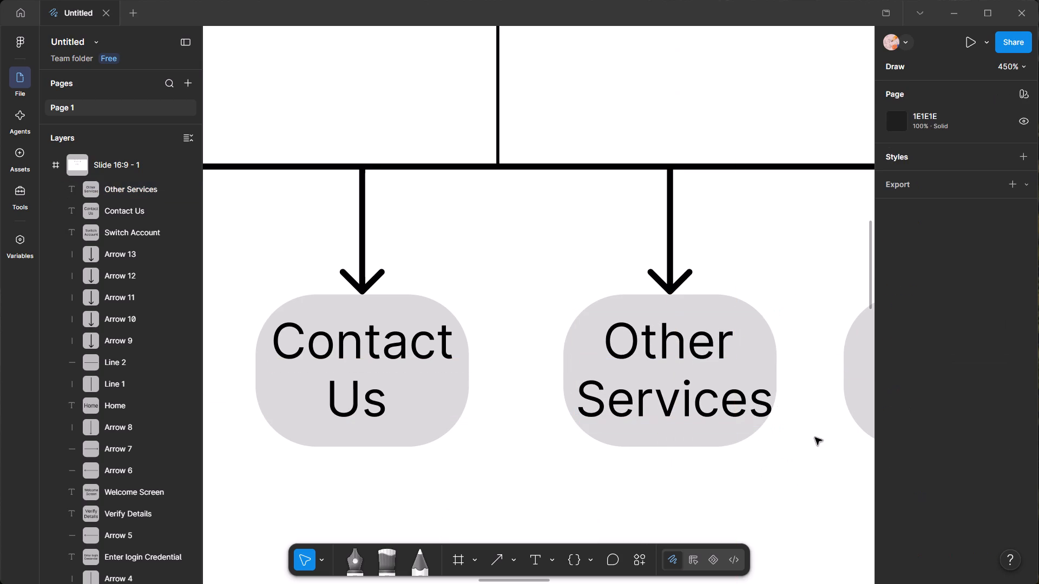
pyautogui.moveTo(672, 331); pyautogui.dragTo(666, 331)
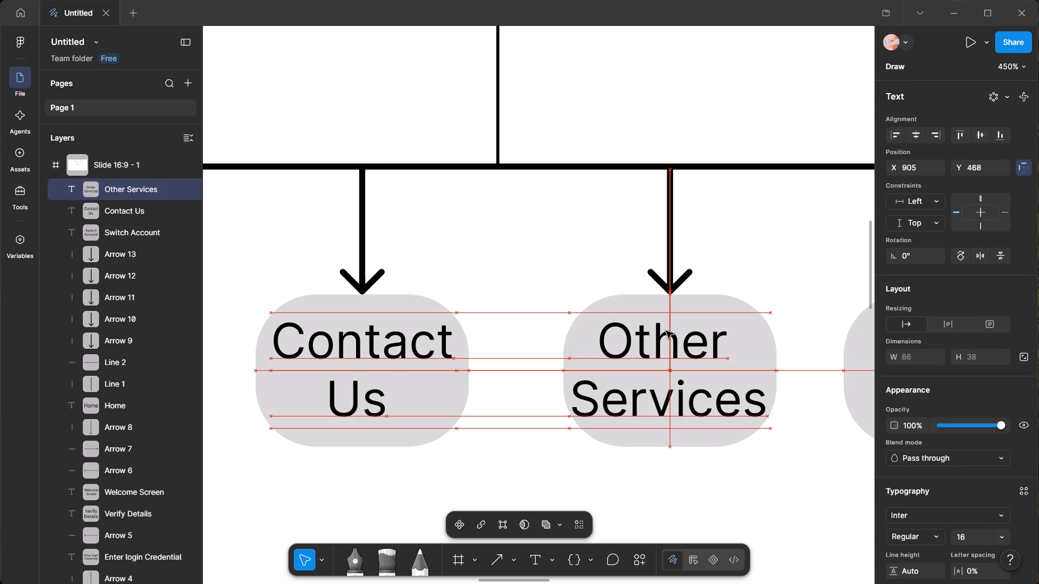
pyautogui.moveTo(666, 331); pyautogui.dragTo(667, 327)
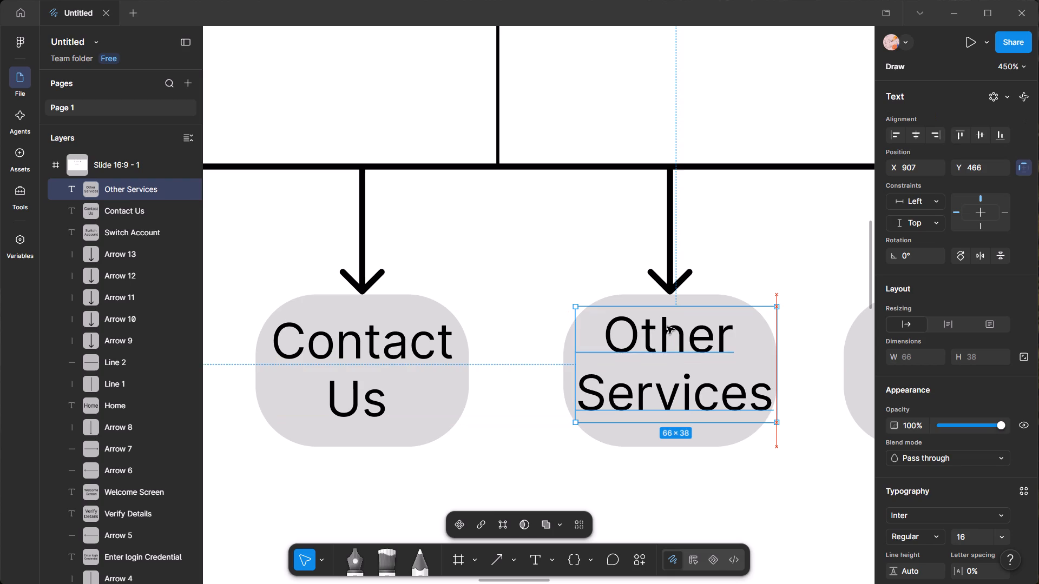
pyautogui.moveTo(667, 327); pyautogui.dragTo(666, 324)
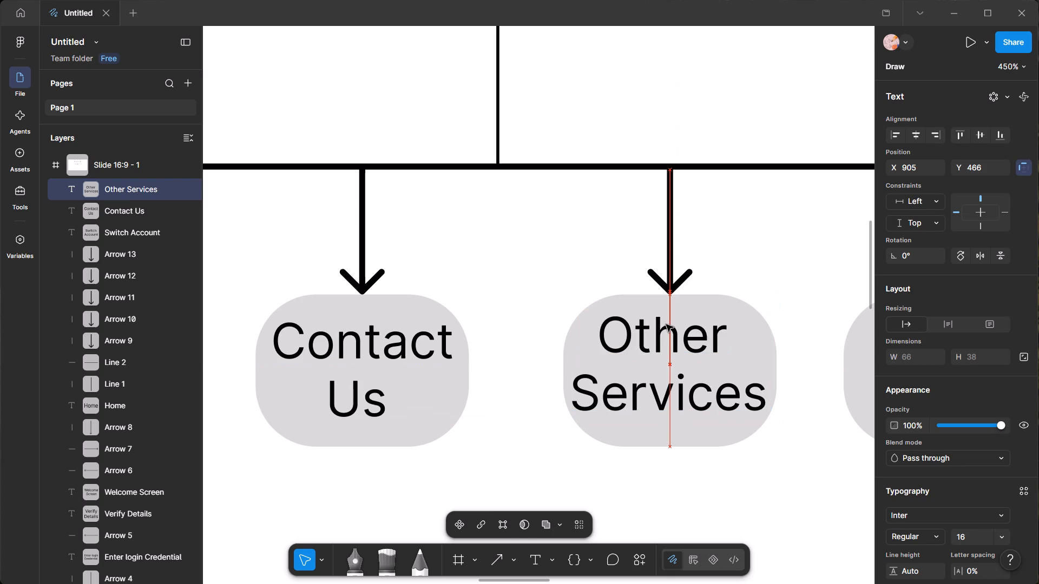
pyautogui.moveTo(666, 324); pyautogui.dragTo(668, 323)
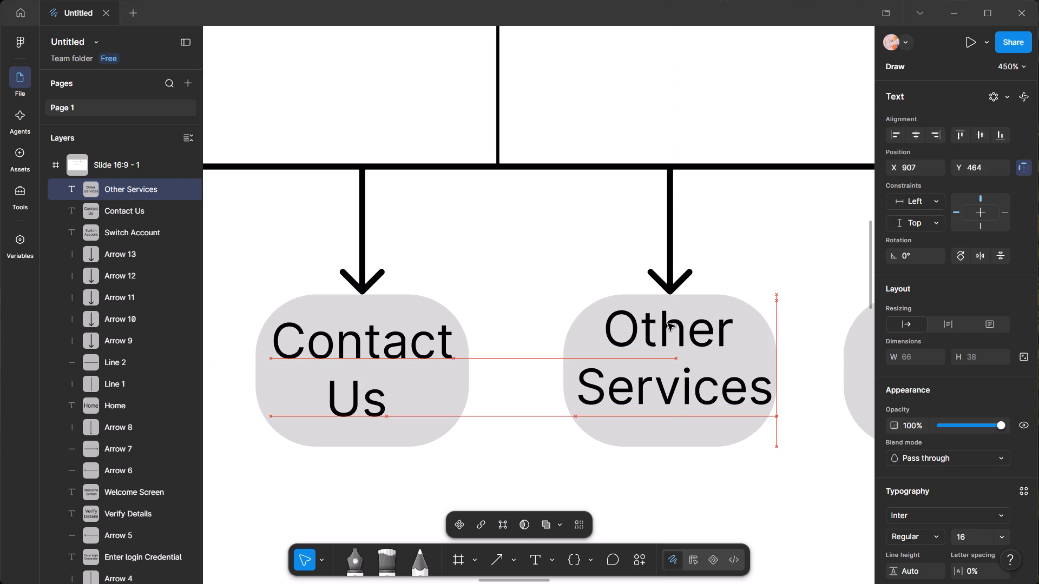
pyautogui.moveTo(668, 323); pyautogui.dragTo(668, 328)
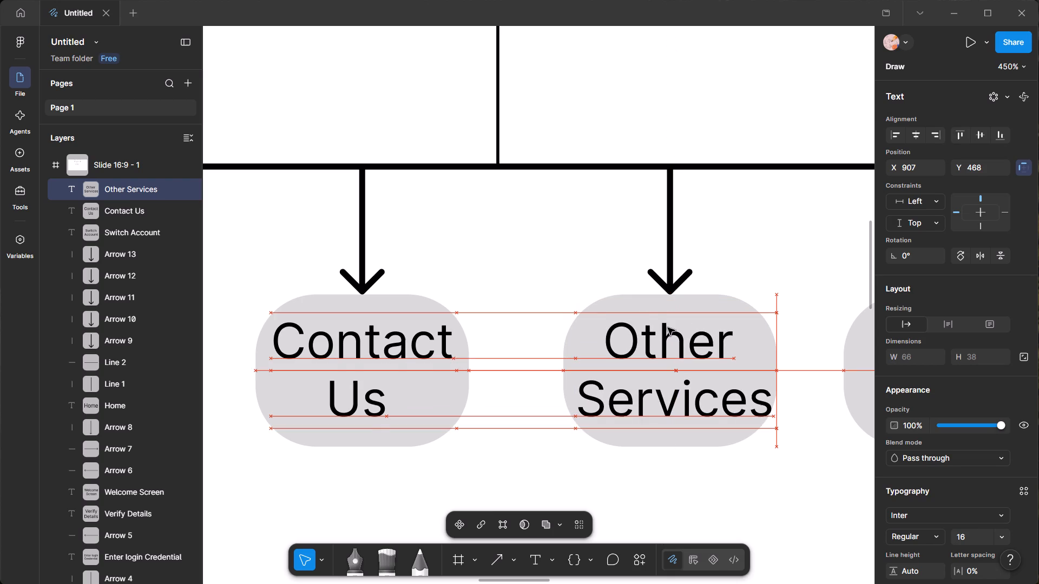
pyautogui.moveTo(668, 328); pyautogui.dragTo(668, 324)
pyautogui.click(811, 522)
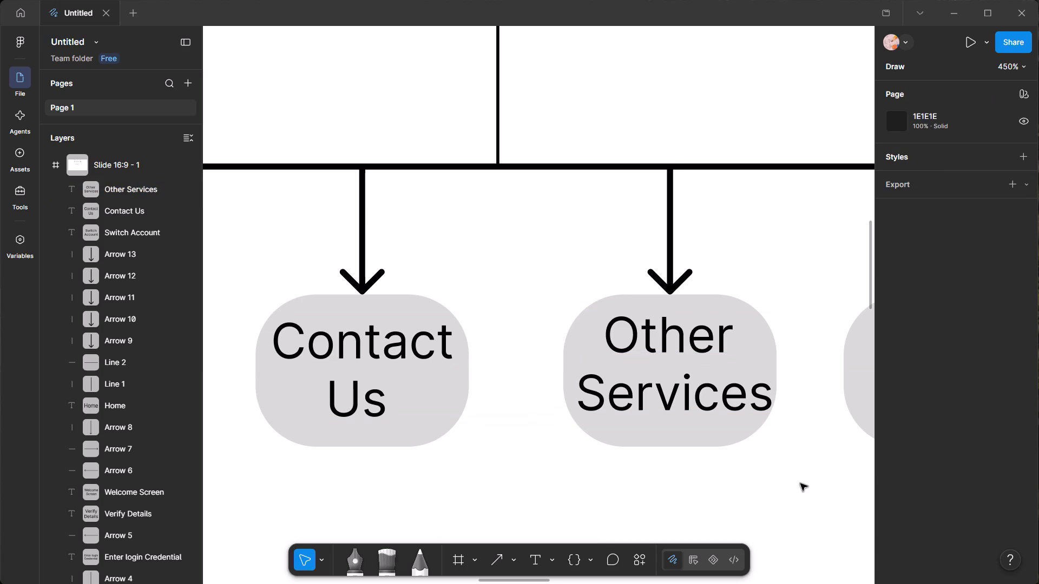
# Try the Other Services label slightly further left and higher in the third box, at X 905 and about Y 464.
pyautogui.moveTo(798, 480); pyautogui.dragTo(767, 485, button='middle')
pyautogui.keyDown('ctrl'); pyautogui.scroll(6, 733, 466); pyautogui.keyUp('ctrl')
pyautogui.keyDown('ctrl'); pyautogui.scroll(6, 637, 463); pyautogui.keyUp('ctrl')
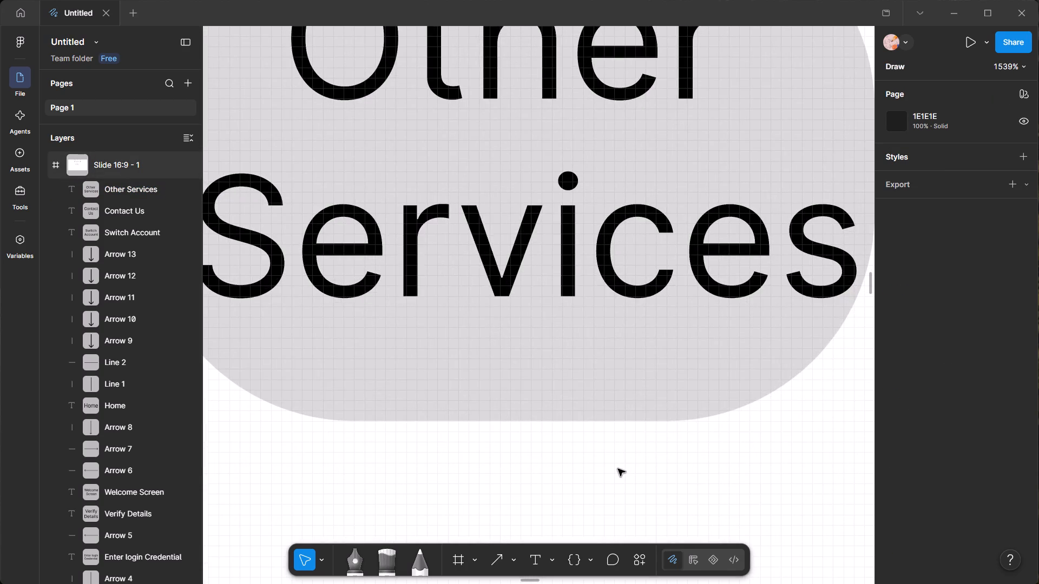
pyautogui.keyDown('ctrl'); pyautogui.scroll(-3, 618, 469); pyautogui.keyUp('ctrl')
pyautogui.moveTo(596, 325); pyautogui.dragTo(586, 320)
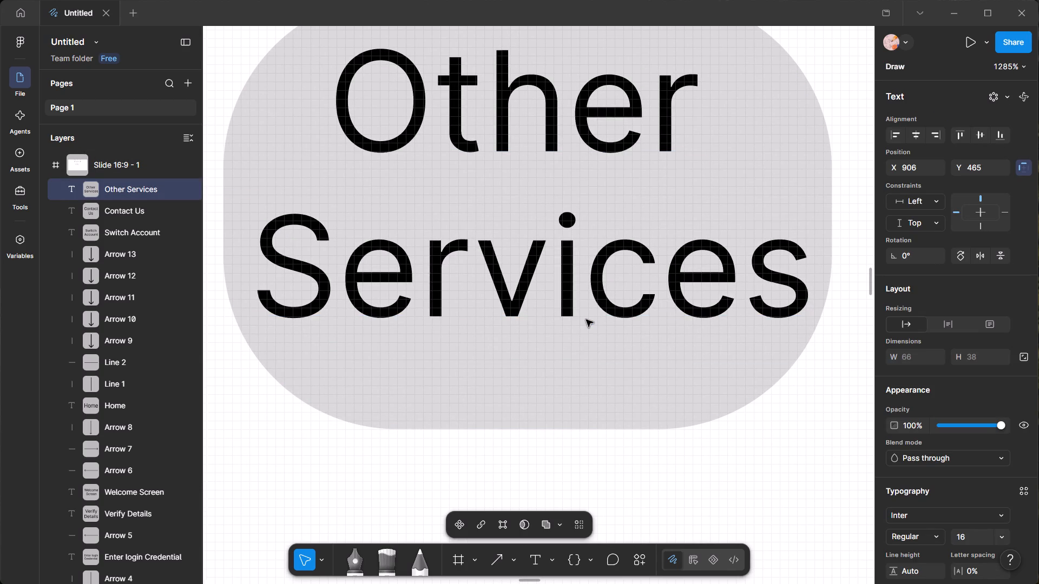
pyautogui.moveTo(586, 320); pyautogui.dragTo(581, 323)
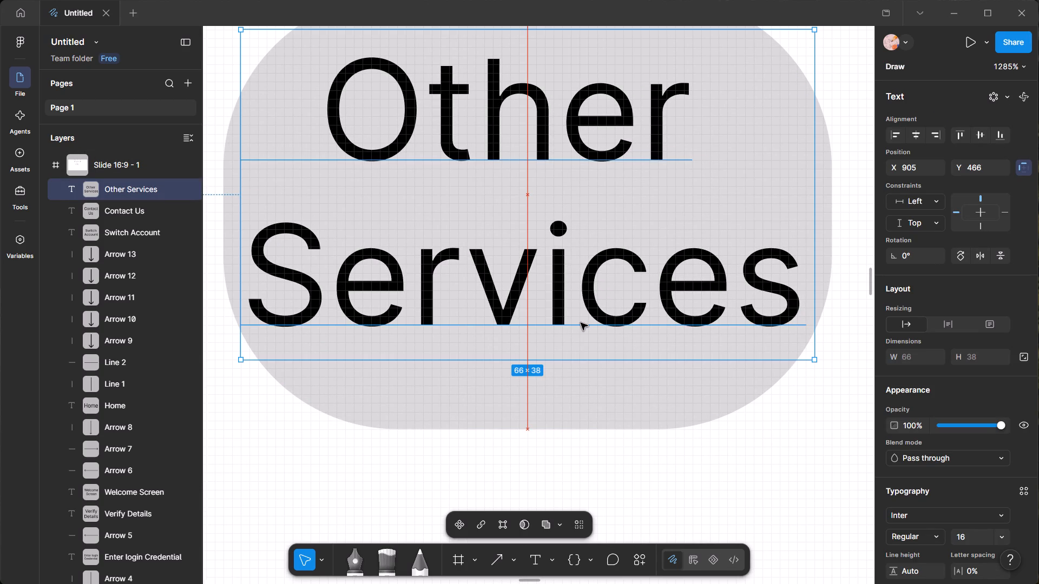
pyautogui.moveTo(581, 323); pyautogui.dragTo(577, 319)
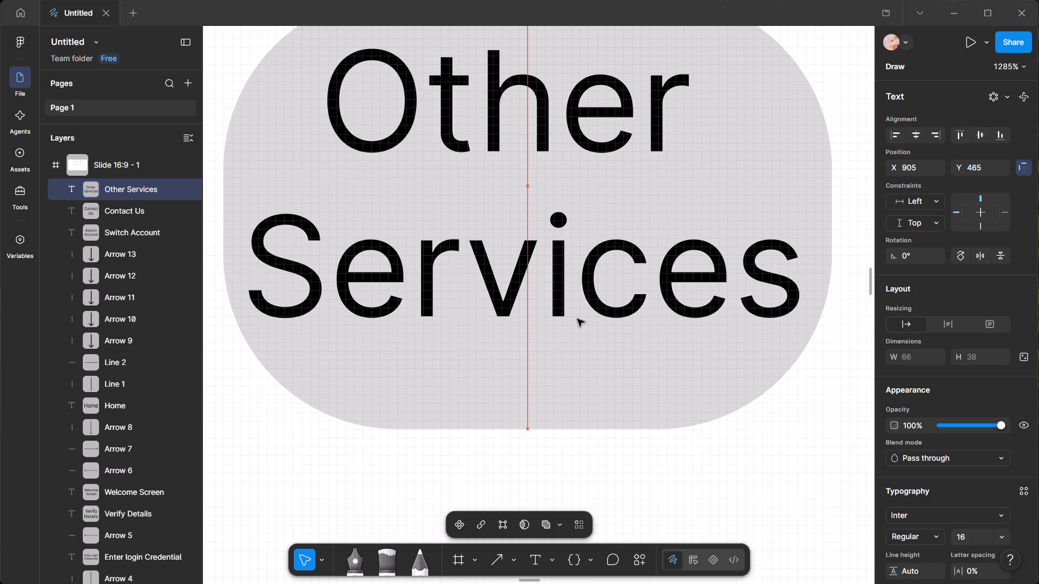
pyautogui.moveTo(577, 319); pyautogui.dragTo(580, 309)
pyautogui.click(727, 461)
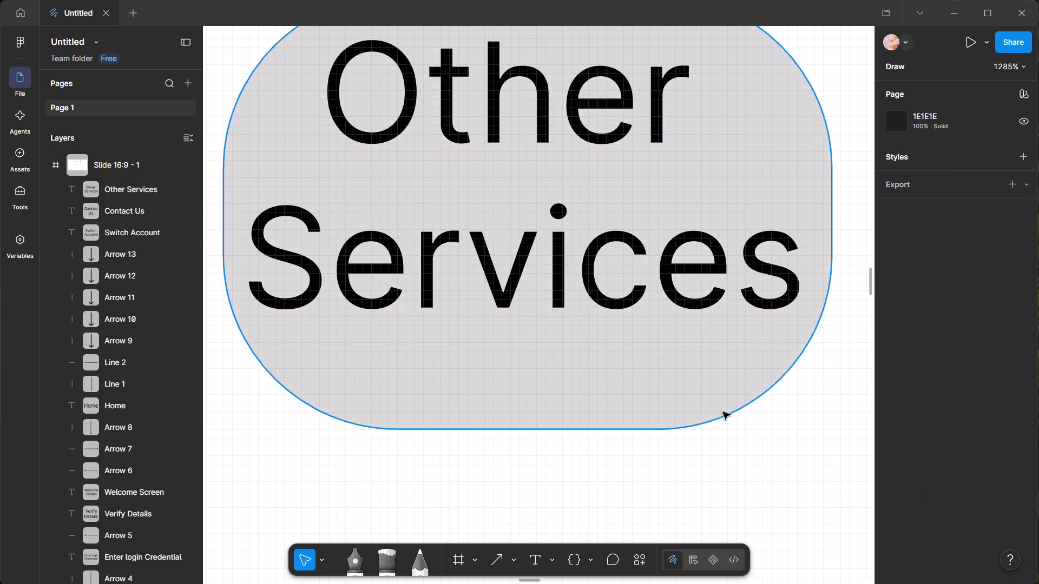
# Reposition the Other Services label in the third box at X 906, Y 465.
pyautogui.keyDown('ctrl'); pyautogui.scroll(-11, 722, 412); pyautogui.keyUp('ctrl')
pyautogui.keyDown('ctrl'); pyautogui.scroll(12, 659, 377); pyautogui.keyUp('ctrl')
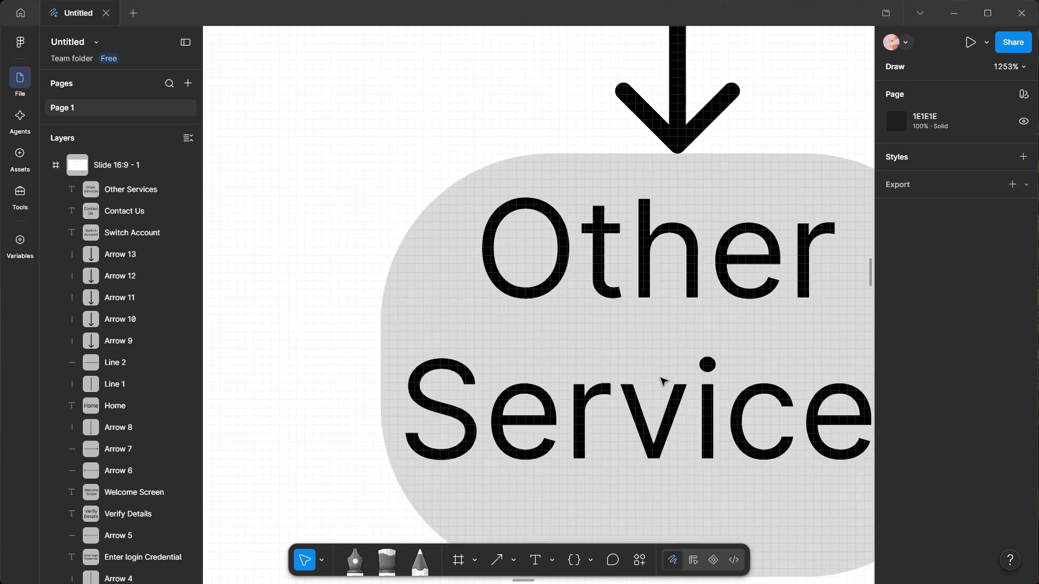
pyautogui.scroll(1, 667, 382)
pyautogui.moveTo(666, 381); pyautogui.dragTo(514, 242, button='middle')
pyautogui.moveTo(538, 266); pyautogui.dragTo(542, 271)
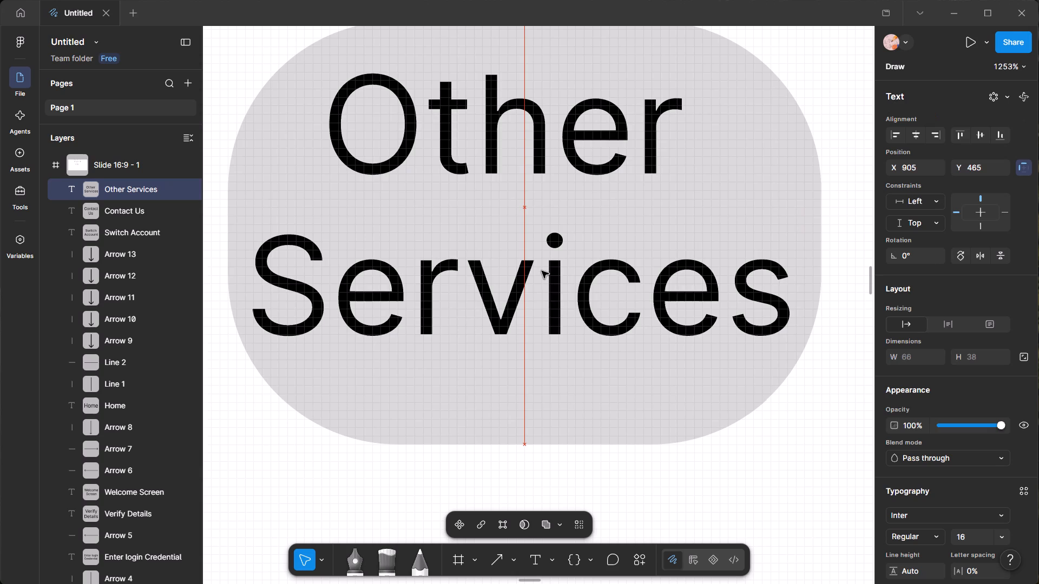
pyautogui.moveTo(542, 271); pyautogui.dragTo(543, 274)
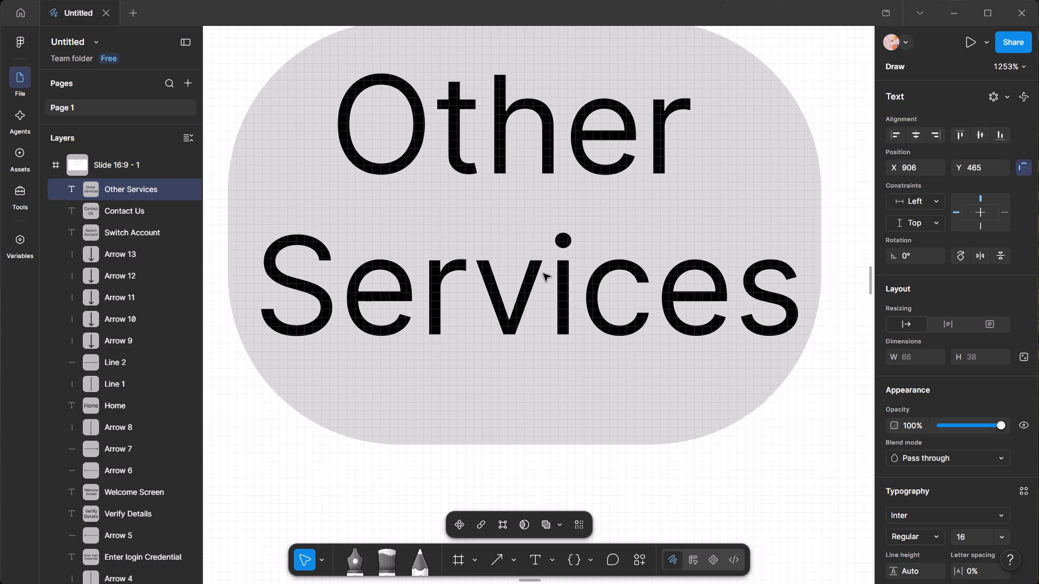
pyautogui.moveTo(543, 274); pyautogui.dragTo(544, 275)
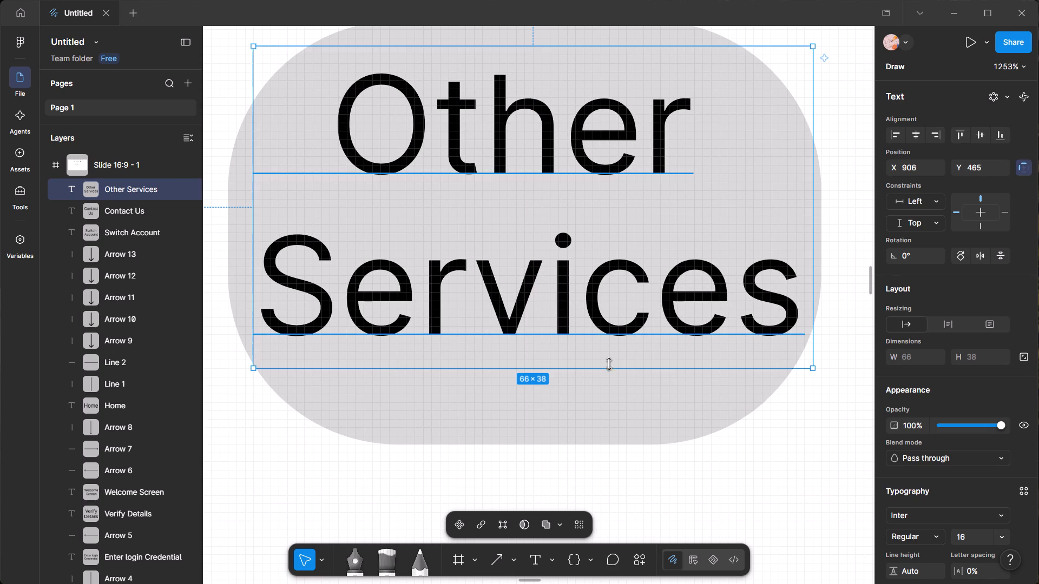
pyautogui.click(742, 475)
# Nudge the Contact Us label slightly down within the second box.
pyautogui.keyDown('ctrl'); pyautogui.scroll(-12, 720, 445); pyautogui.keyUp('ctrl')
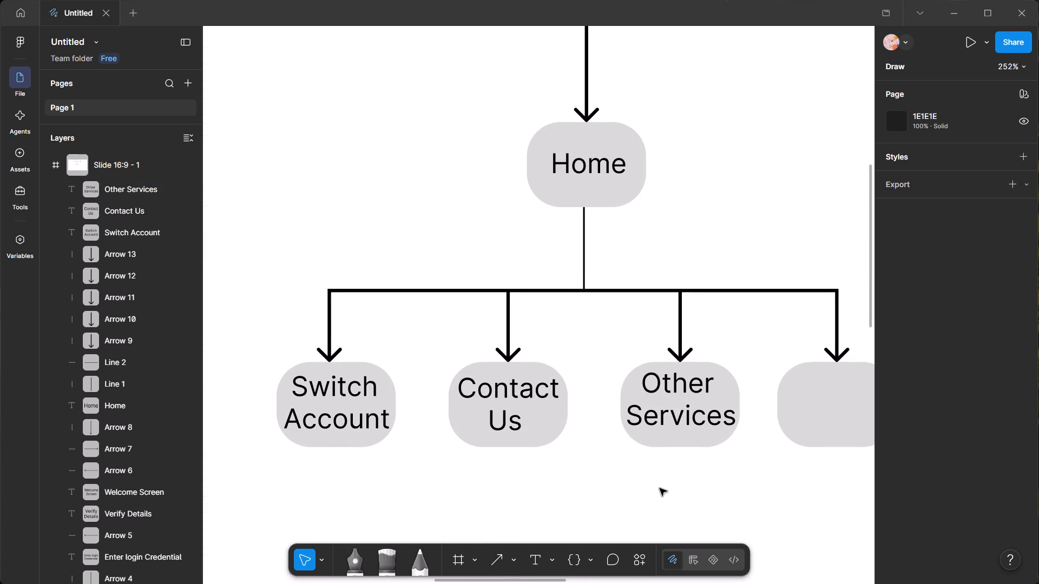
pyautogui.scroll(-1, 554, 439)
pyautogui.keyDown('ctrl'); pyautogui.scroll(8, 554, 439); pyautogui.keyUp('ctrl')
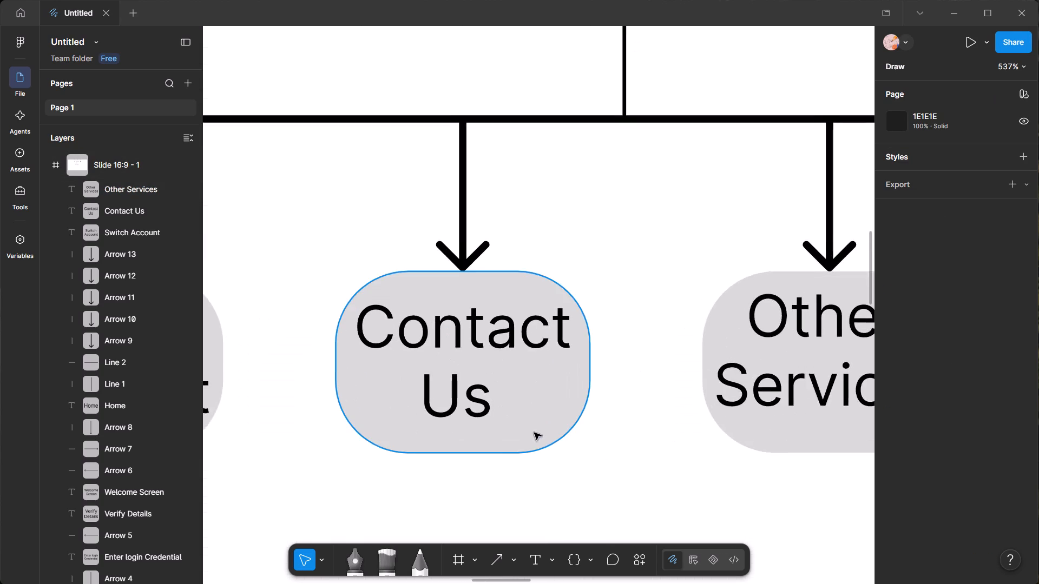
pyautogui.keyDown('ctrl'); pyautogui.scroll(2, 534, 433); pyautogui.keyUp('ctrl')
pyautogui.moveTo(455, 320); pyautogui.dragTo(455, 327)
pyautogui.click(620, 431)
# Examine how the Switch Account, Contact Us and Other Services labels sit in their boxes under Home.
pyautogui.keyDown('ctrl'); pyautogui.scroll(-7, 621, 431); pyautogui.keyUp('ctrl')
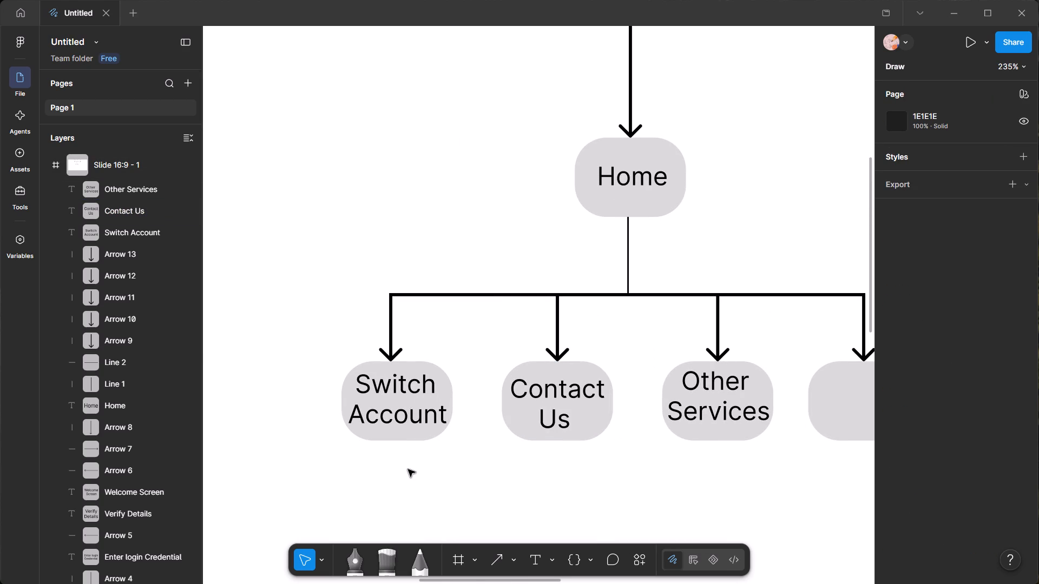
pyautogui.keyDown('ctrl'); pyautogui.scroll(4, 408, 469); pyautogui.keyUp('ctrl')
pyautogui.keyDown('ctrl'); pyautogui.scroll(3, 375, 414); pyautogui.keyUp('ctrl')
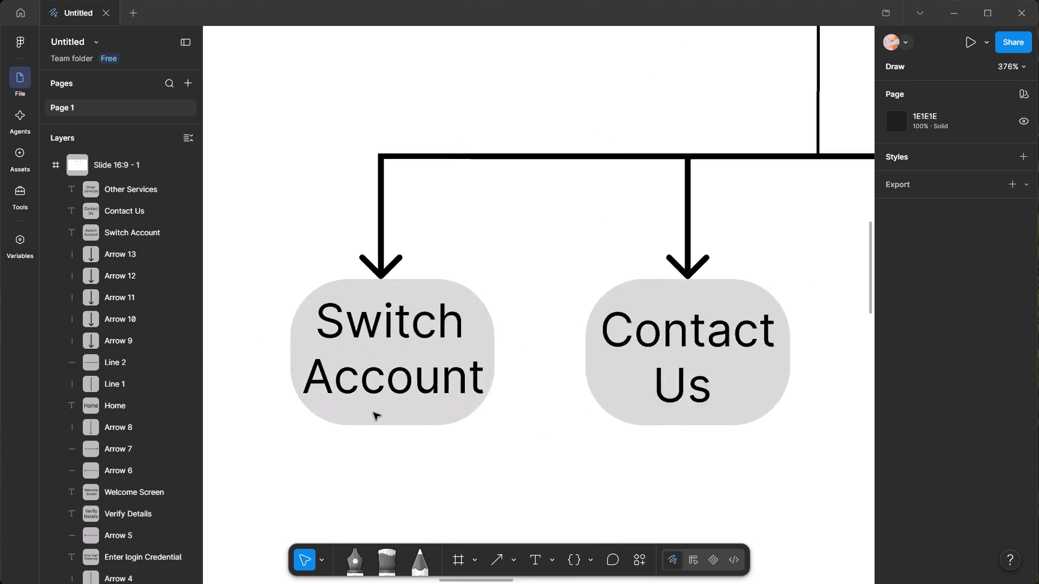
pyautogui.keyDown('ctrl'); pyautogui.scroll(3, 373, 413); pyautogui.keyUp('ctrl')
pyautogui.keyDown('ctrl'); pyautogui.scroll(-8, 373, 413); pyautogui.keyUp('ctrl')
pyautogui.moveTo(674, 485); pyautogui.dragTo(462, 507, button='middle')
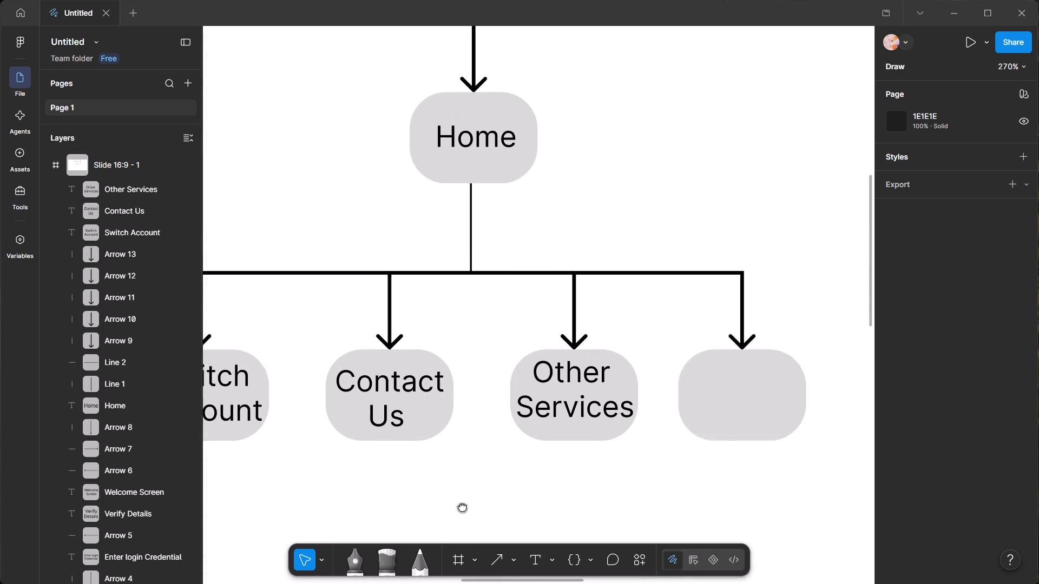
pyautogui.moveTo(462, 507); pyautogui.dragTo(419, 514, button='middle')
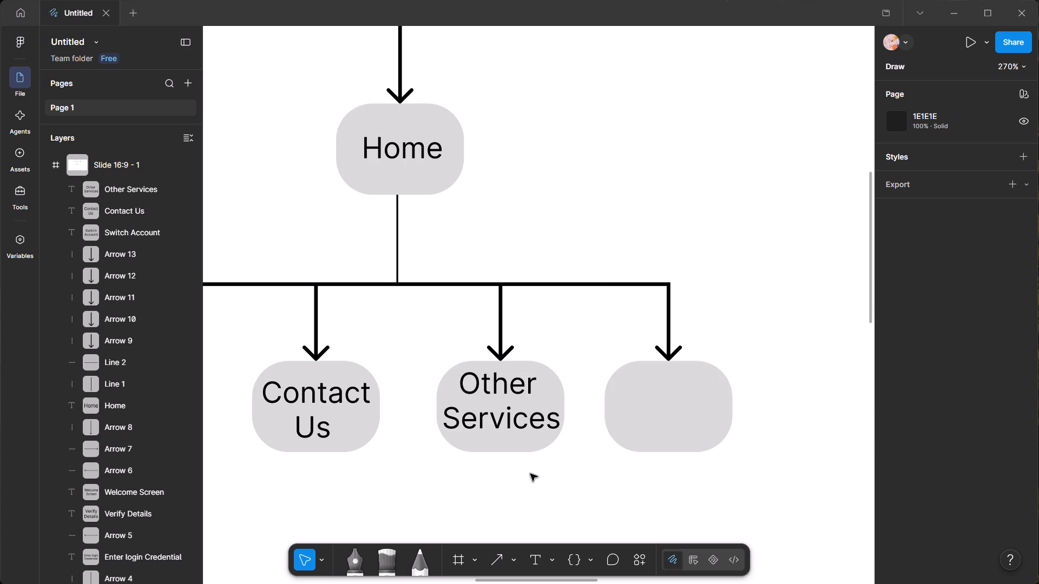
pyautogui.keyDown('ctrl'); pyautogui.scroll(-7, 554, 463); pyautogui.keyUp('ctrl')
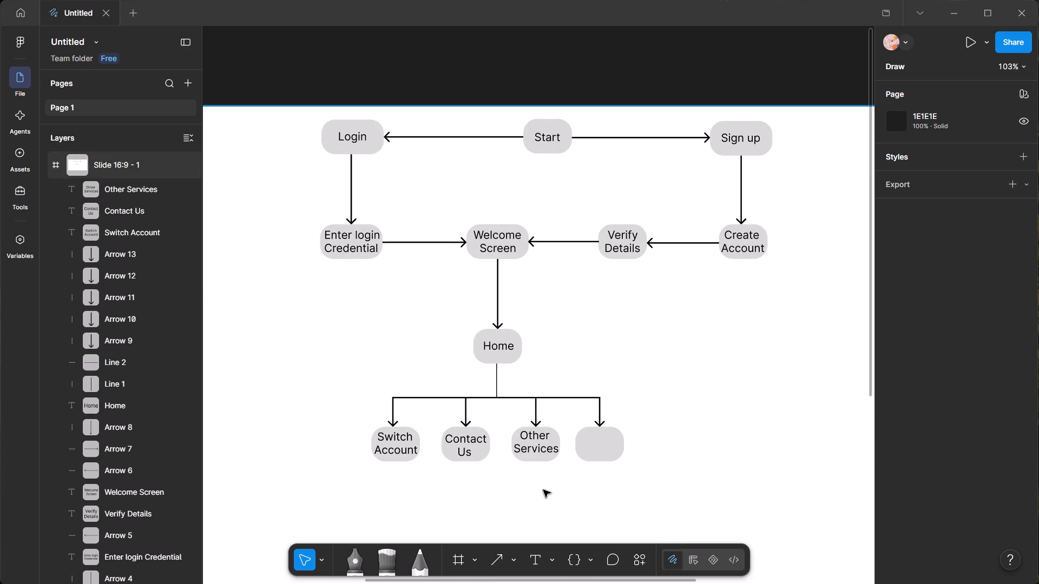
# Add the text label "Profile" on the empty fourth box under Home.
pyautogui.keyDown('ctrl'); pyautogui.scroll(8, 543, 490); pyautogui.keyUp('ctrl')
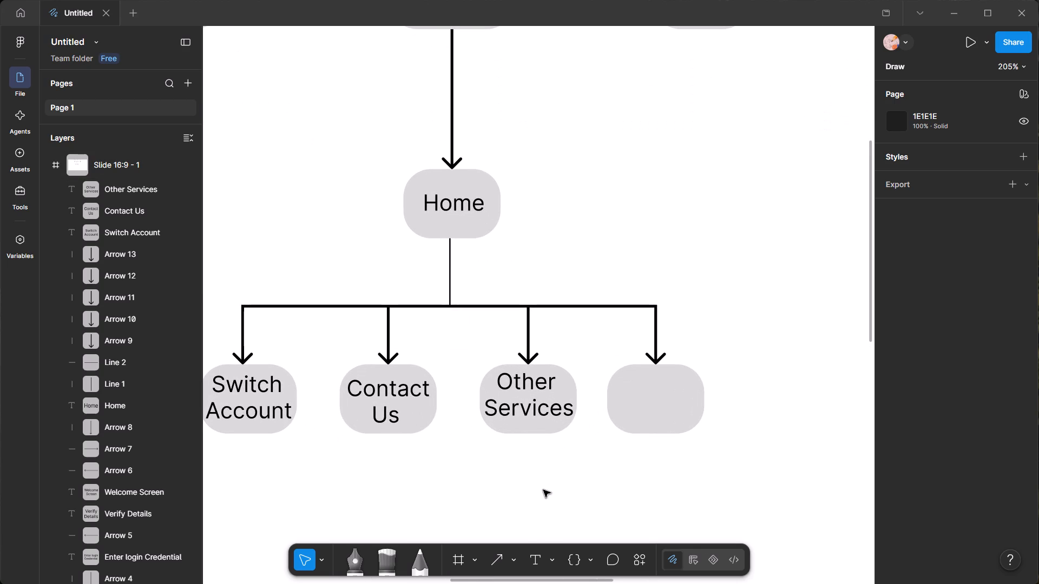
pyautogui.keyDown('ctrl'); pyautogui.scroll(6, 643, 467); pyautogui.keyUp('ctrl')
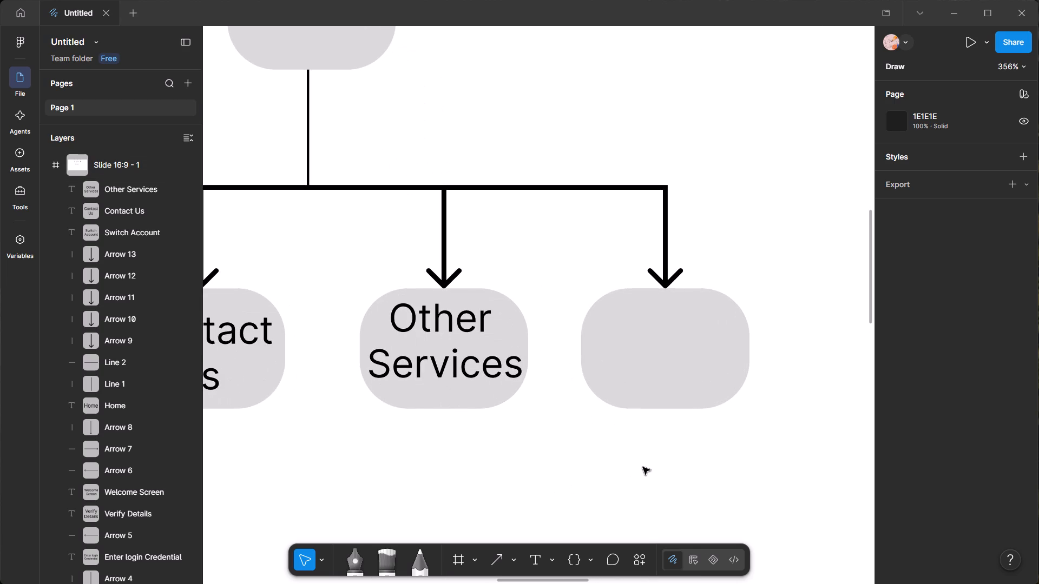
pyautogui.press('t')
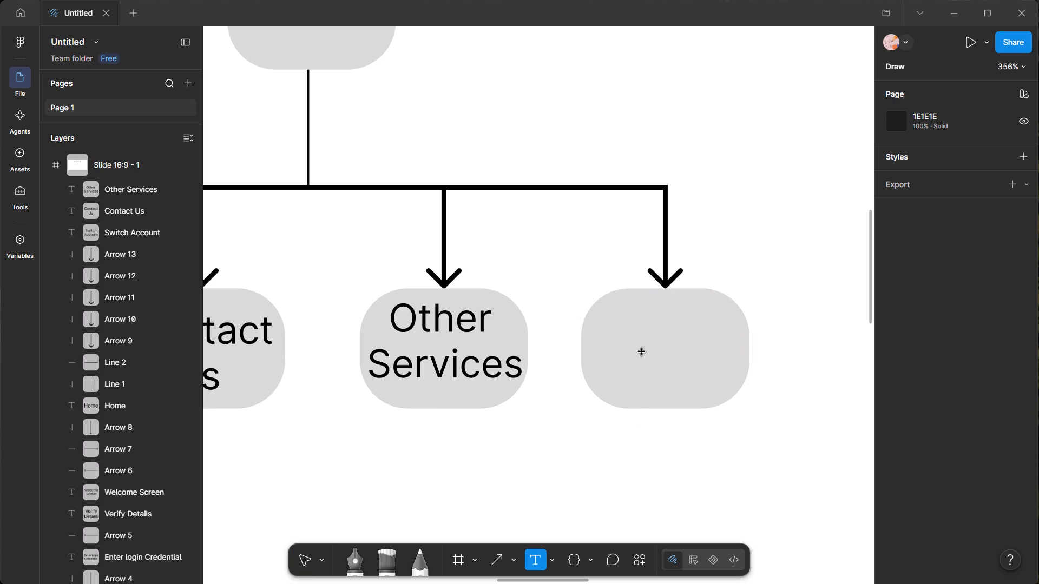
pyautogui.click(642, 350)
pyautogui.hotkey('shift', 'p')
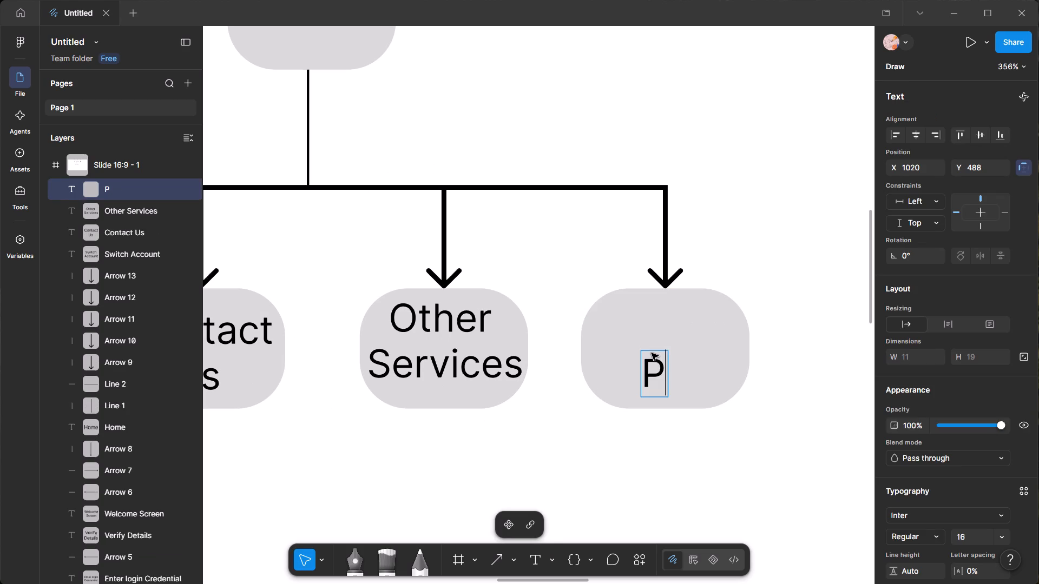
pyautogui.write('rofu')
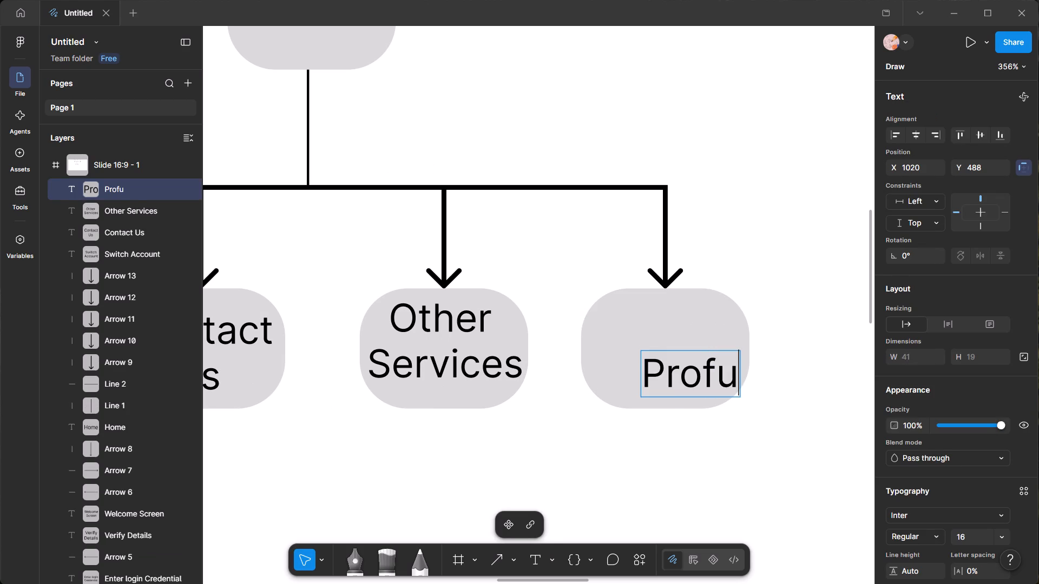
pyautogui.press('BackSpace')
pyautogui.write('ile')
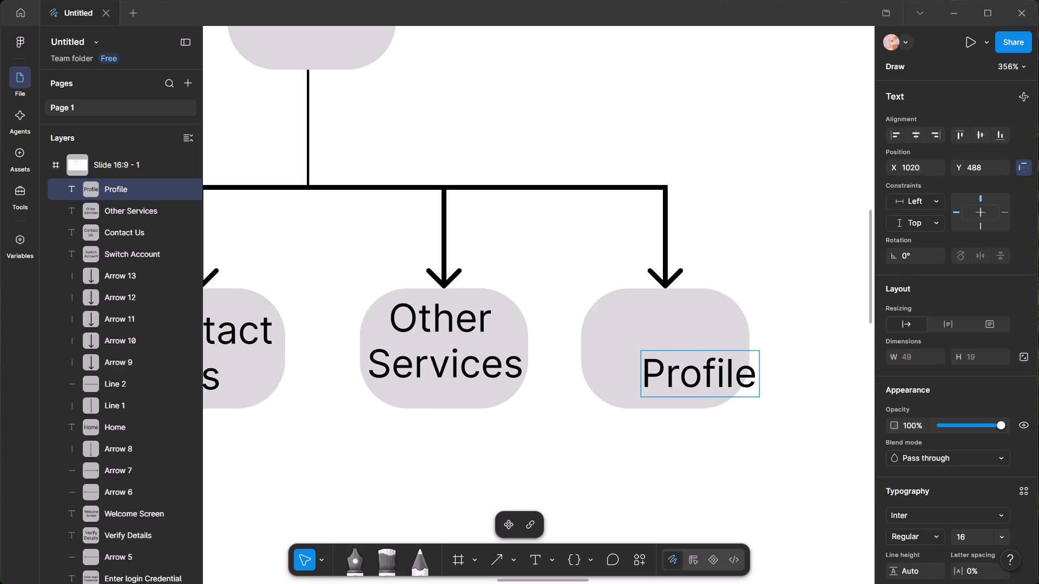
pyautogui.click(726, 469)
# Centre the Profile label in the fourth box, at about X 1005, Y 477.
pyautogui.moveTo(711, 381); pyautogui.dragTo(677, 355)
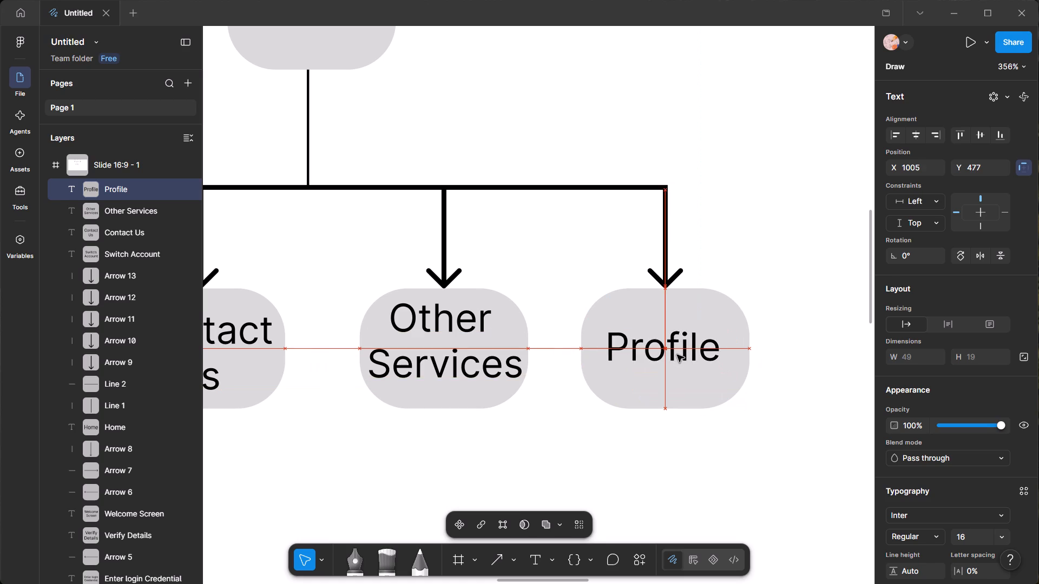
pyautogui.moveTo(677, 355); pyautogui.dragTo(676, 356)
pyautogui.click(778, 444)
# Review the whole flow diagram, from Start down to the four boxes under Home.
pyautogui.keyDown('ctrl'); pyautogui.scroll(-6, 608, 414); pyautogui.keyUp('ctrl')
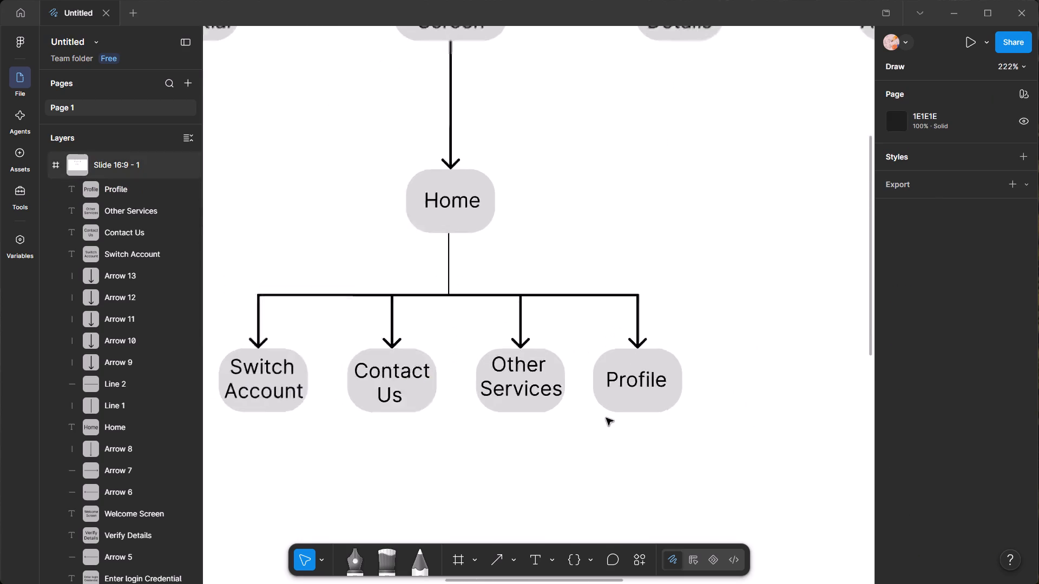
pyautogui.keyDown('ctrl'); pyautogui.scroll(-3, 541, 498); pyautogui.keyUp('ctrl')
pyautogui.keyDown('ctrl'); pyautogui.scroll(-7, 599, 373); pyautogui.keyUp('ctrl')
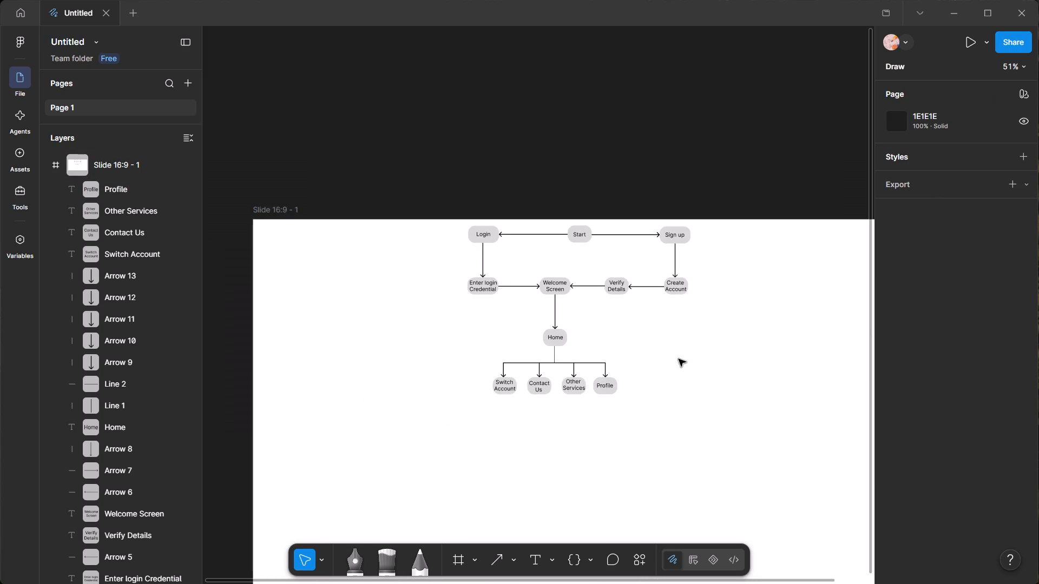
pyautogui.moveTo(679, 359); pyautogui.dragTo(665, 388, button='middle')
pyautogui.scroll(1, 637, 389)
pyautogui.keyDown('ctrl'); pyautogui.scroll(6, 637, 391); pyautogui.keyUp('ctrl')
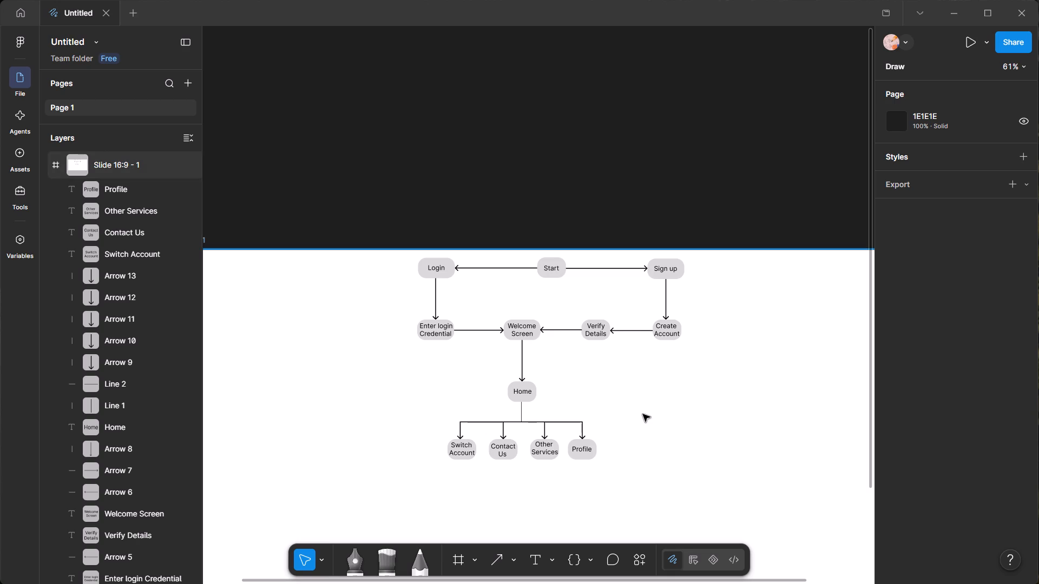
pyautogui.keyDown('ctrl'); pyautogui.scroll(9, 643, 414); pyautogui.keyUp('ctrl')
pyautogui.moveTo(595, 415); pyautogui.dragTo(680, 403, button='middle')
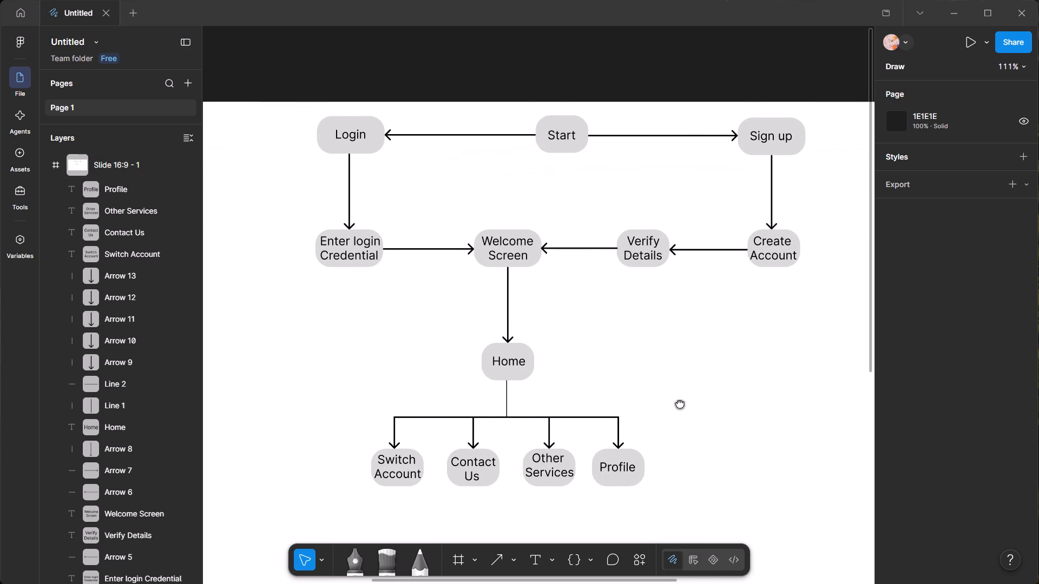
pyautogui.moveTo(680, 403); pyautogui.dragTo(668, 403, button='middle')
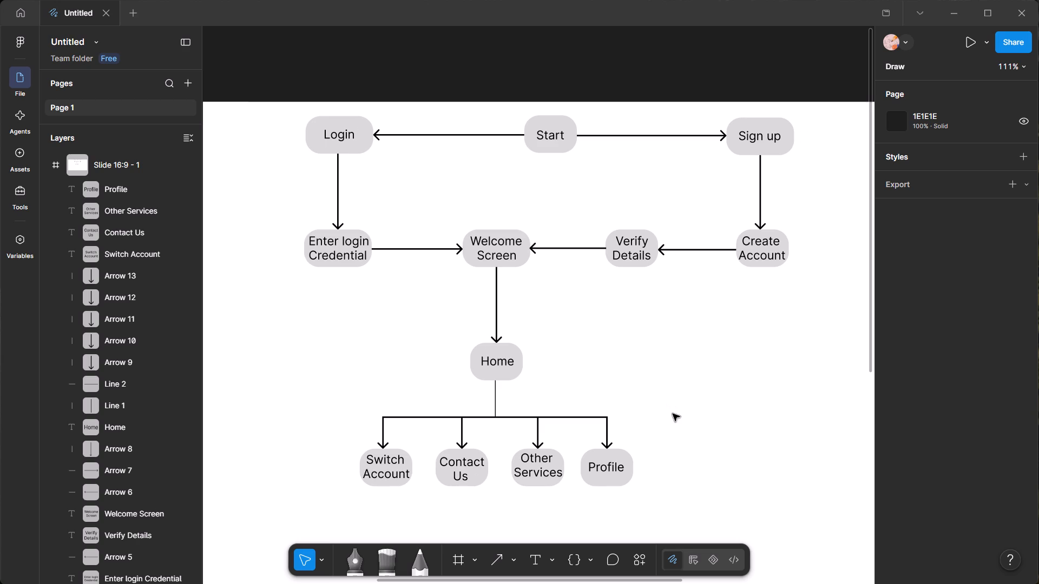
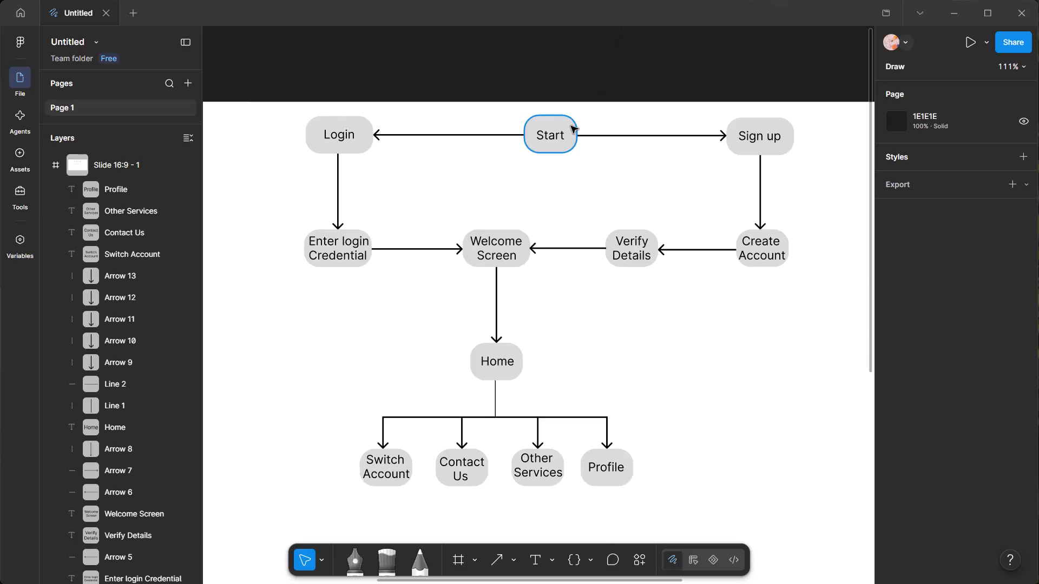
# Change the Start box's fill to light cyan, 5FEAFF.
pyautogui.click(571, 126)
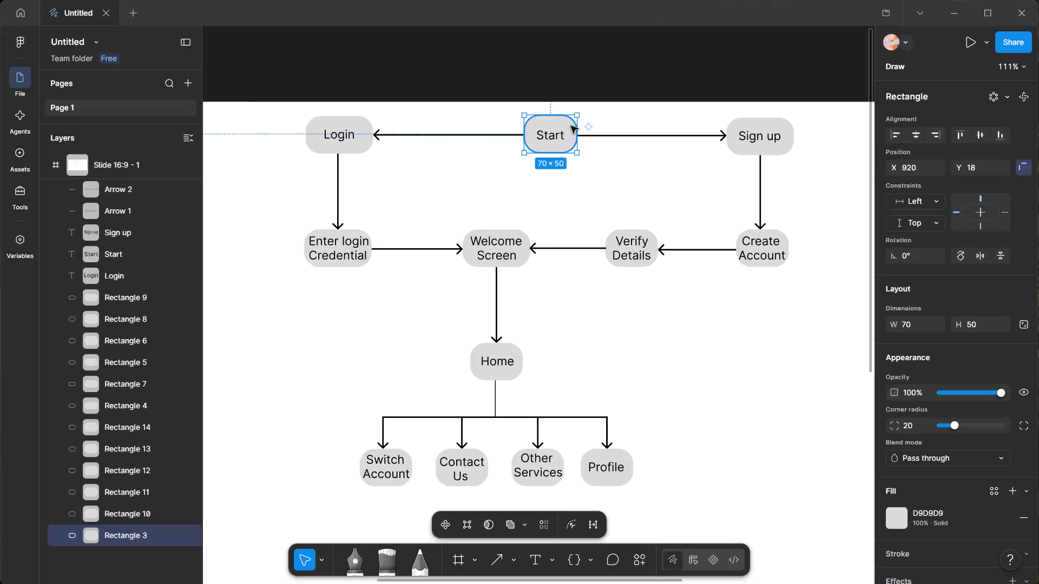
pyautogui.click(891, 510)
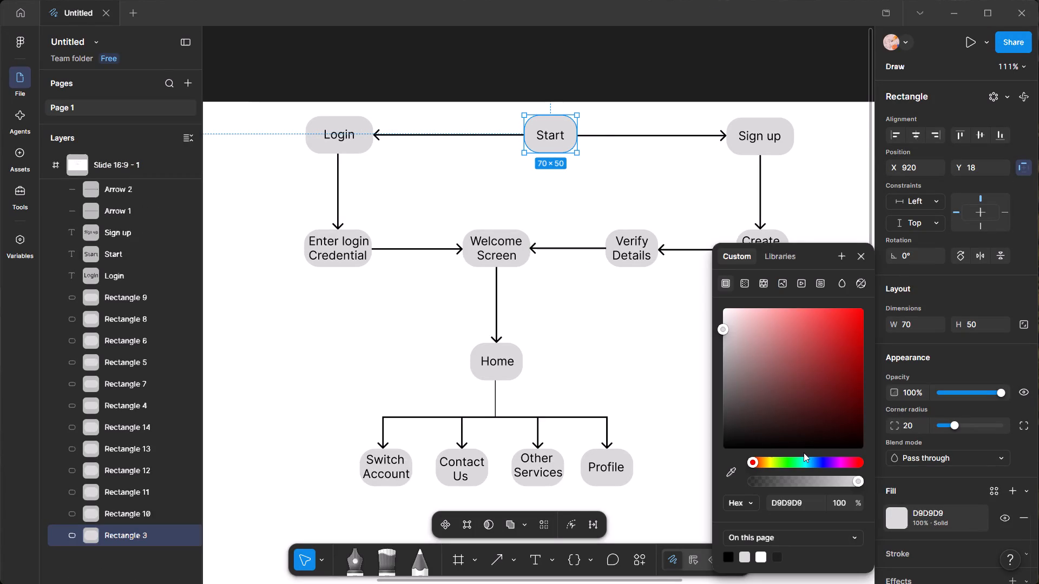
pyautogui.click(808, 457)
pyautogui.click(851, 318)
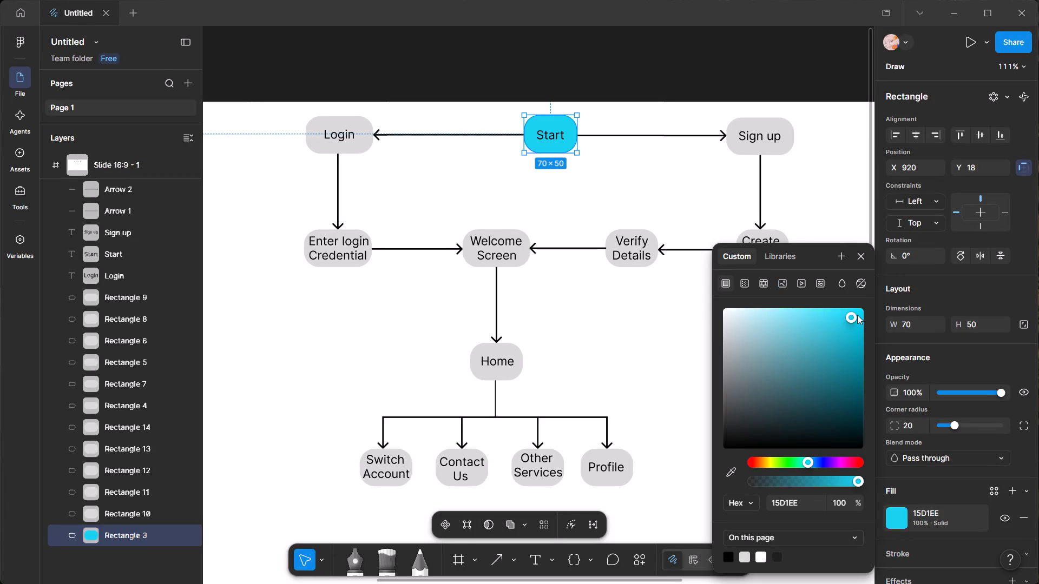
pyautogui.moveTo(857, 315); pyautogui.dragTo(899, 271)
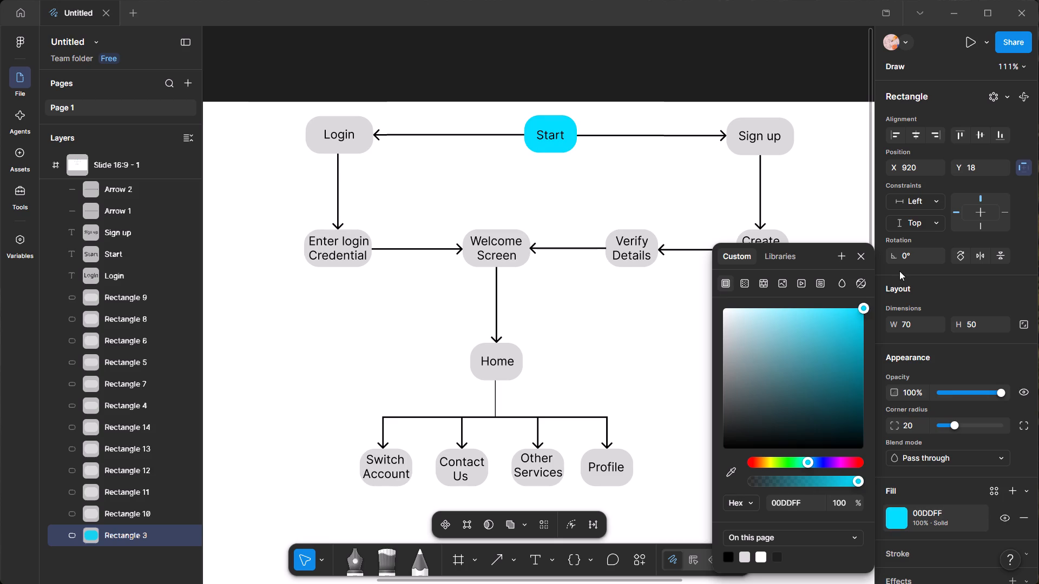
pyautogui.moveTo(899, 271); pyautogui.dragTo(785, 227)
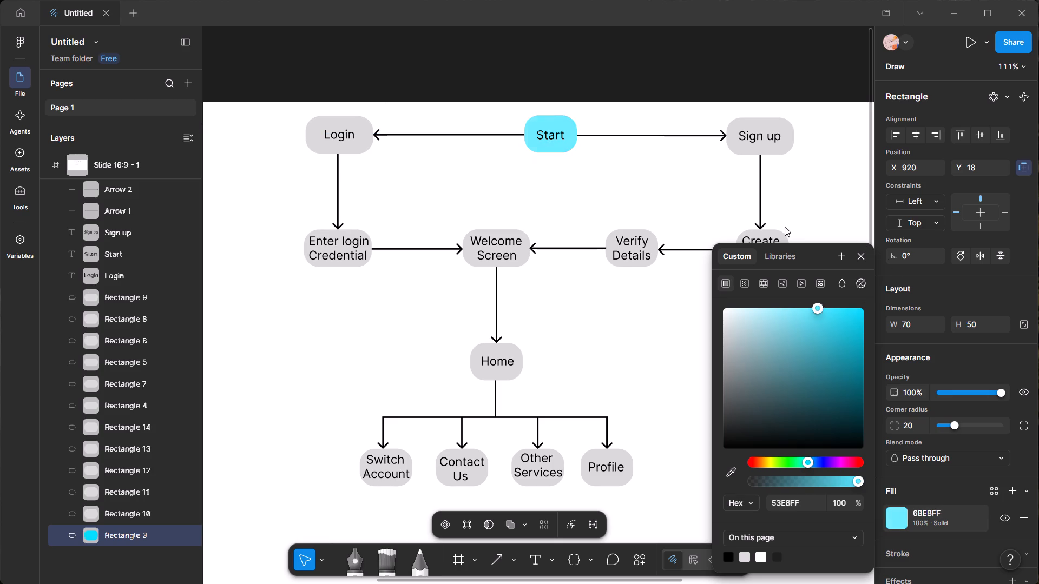
pyautogui.moveTo(785, 227); pyautogui.dragTo(811, 220)
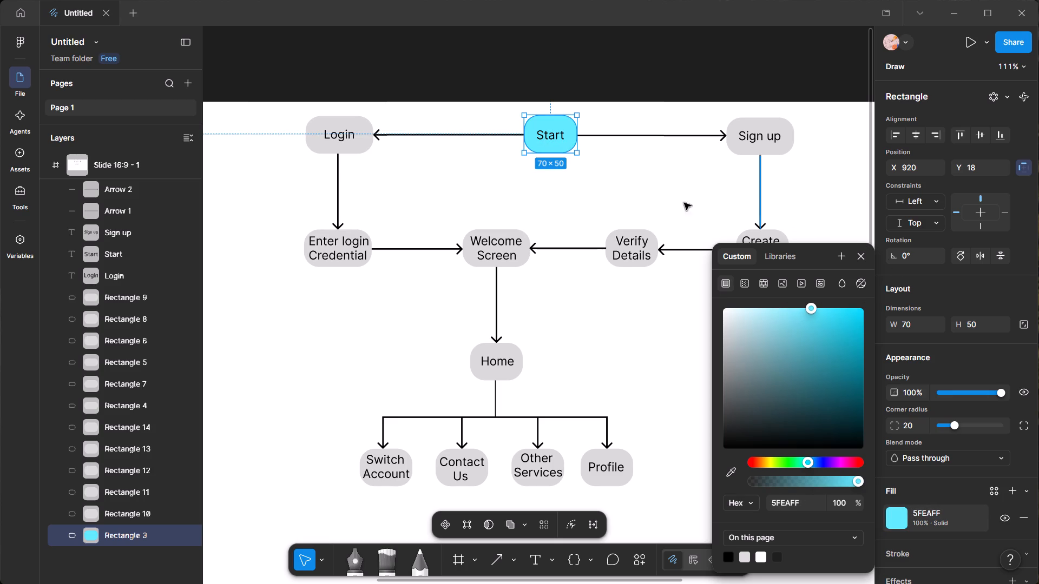
# Fill the Sign up and Login boxes with the Start box's light cyan, 5FEAFF.
pyautogui.doubleClick(775, 119)
pyautogui.click(827, 339)
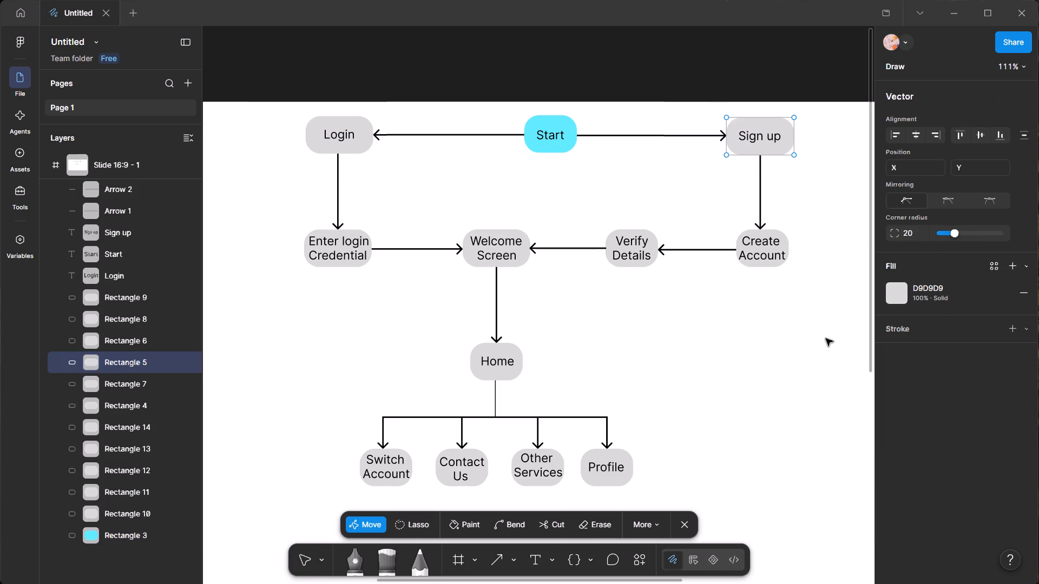
pyautogui.click(910, 283)
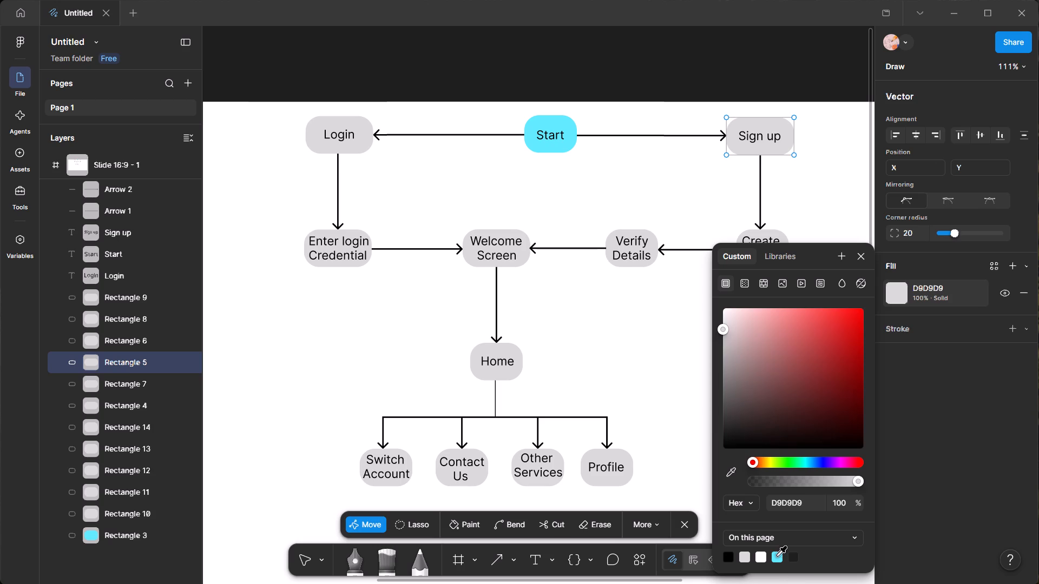
pyautogui.click(775, 553)
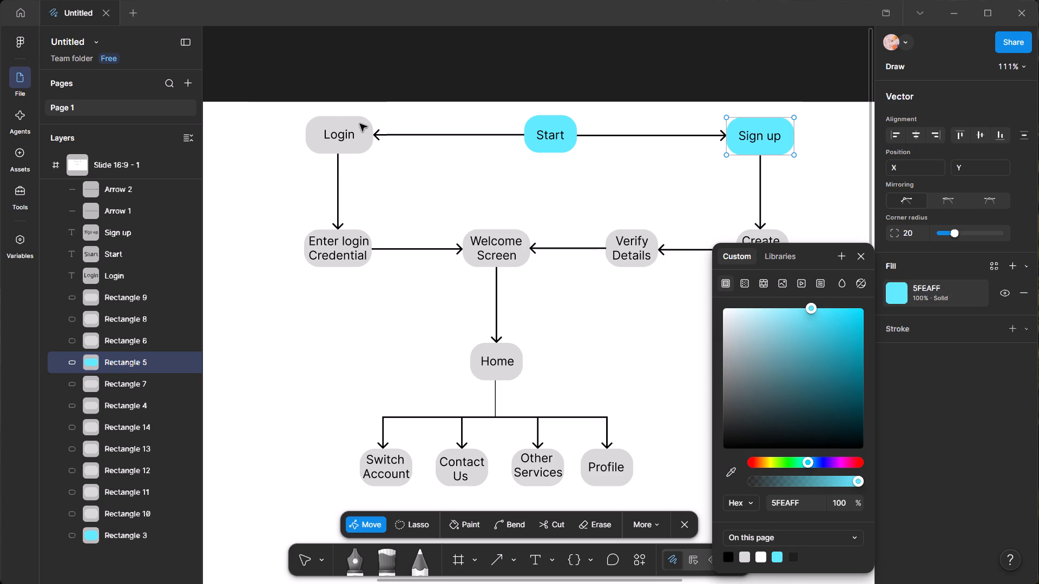
pyautogui.click(360, 126)
pyautogui.doubleClick(360, 126)
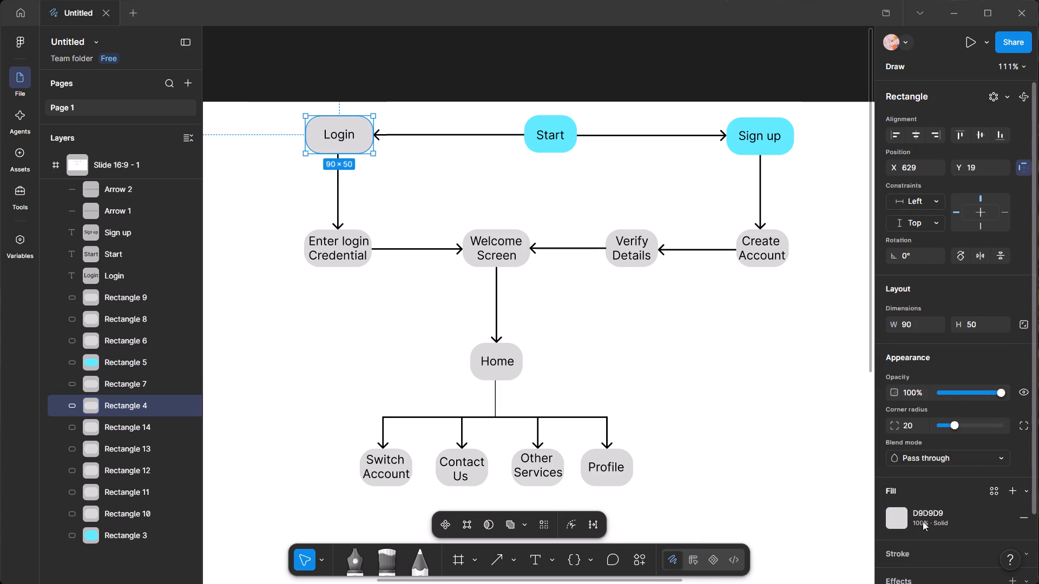
pyautogui.click(920, 516)
pyautogui.click(766, 556)
pyautogui.click(762, 557)
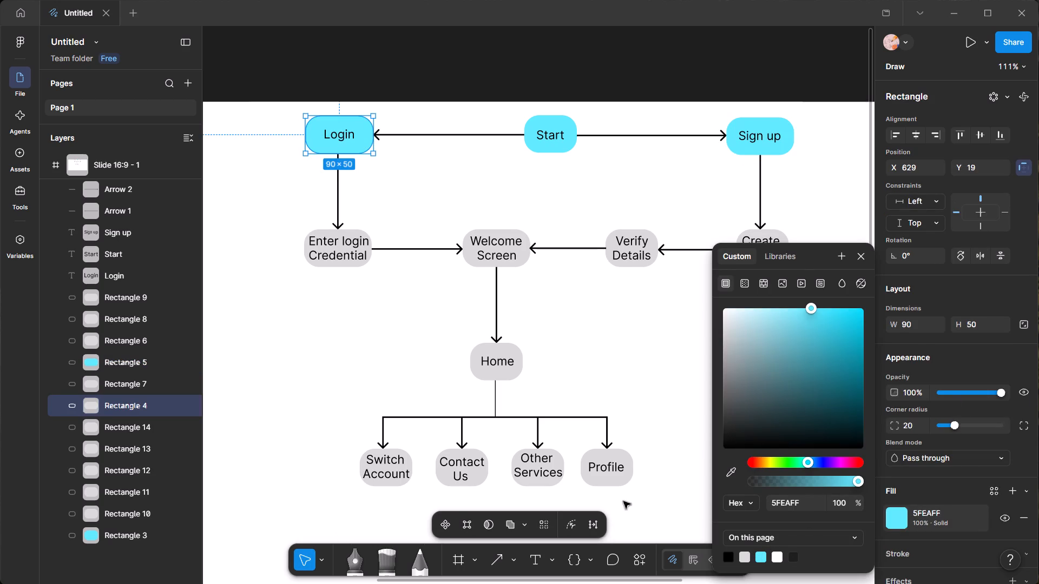
pyautogui.click(617, 340)
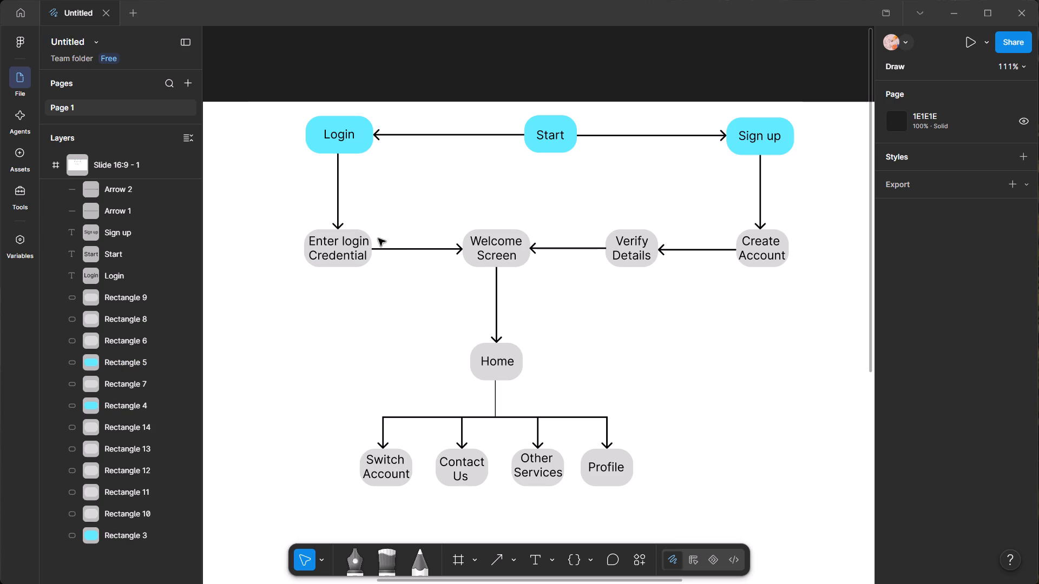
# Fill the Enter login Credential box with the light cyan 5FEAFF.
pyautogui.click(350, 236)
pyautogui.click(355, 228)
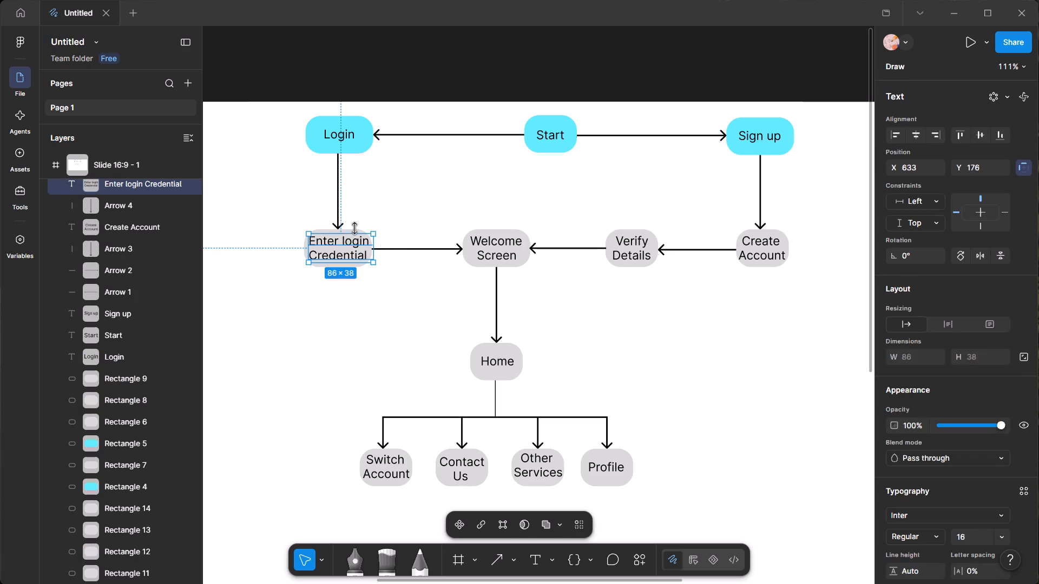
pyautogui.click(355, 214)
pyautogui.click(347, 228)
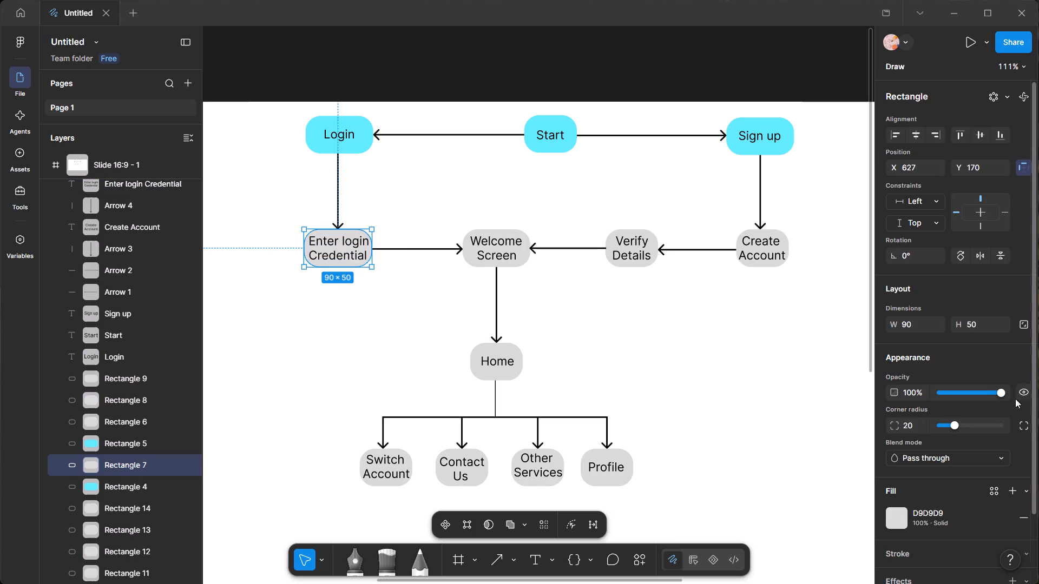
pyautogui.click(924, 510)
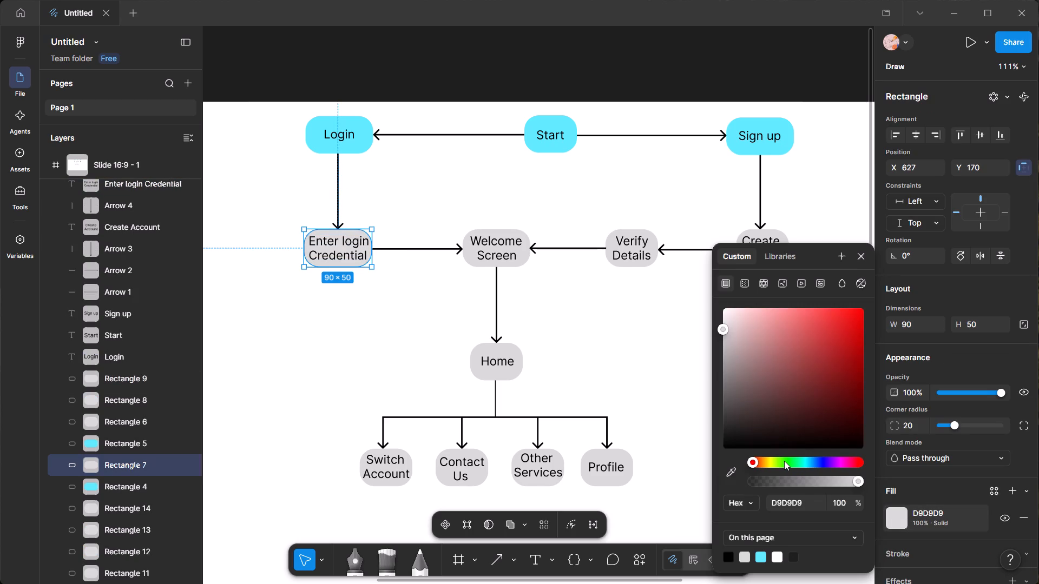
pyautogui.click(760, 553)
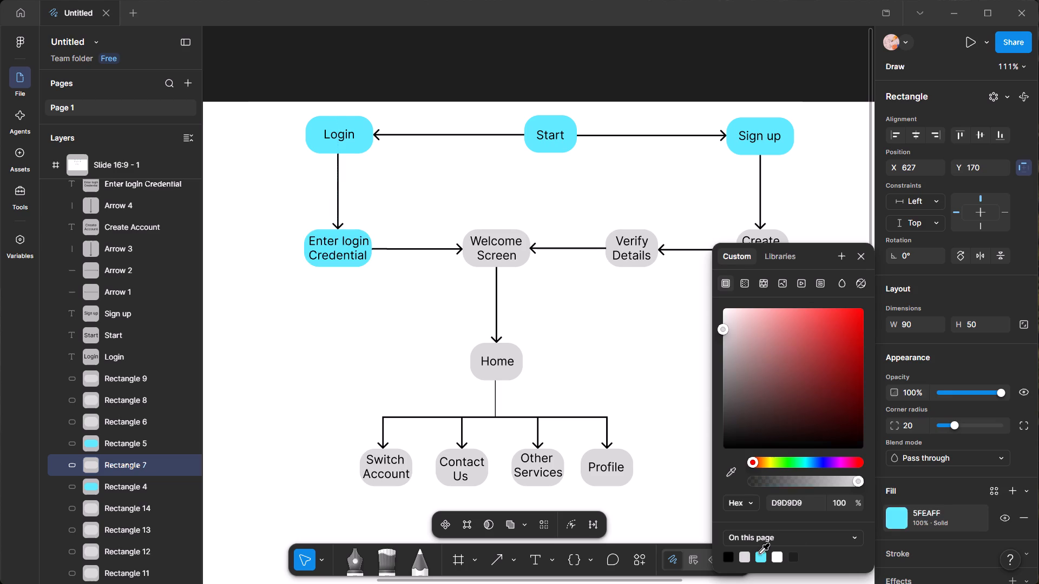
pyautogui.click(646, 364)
# Fill the Welcome Screen box with a bright turquoise green, about 19FFBA.
pyautogui.click(520, 230)
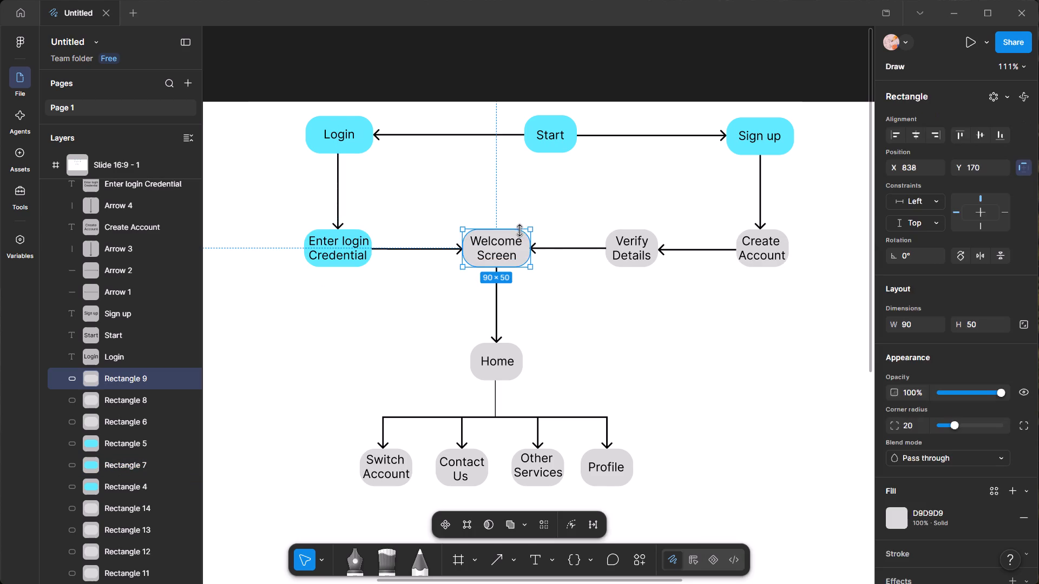
pyautogui.click(928, 524)
pyautogui.moveTo(791, 459); pyautogui.dragTo(800, 453)
pyautogui.moveTo(826, 316); pyautogui.dragTo(852, 298)
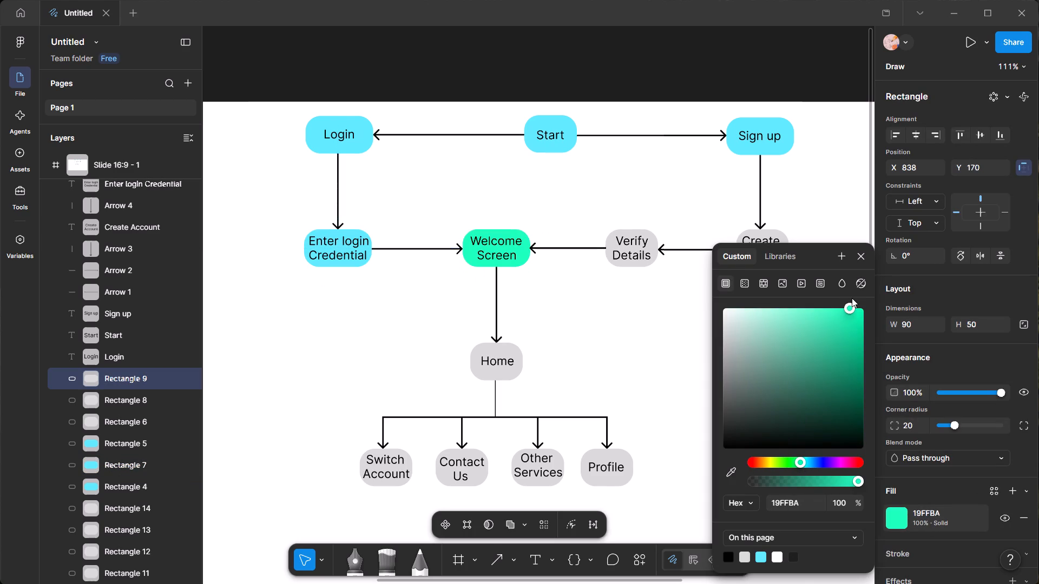
pyautogui.moveTo(852, 298); pyautogui.dragTo(852, 298)
pyautogui.click(608, 364)
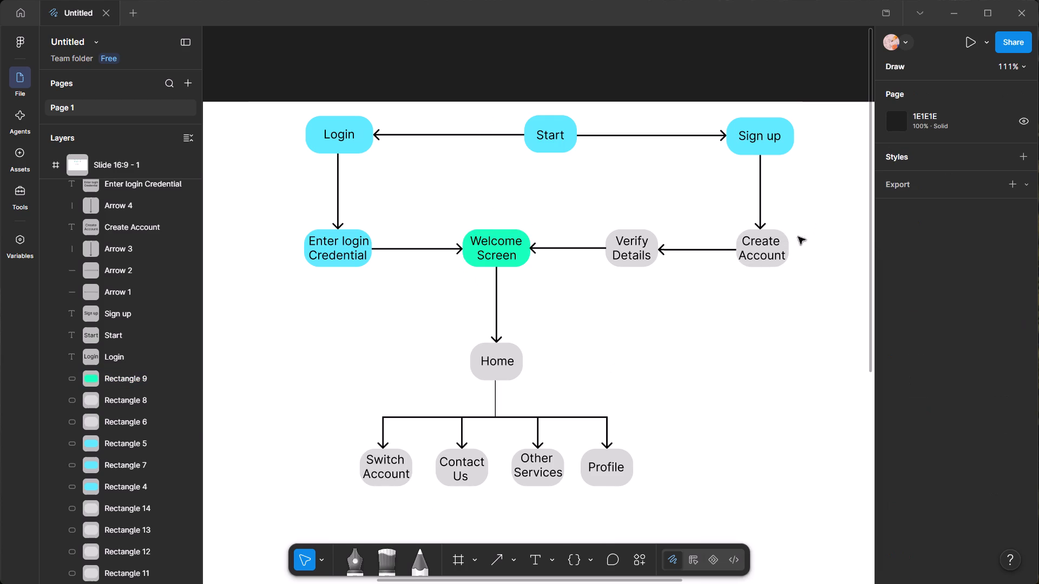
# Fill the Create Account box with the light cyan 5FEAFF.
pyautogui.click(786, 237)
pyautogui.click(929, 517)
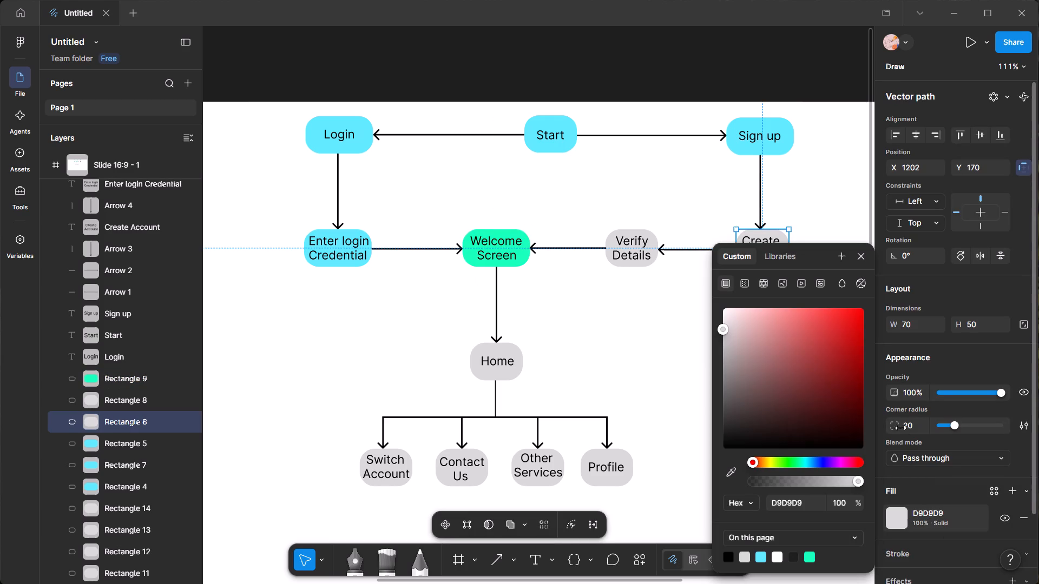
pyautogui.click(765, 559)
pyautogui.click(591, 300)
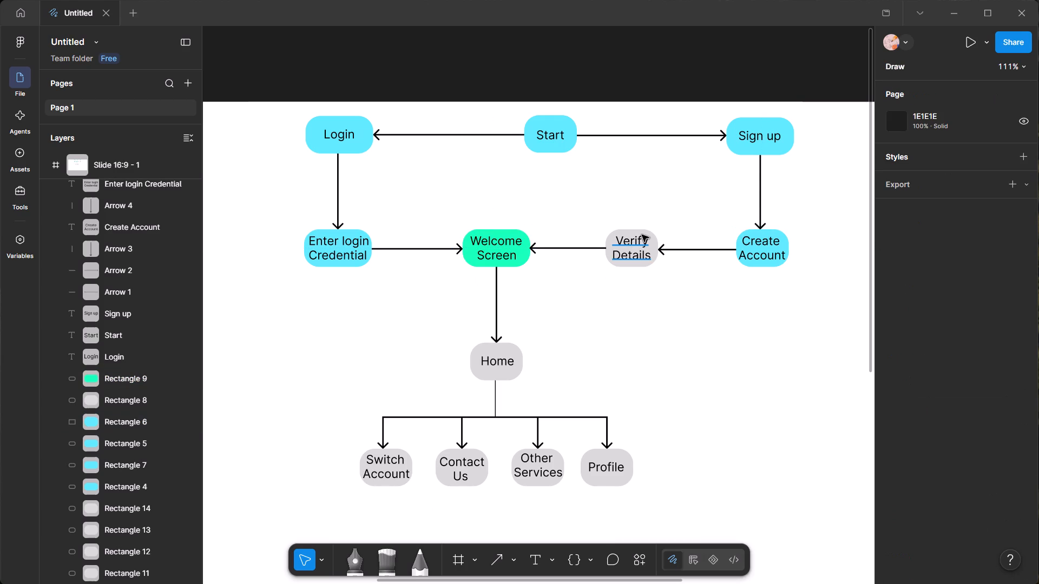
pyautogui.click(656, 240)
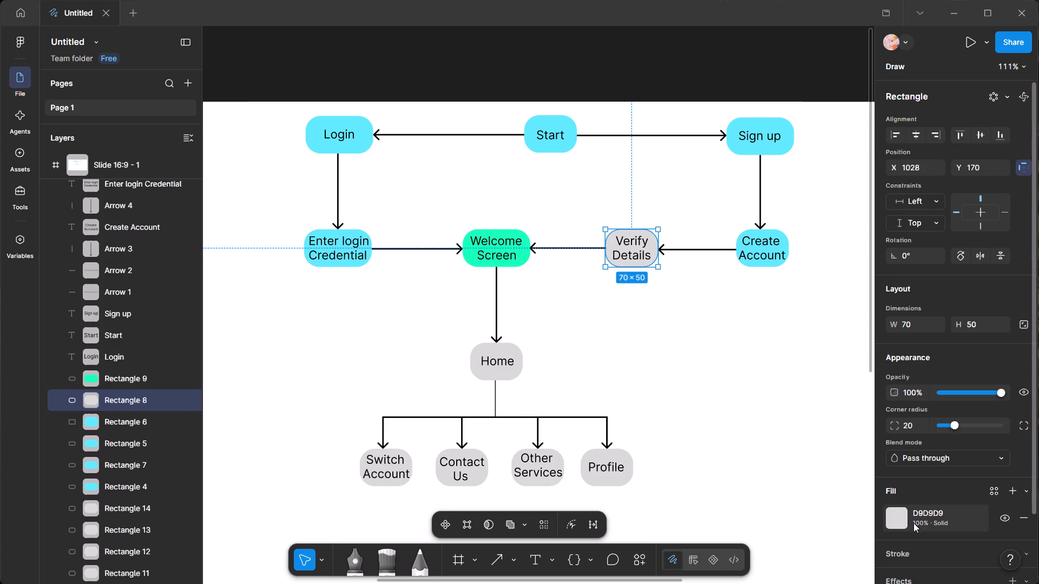
# Change the Enter login Credential box's fill to light green, 6AFF5F.
pyautogui.click(351, 234)
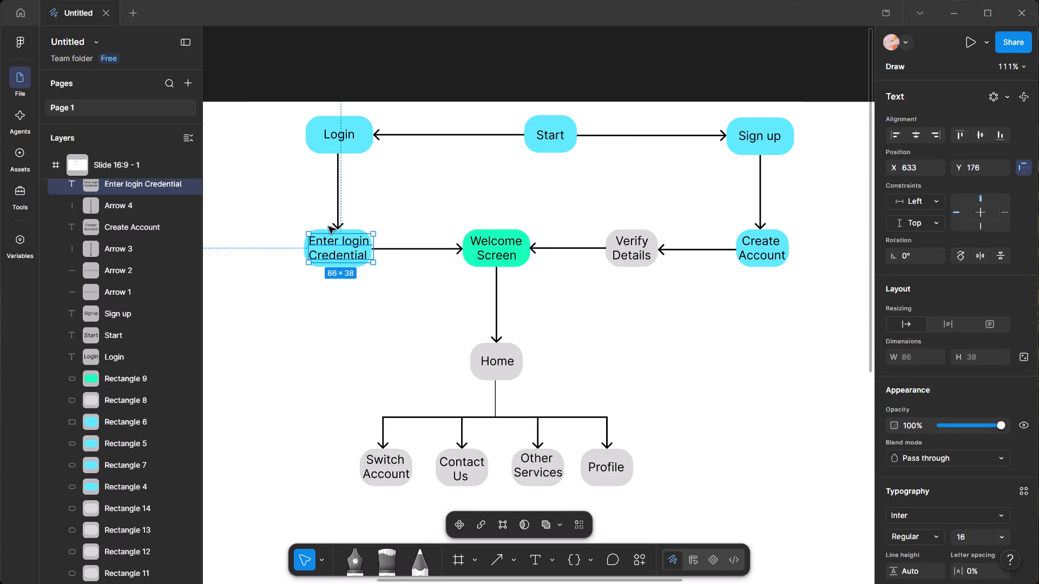
pyautogui.click(390, 209)
pyautogui.click(364, 228)
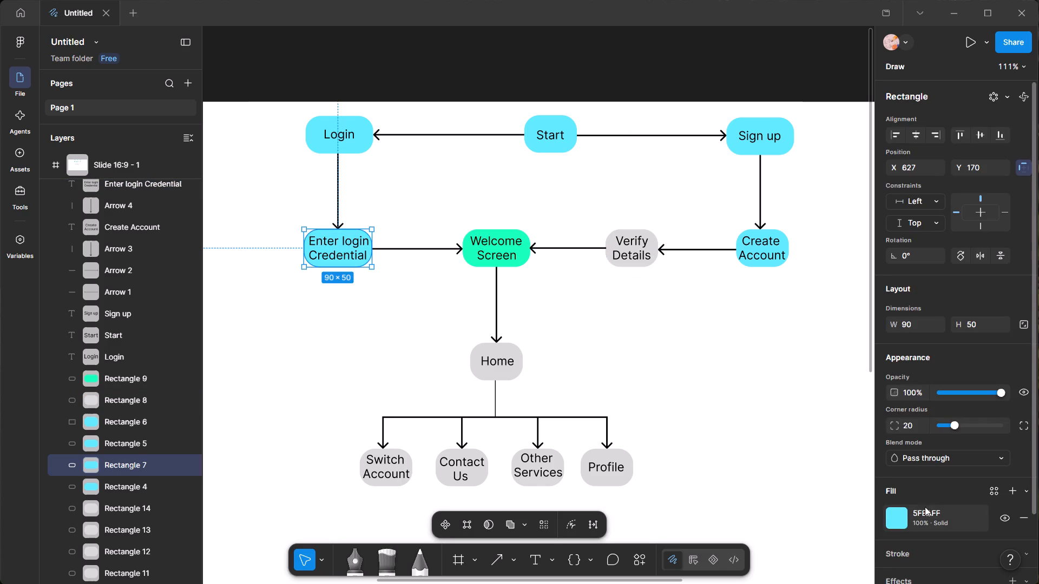
pyautogui.click(924, 510)
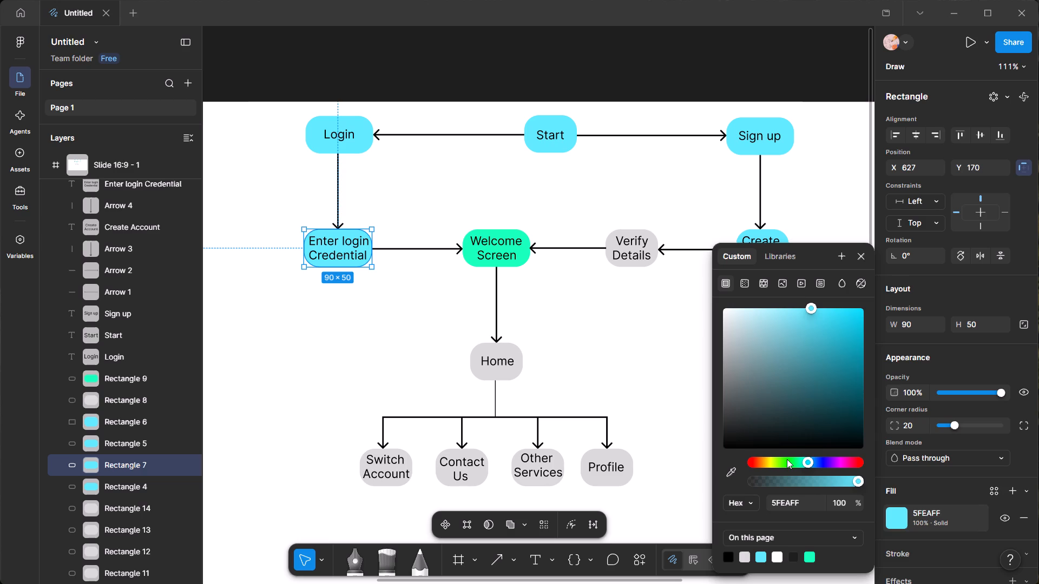
pyautogui.click(787, 459)
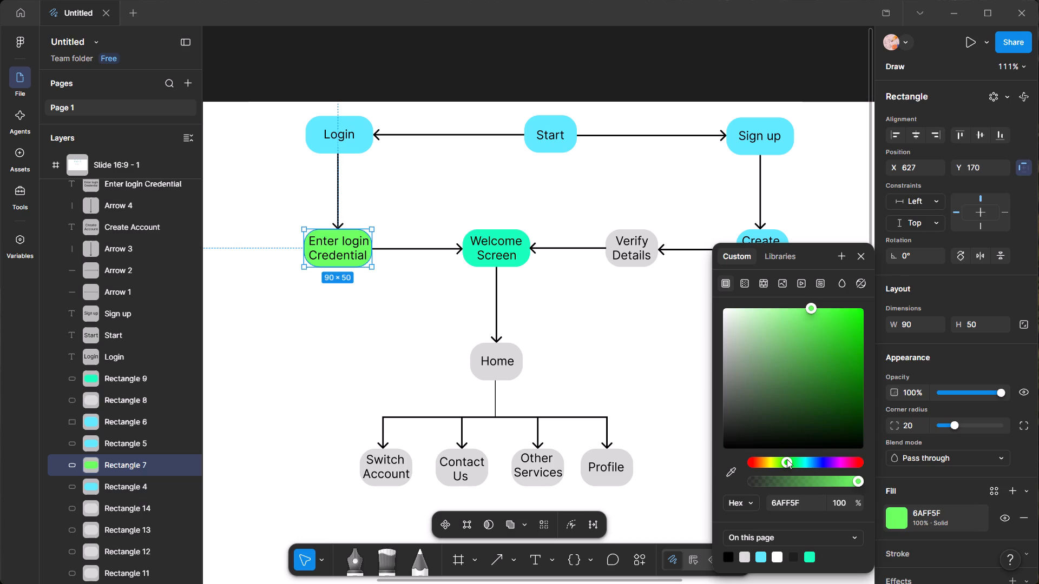
pyautogui.click(619, 360)
# Fill the Create Account and Verify Details boxes with the same light green, 6AFF5F.
pyautogui.click(784, 239)
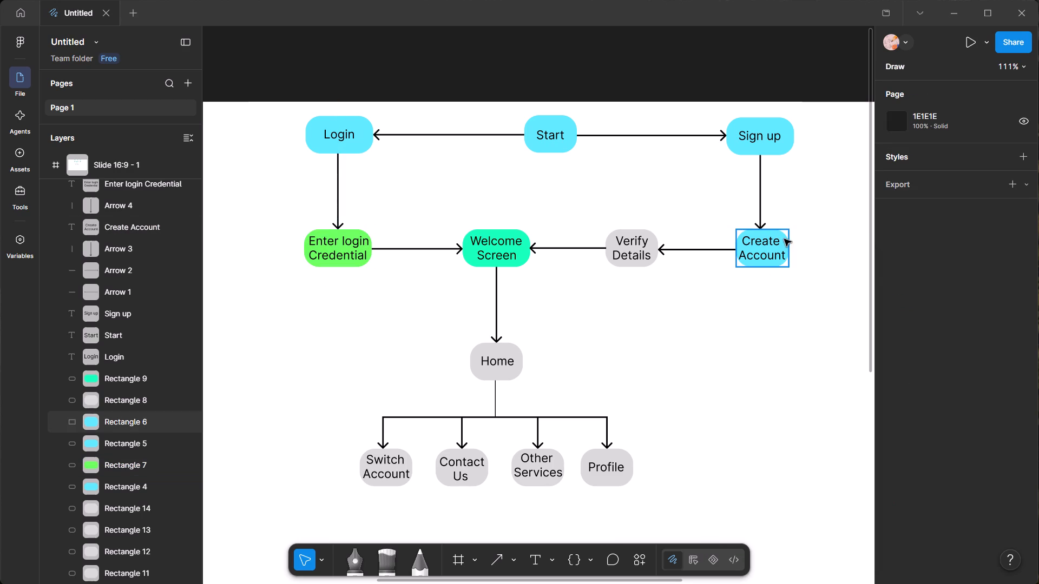
pyautogui.click(921, 518)
pyautogui.click(795, 555)
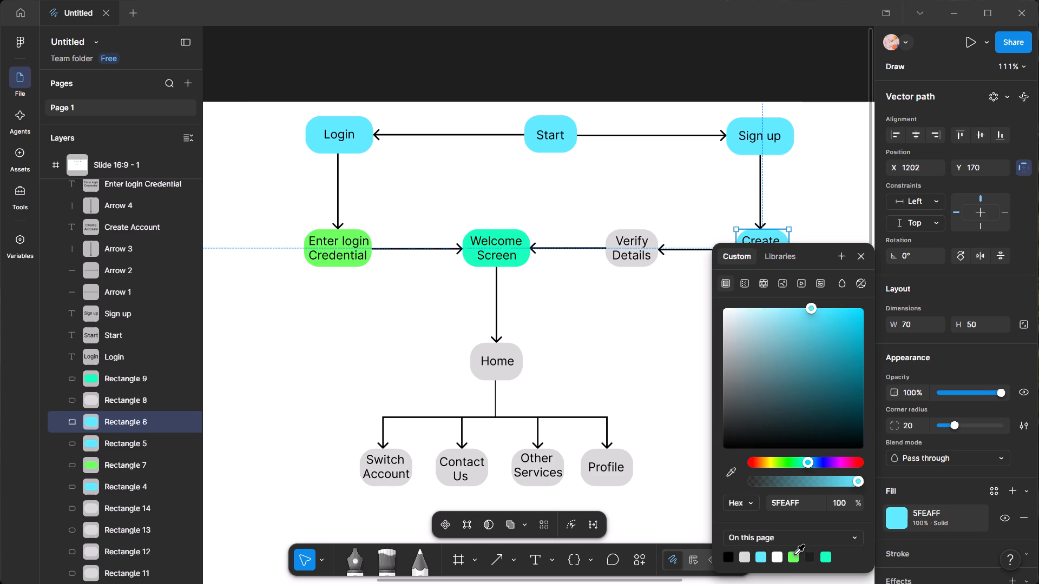
pyautogui.click(667, 376)
pyautogui.click(654, 232)
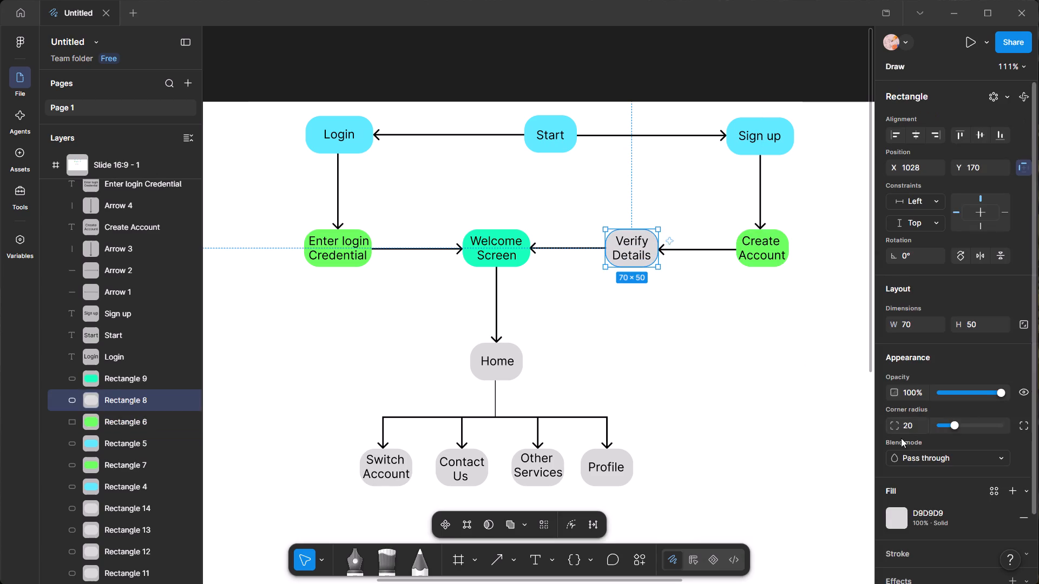
pyautogui.click(915, 506)
pyautogui.click(776, 556)
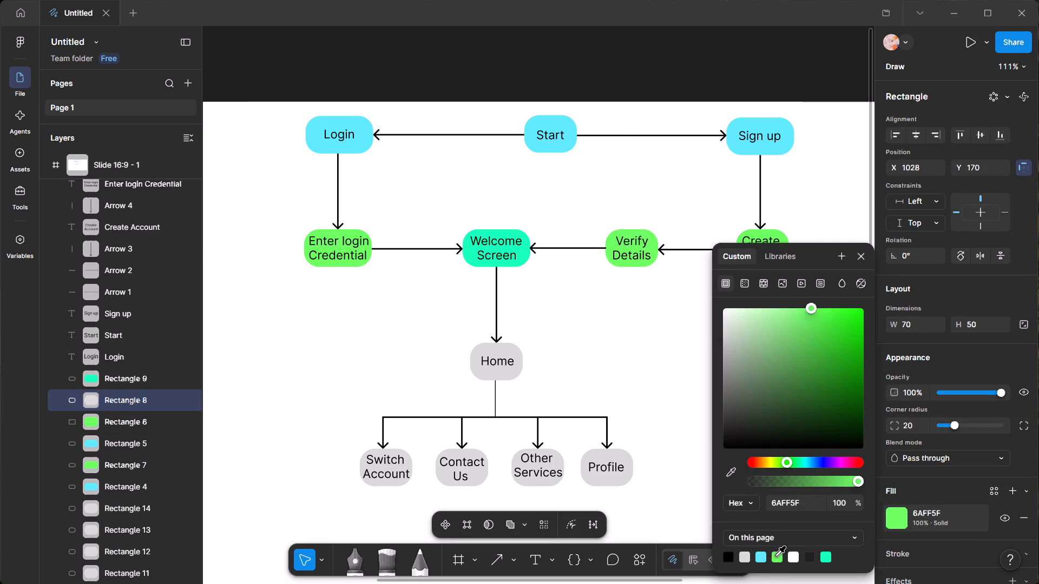
pyautogui.click(604, 369)
# Fill the Home box with a bright, slightly lightened red.
pyautogui.scroll(-4, 503, 324)
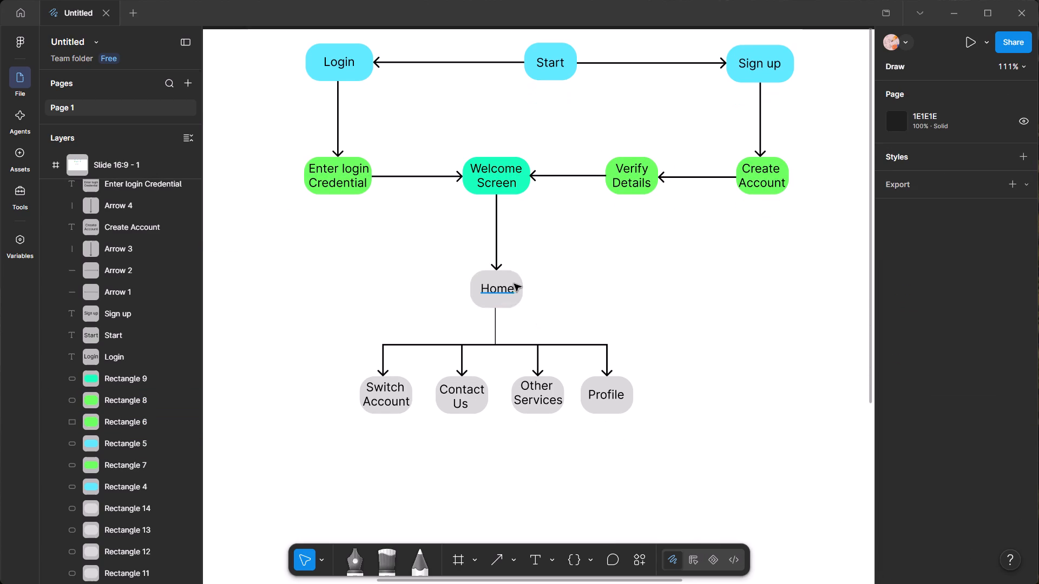
pyautogui.click(518, 278)
pyautogui.click(926, 519)
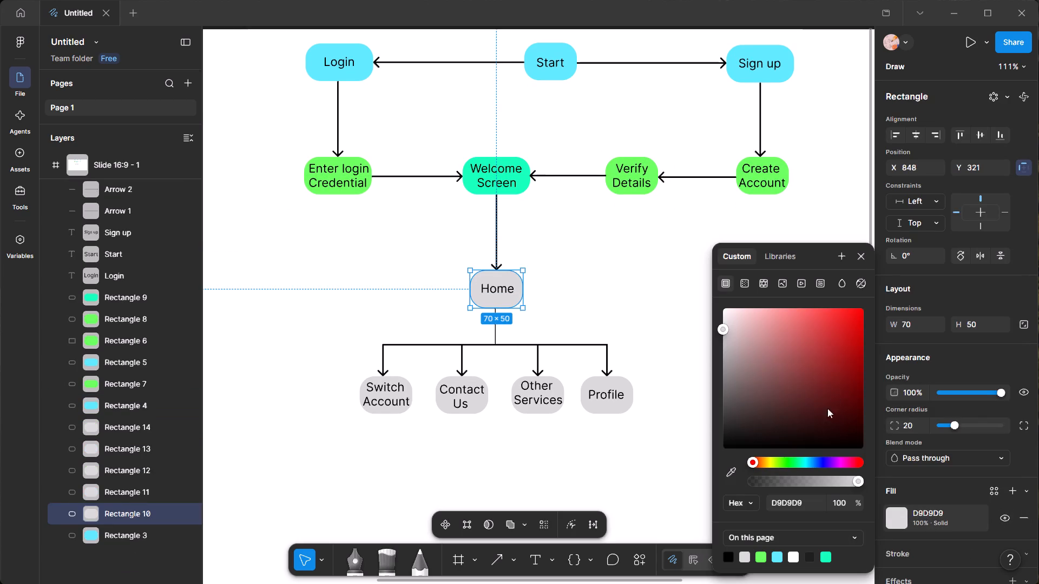
pyautogui.moveTo(821, 307); pyautogui.dragTo(831, 301)
pyautogui.moveTo(832, 314); pyautogui.dragTo(836, 307)
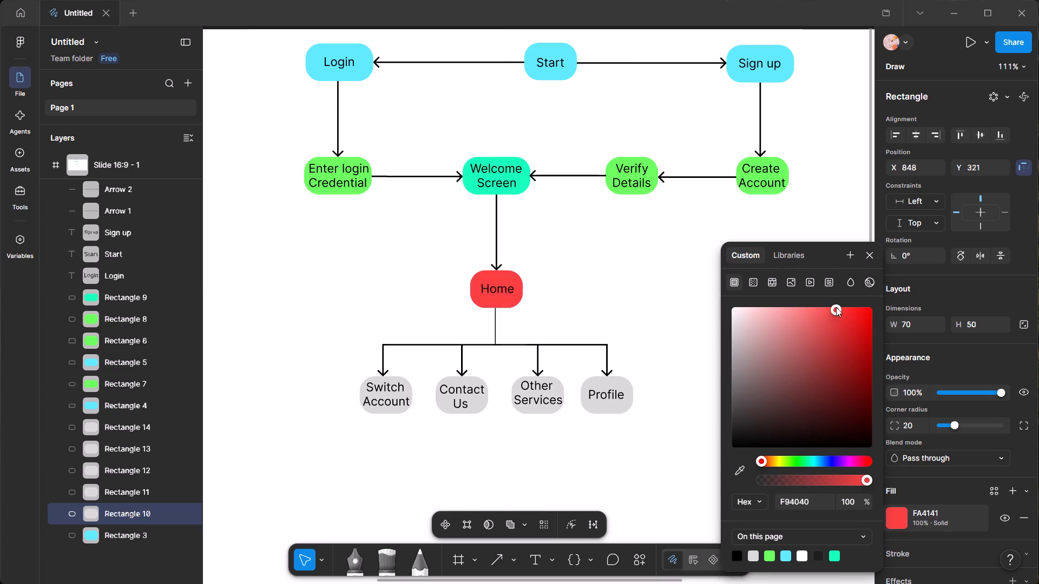
pyautogui.moveTo(836, 307); pyautogui.dragTo(827, 303)
pyautogui.click(644, 286)
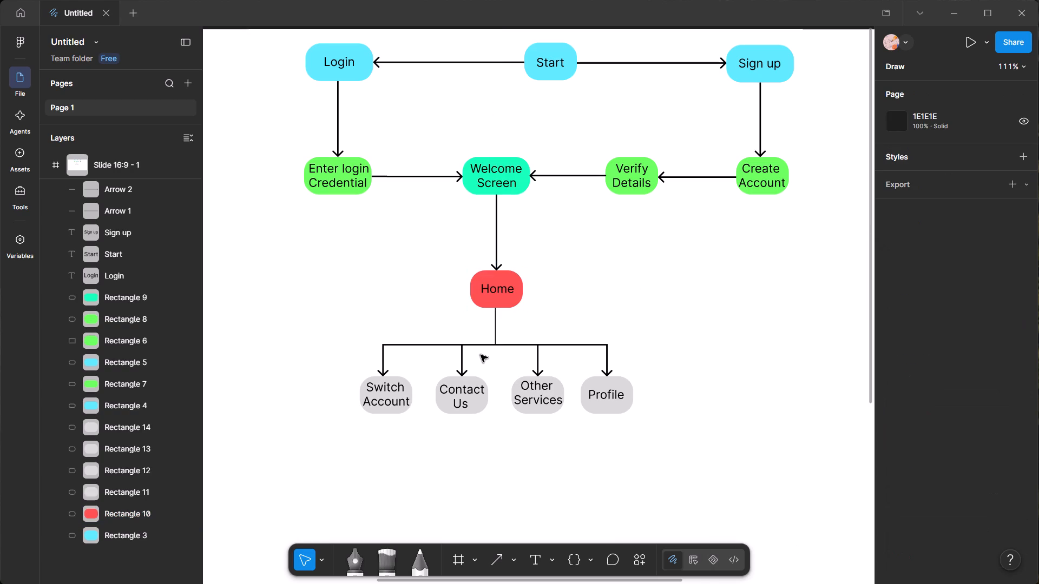
# Fill the Switch Account box with a bright, slightly lightened yellow.
pyautogui.click(409, 383)
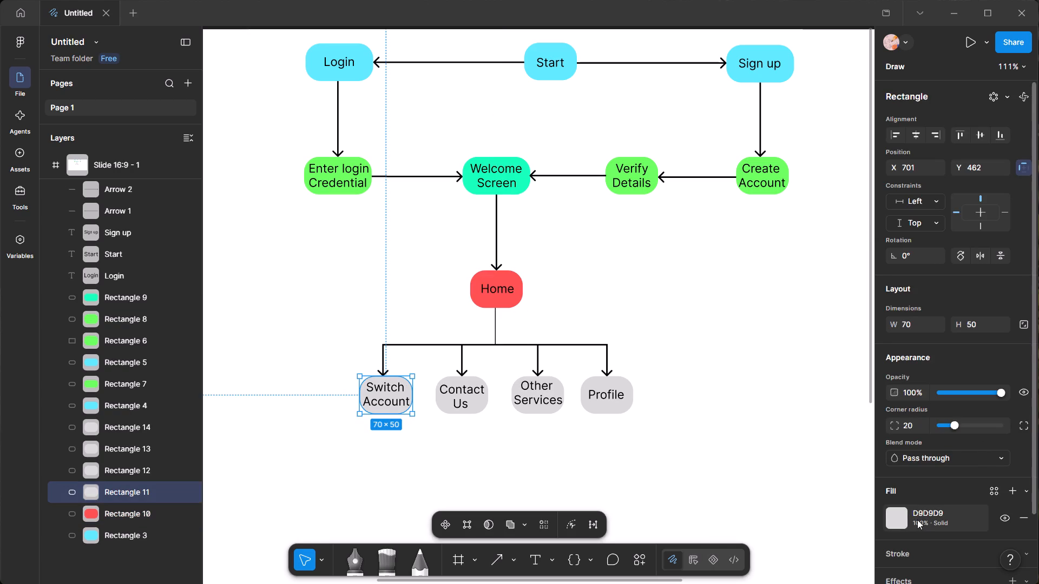
pyautogui.click(917, 520)
pyautogui.click(770, 460)
pyautogui.moveTo(820, 306); pyautogui.dragTo(823, 303)
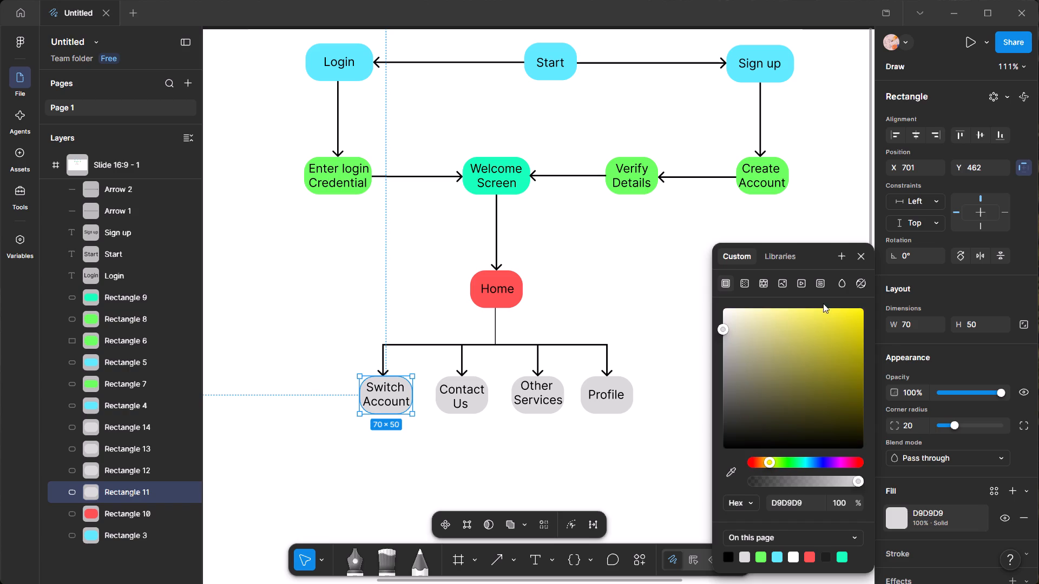
pyautogui.moveTo(823, 303); pyautogui.dragTo(833, 297)
pyautogui.moveTo(819, 306); pyautogui.dragTo(830, 300)
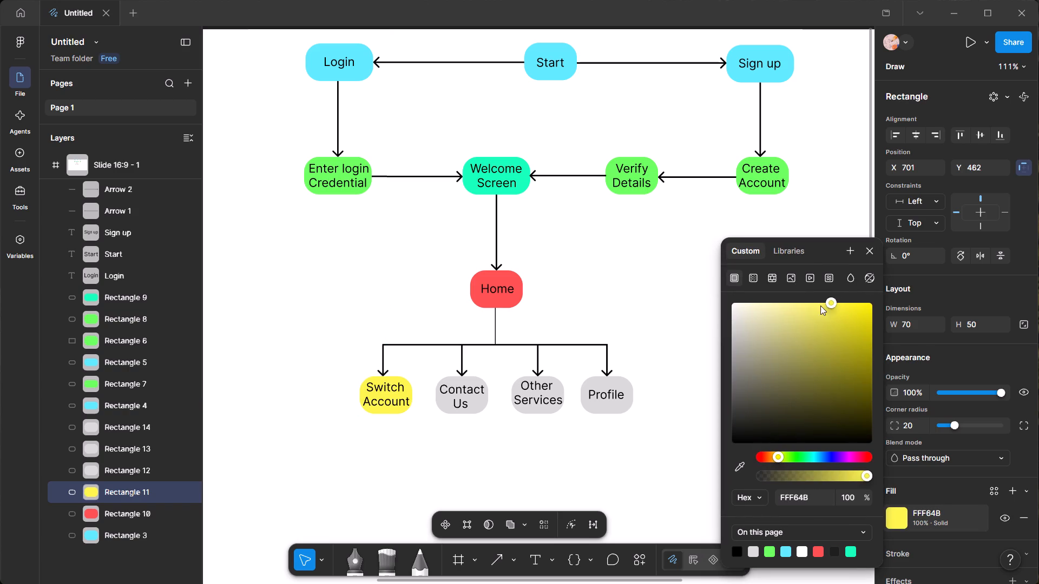
# Fill the Contact Us, Other Services and Profile boxes with the same yellow, FFF64D, as the Switch Account box.
pyautogui.click(474, 377)
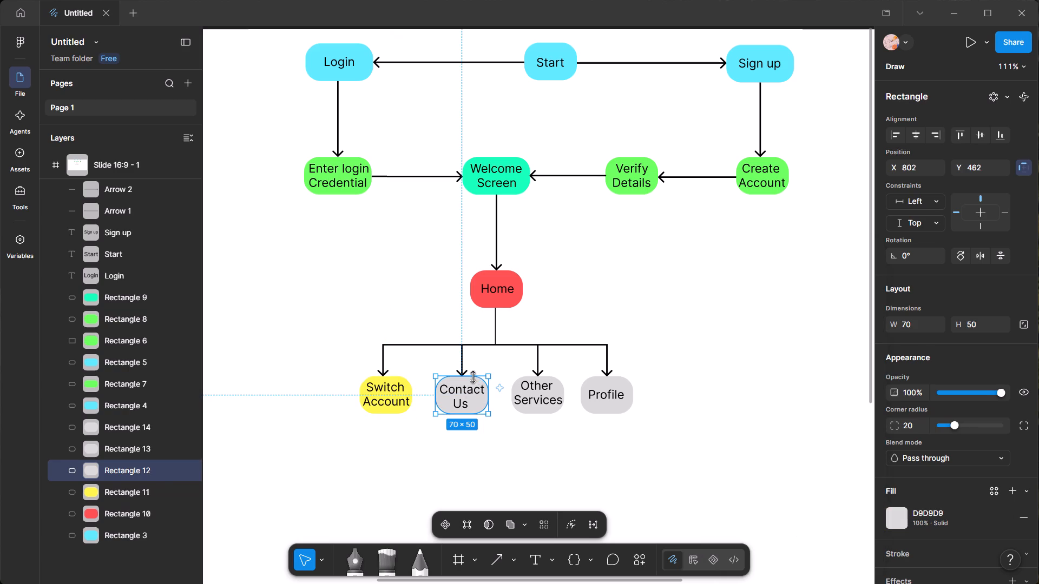
pyautogui.click(930, 512)
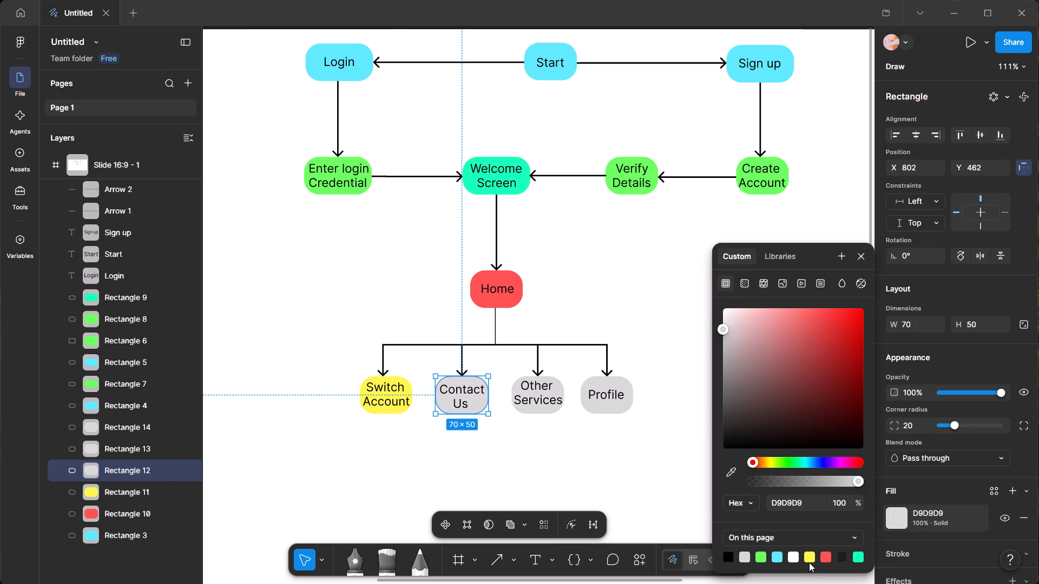
pyautogui.click(808, 555)
pyautogui.click(556, 413)
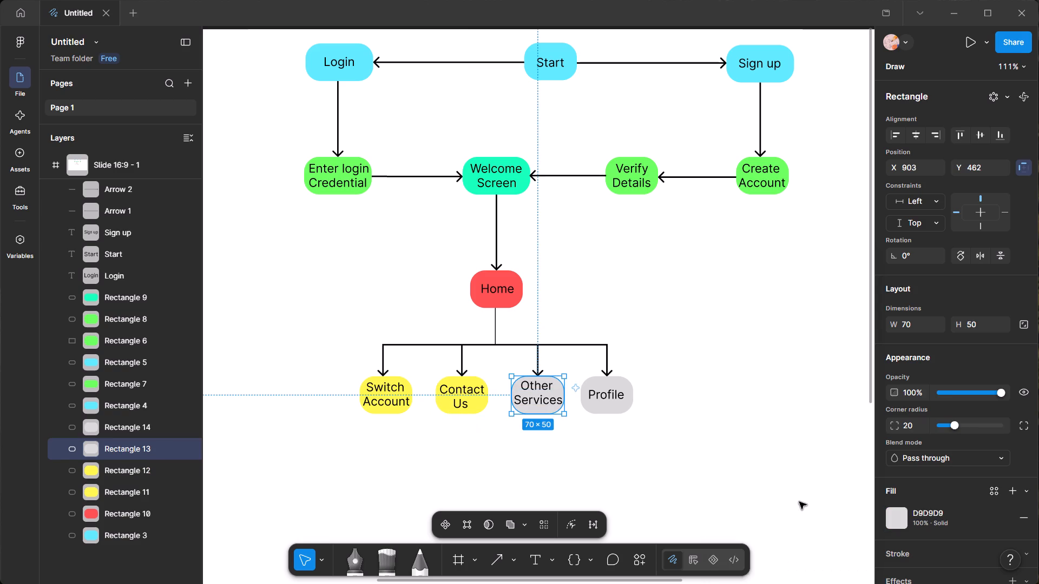
pyautogui.click(903, 514)
pyautogui.click(778, 555)
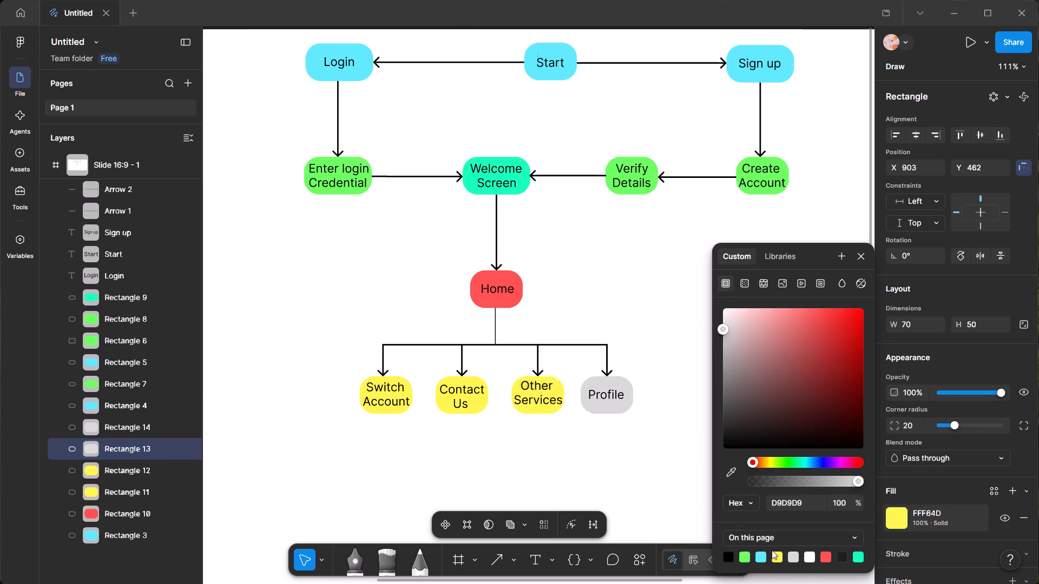
pyautogui.click(630, 382)
pyautogui.click(961, 517)
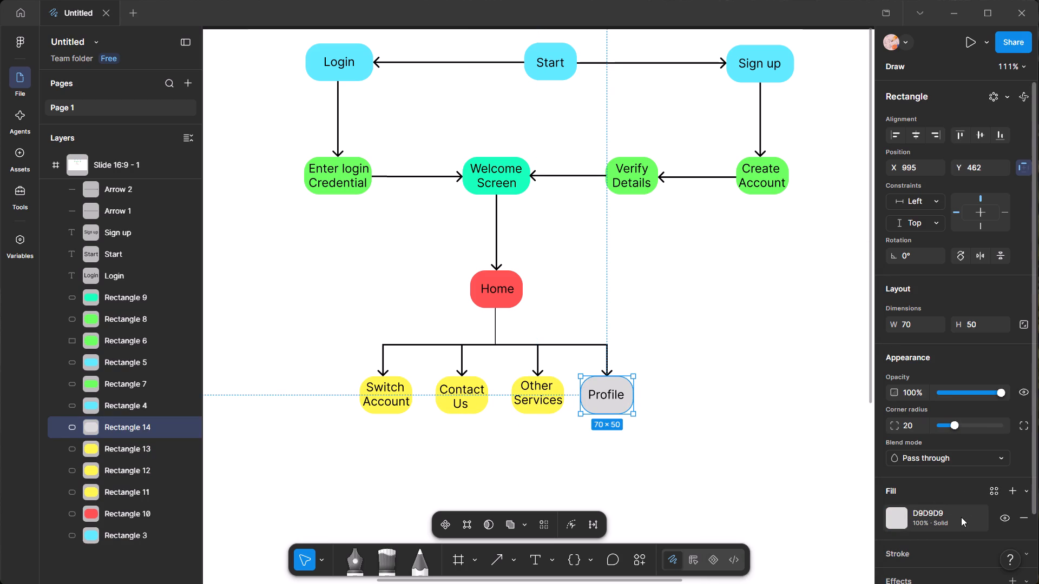
pyautogui.click(747, 561)
pyautogui.click(684, 454)
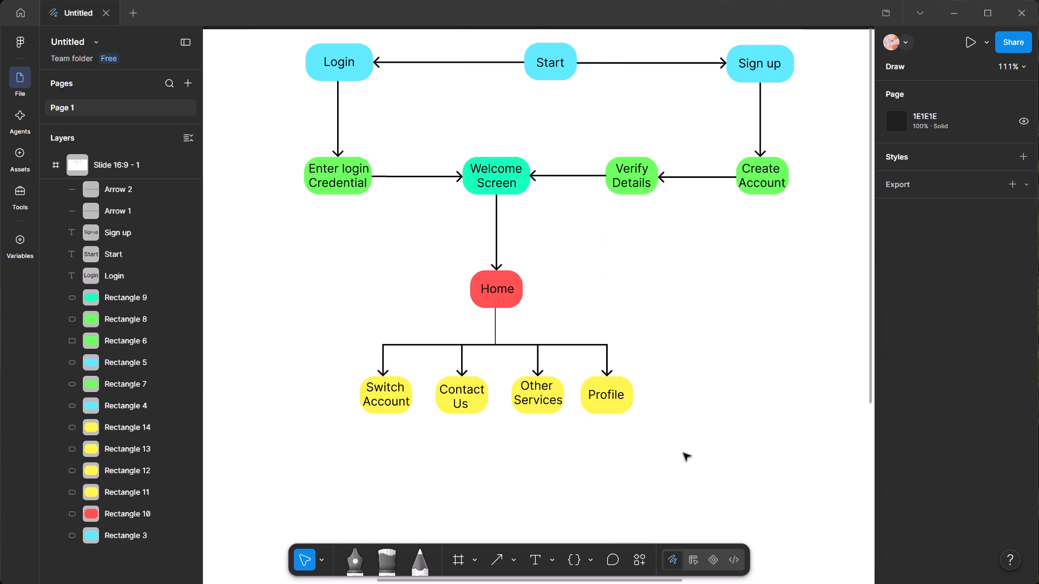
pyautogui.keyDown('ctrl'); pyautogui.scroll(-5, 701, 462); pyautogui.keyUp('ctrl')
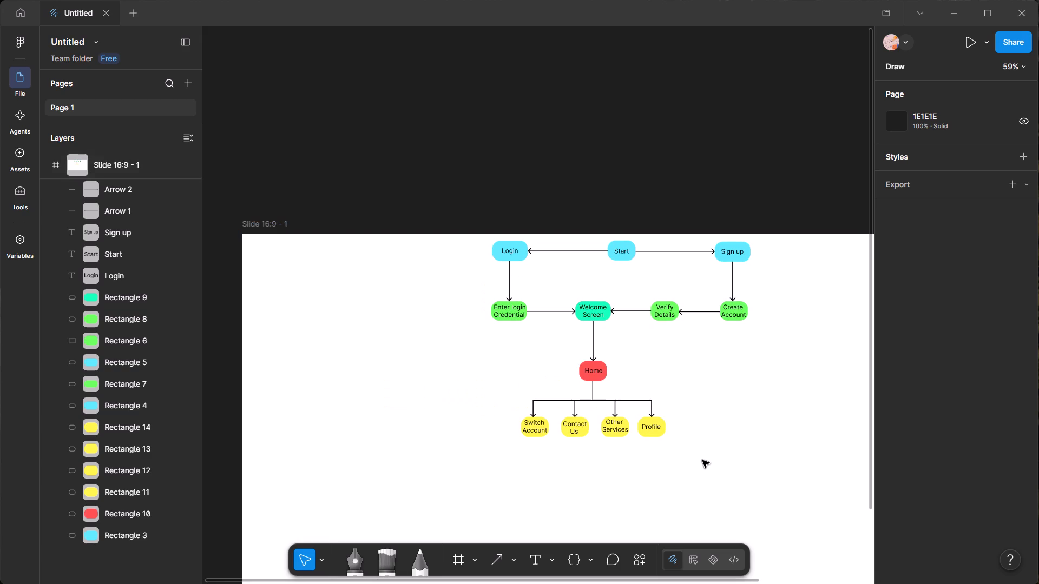